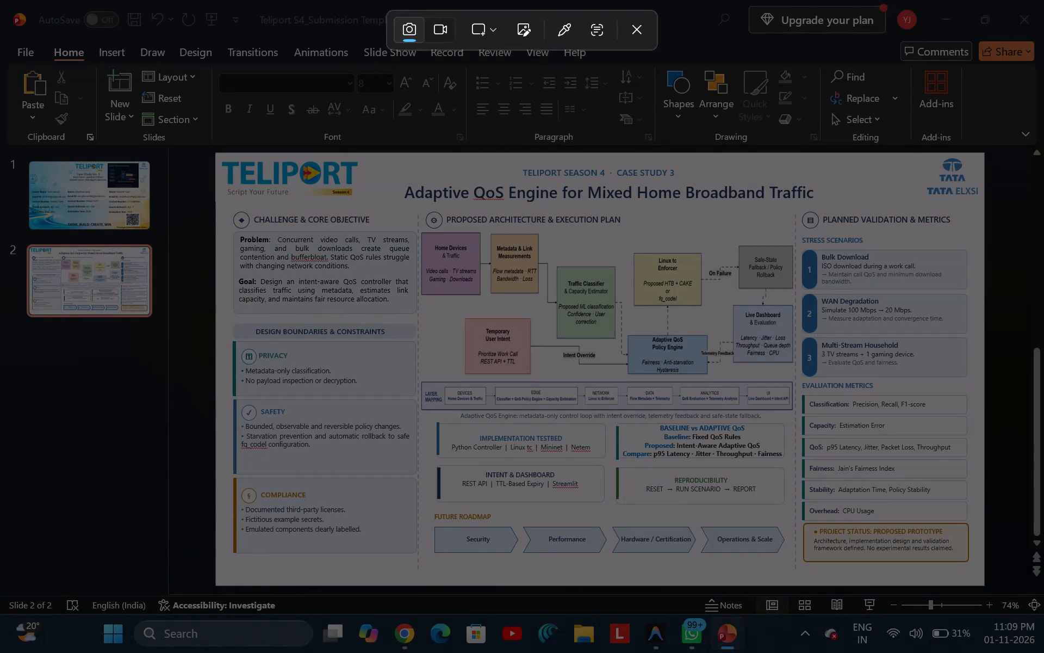
Capture a screen snip of the slide diagram's Traffic Classifier, Linux tc Enforcer and Adaptive QoS Policy Engine boxes.
{"action": "left_click_drag", "start_coordinate": [548, 257], "coordinate": [720, 378]}
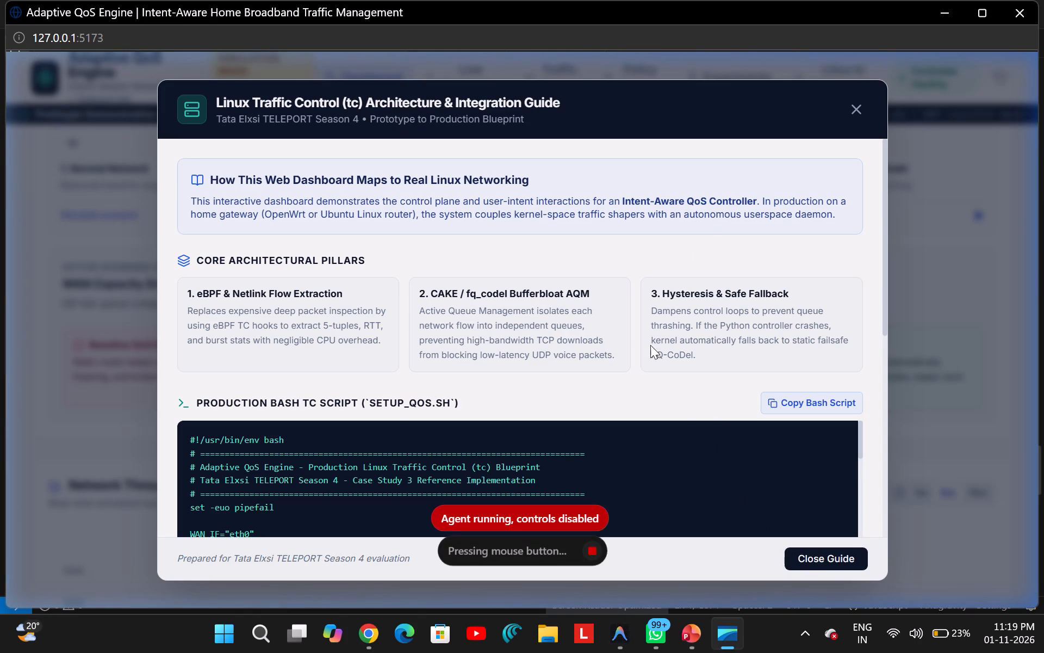
{"action": "scroll", "coordinate": [618, 317], "scroll_direction": "down", "scroll_amount": 2}
{"action": "scroll", "coordinate": [760, 498], "scroll_direction": "down", "scroll_amount": 2}
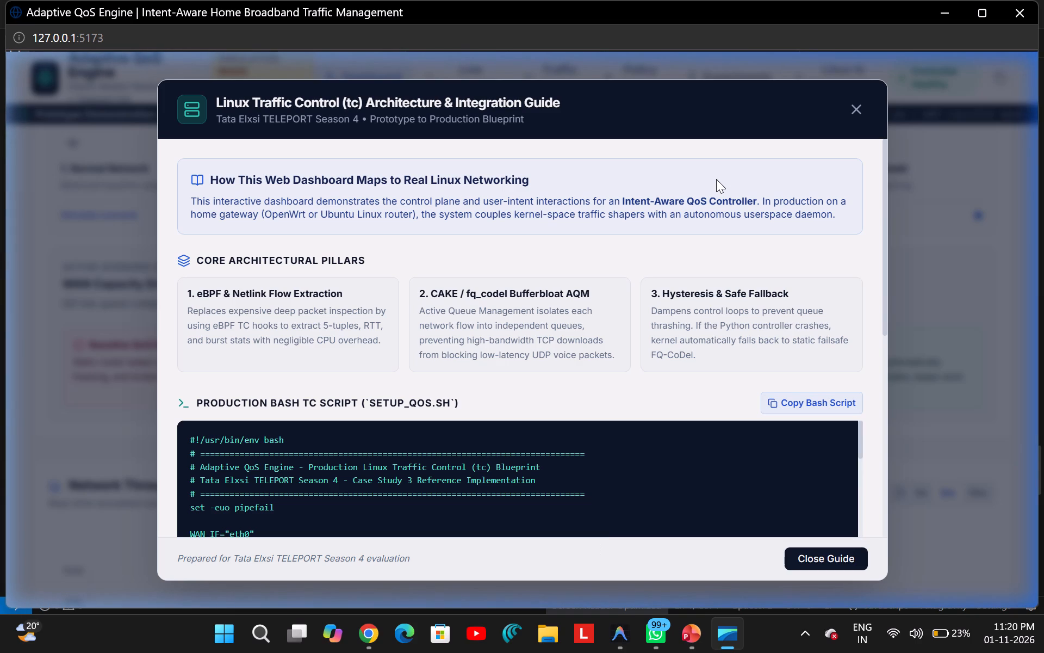
Return to the draw.io diagram and export it as a PNG with Light appearance, saving the file.
{"action": "key", "text": "alt+Tab"}
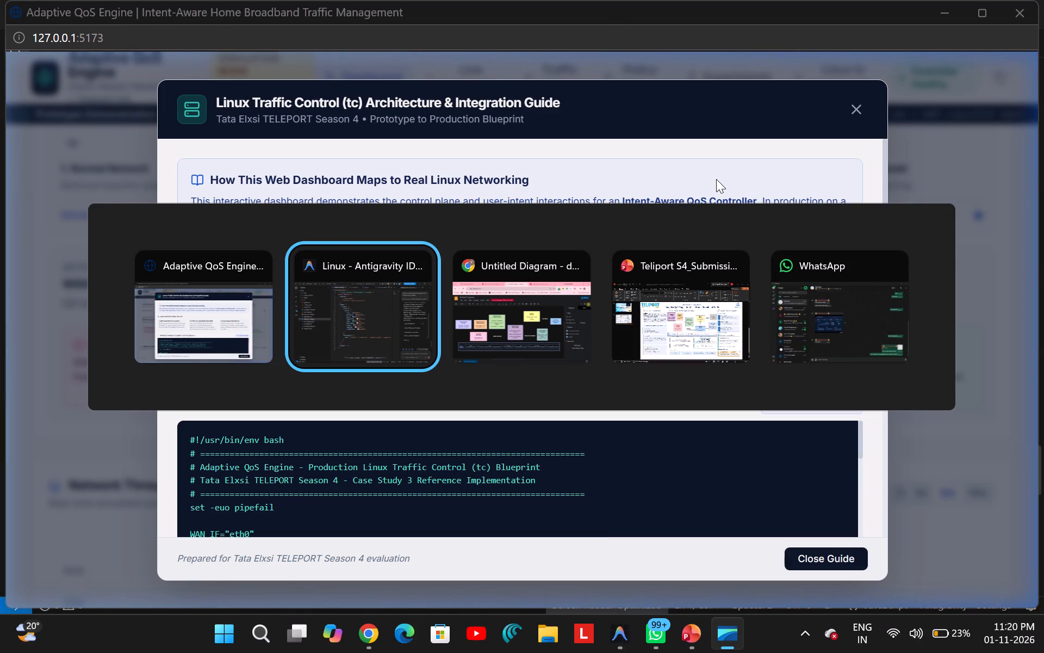
{"action": "key", "text": "alt+Tab"}
{"action": "key", "text": "alt+Tab"}
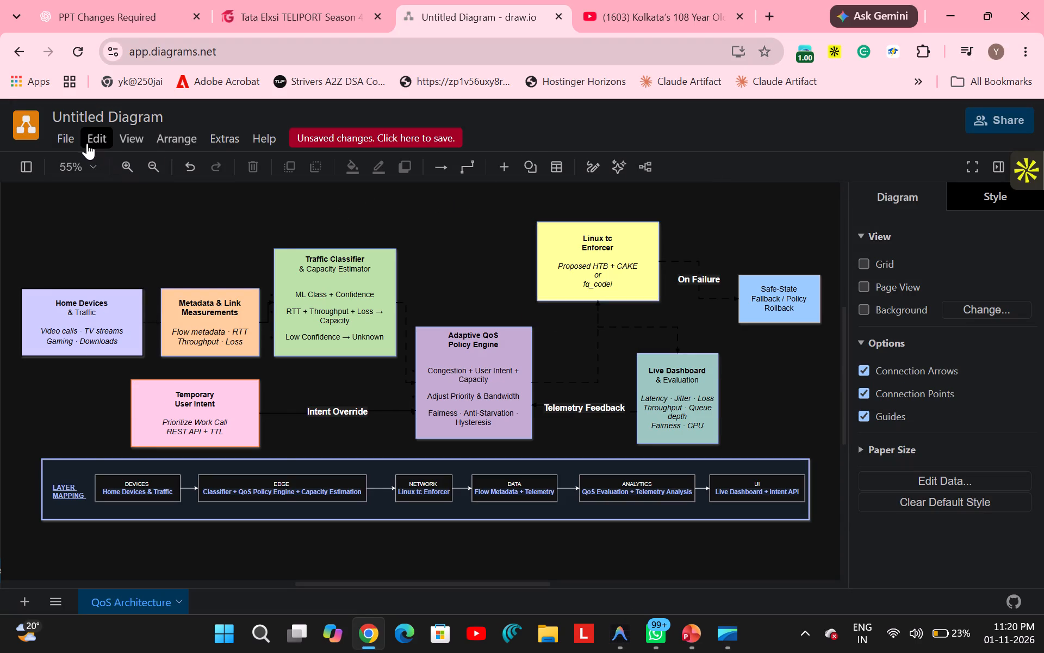
{"action": "left_click", "coordinate": [71, 140]}
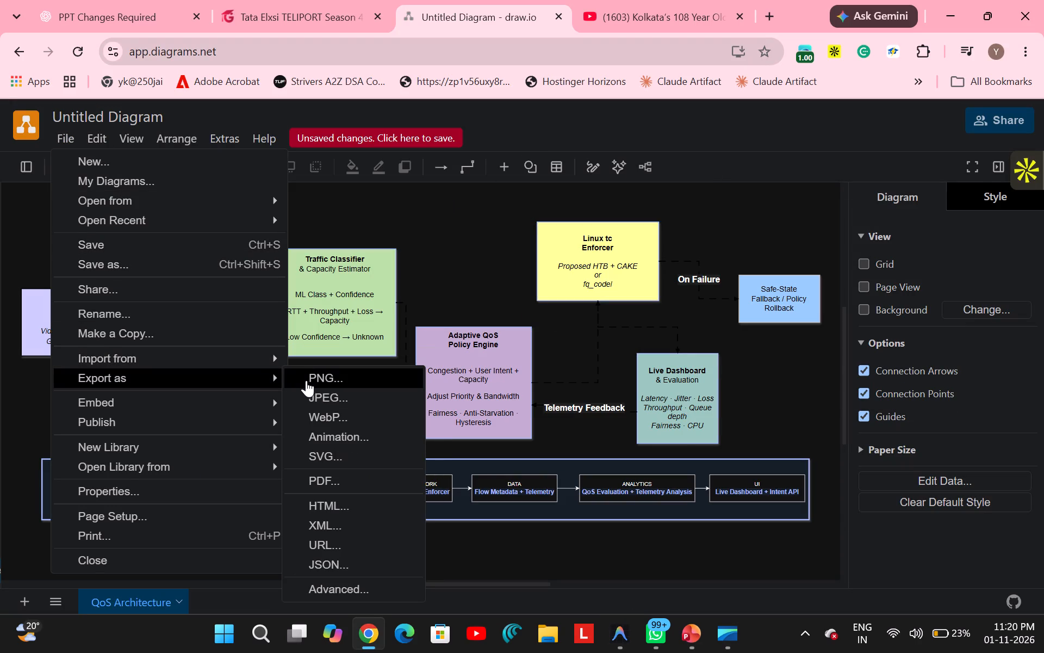
{"action": "left_click", "coordinate": [308, 380]}
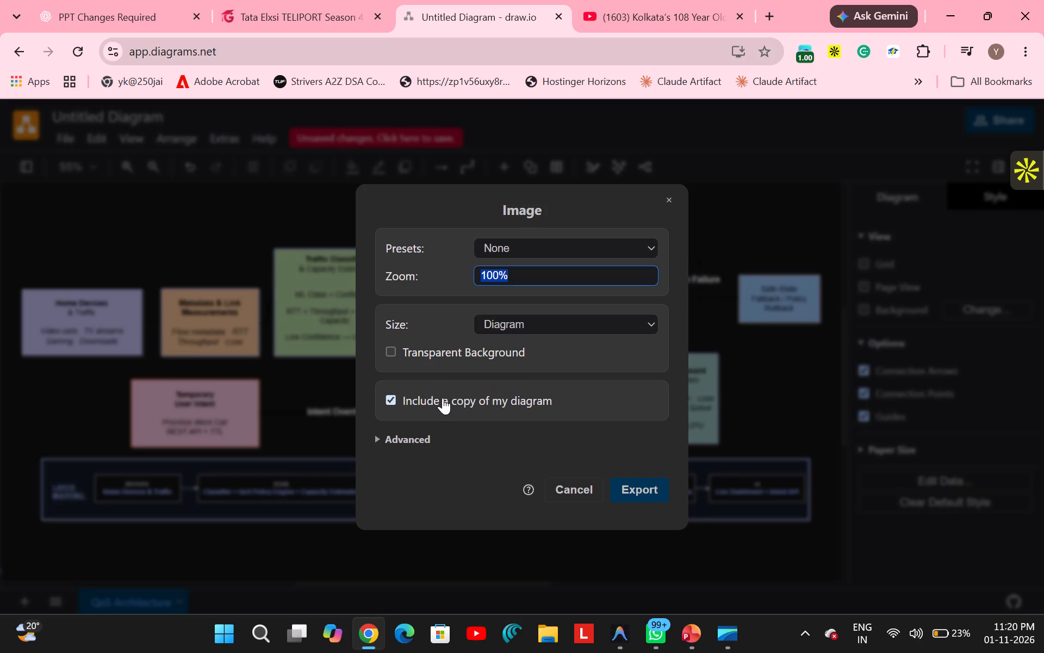
{"action": "left_click", "coordinate": [405, 440]}
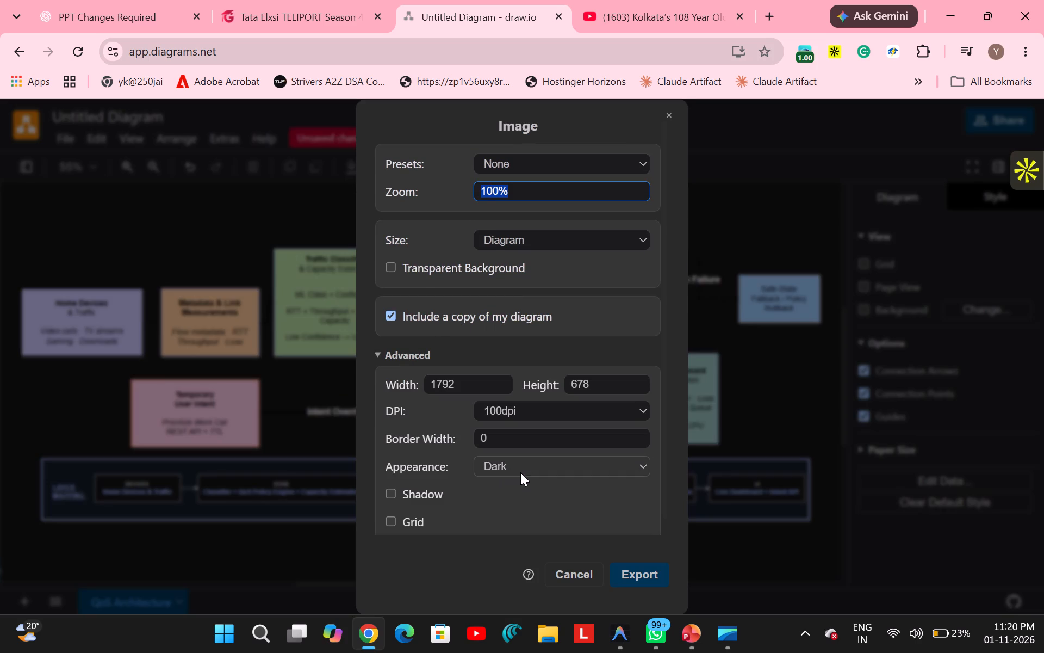
{"action": "left_click", "coordinate": [520, 472]}
{"action": "left_click", "coordinate": [502, 485]}
{"action": "left_click", "coordinate": [628, 582]}
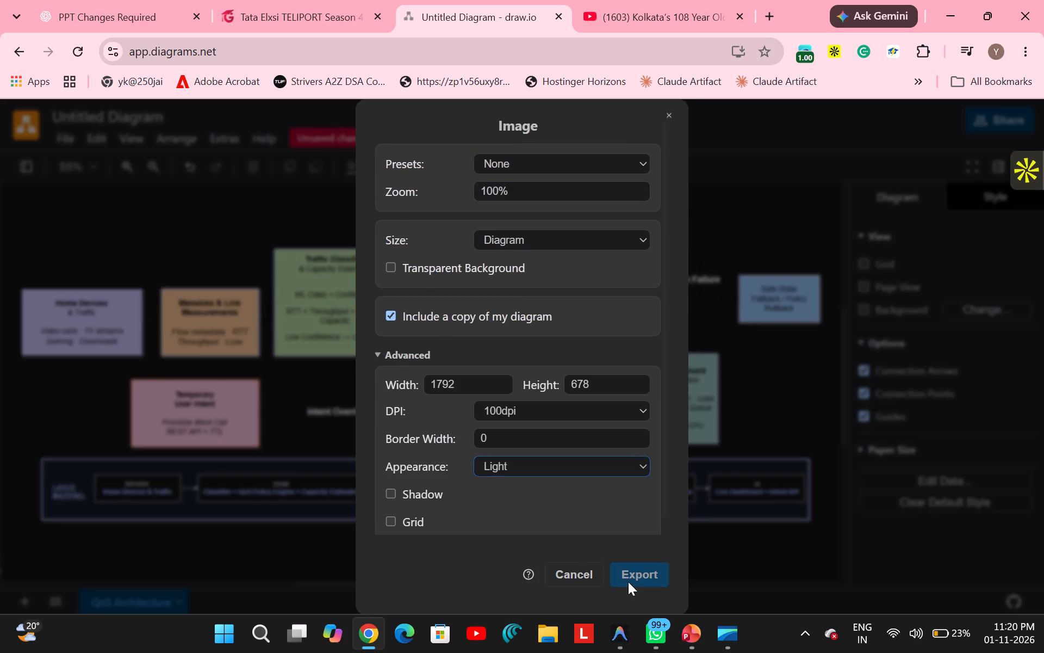
{"action": "left_click", "coordinate": [649, 384]}
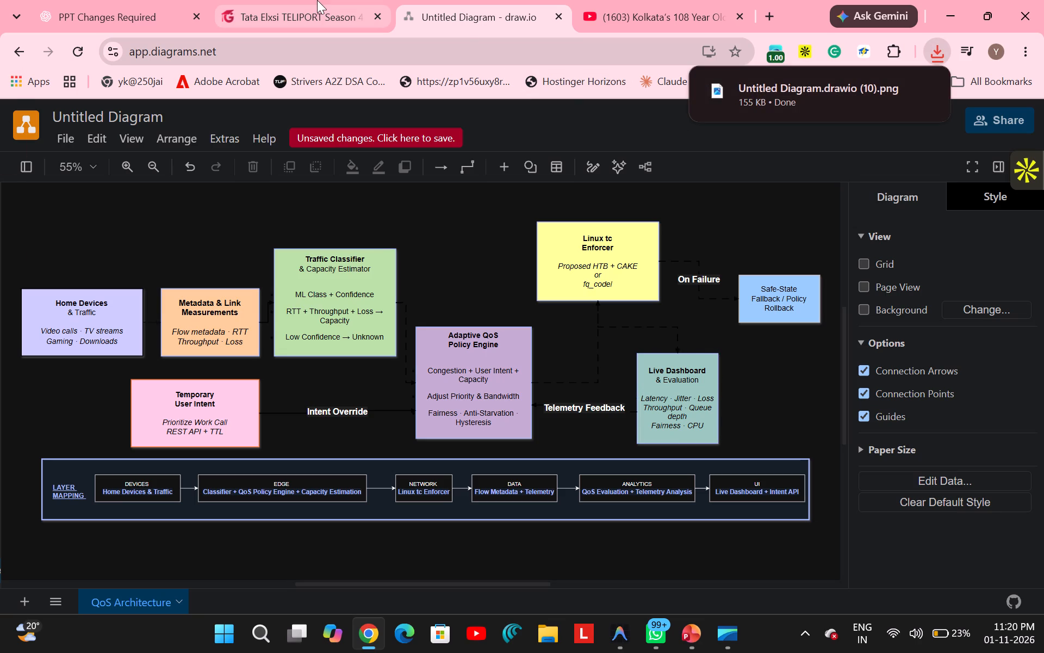
Open the exported diagram PNG to inspect its layout and text, and close the viewer.
{"action": "left_click", "coordinate": [131, 0]}
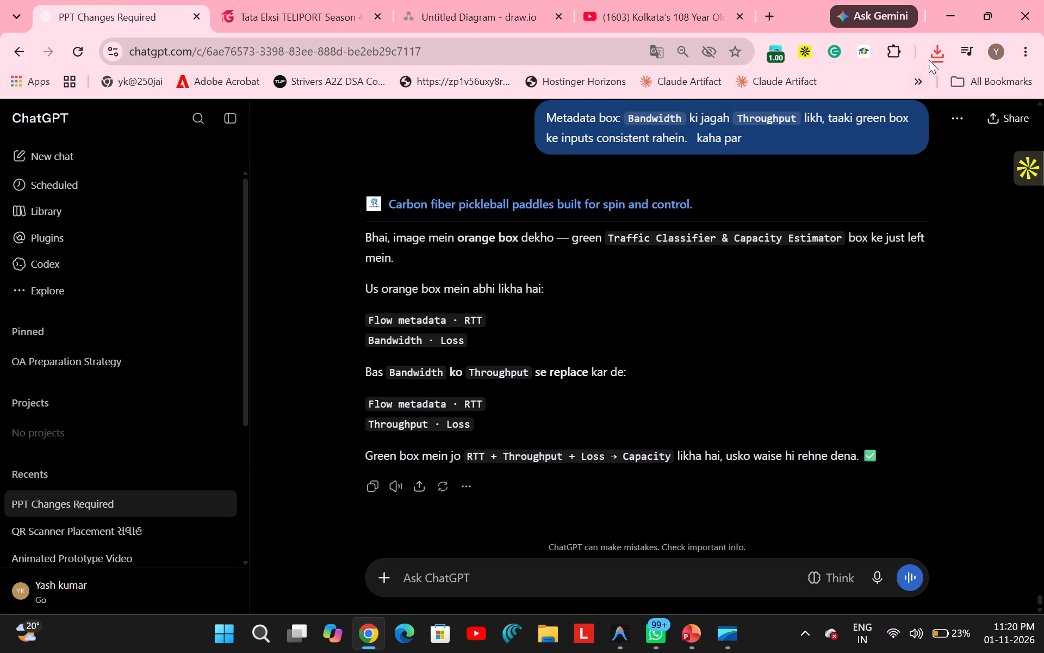
{"action": "left_click", "coordinate": [930, 52]}
{"action": "left_click", "coordinate": [765, 145]}
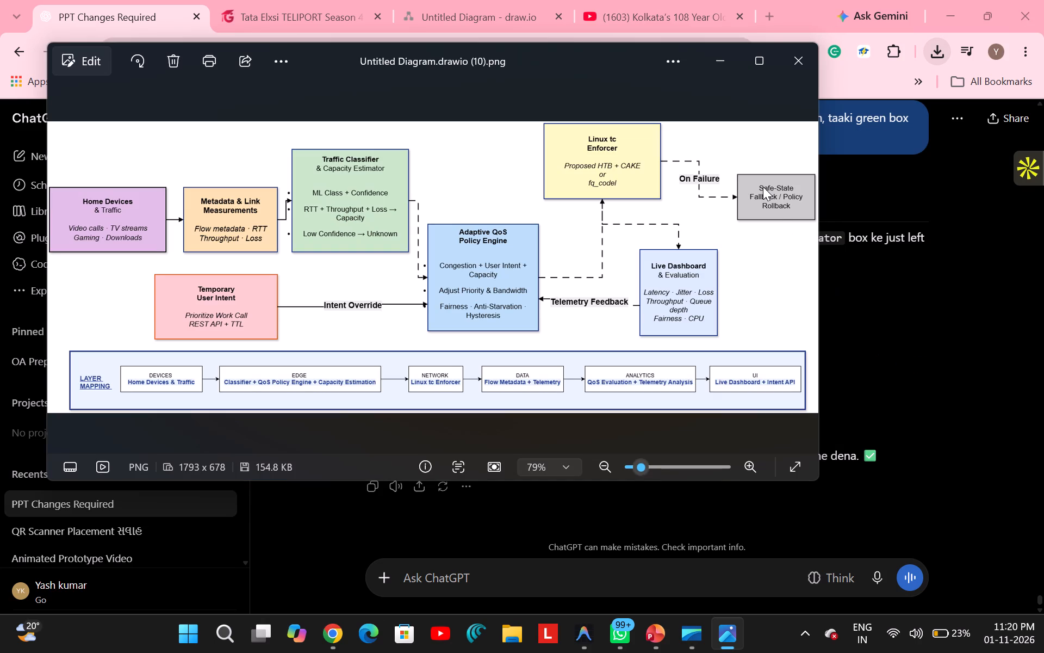
{"action": "left_click", "coordinate": [798, 60]}
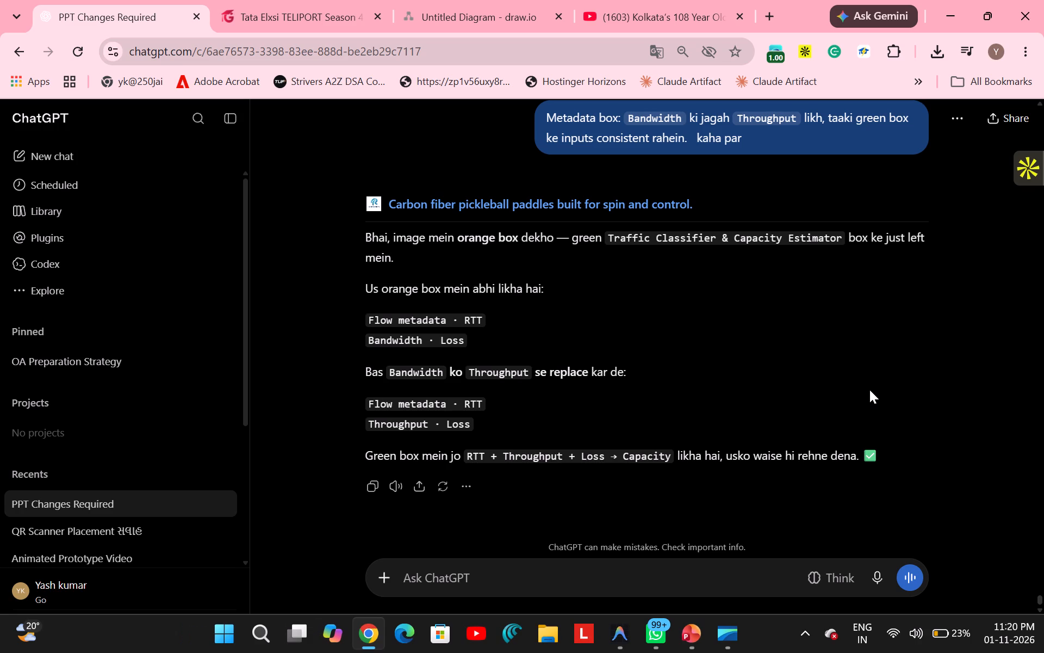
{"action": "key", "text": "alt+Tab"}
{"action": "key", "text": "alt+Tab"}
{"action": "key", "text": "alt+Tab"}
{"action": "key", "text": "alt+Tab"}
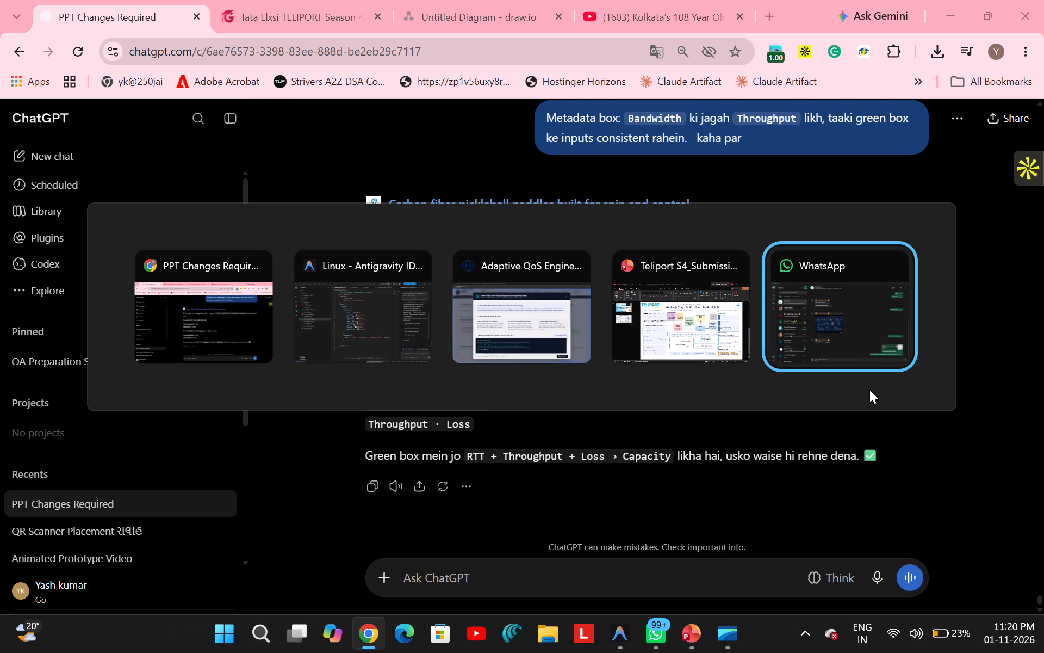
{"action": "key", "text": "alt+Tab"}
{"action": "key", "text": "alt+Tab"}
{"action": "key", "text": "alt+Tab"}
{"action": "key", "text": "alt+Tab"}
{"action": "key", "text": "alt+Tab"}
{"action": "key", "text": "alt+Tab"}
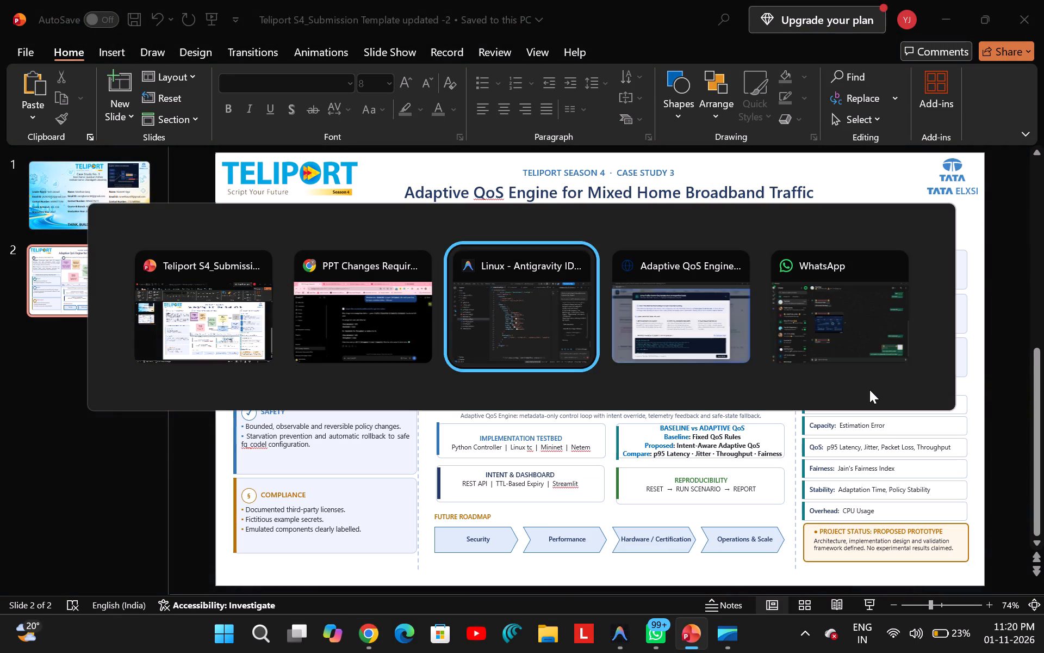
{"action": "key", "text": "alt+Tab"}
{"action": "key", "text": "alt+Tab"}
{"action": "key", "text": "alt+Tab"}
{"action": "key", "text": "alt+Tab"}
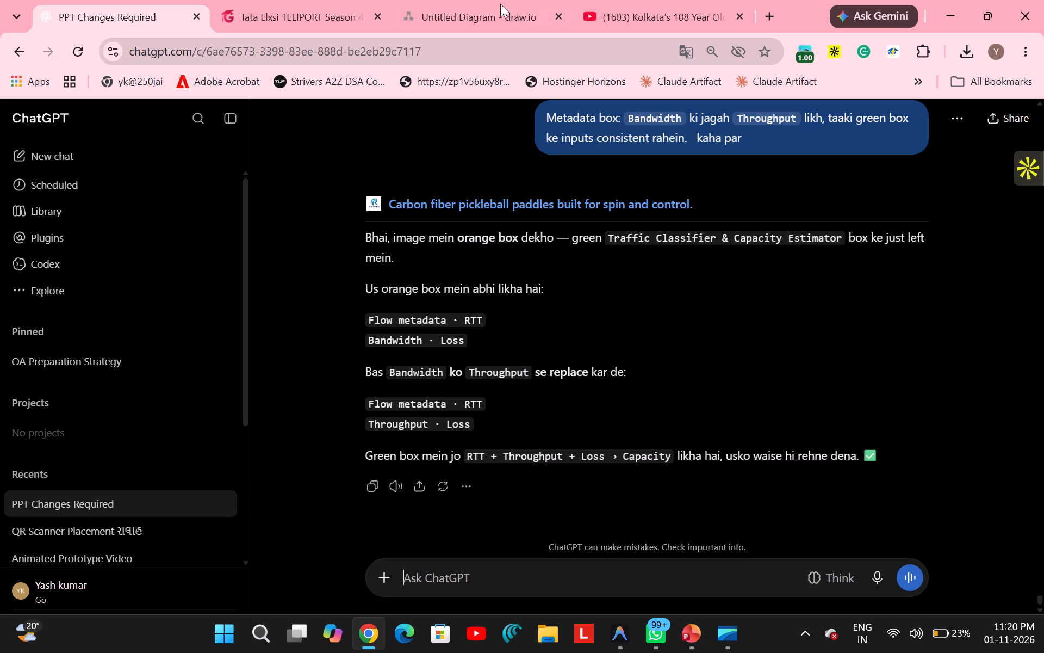
Return to the draw.io diagram and move the Adaptive QoS Policy Engine box slightly right and up, to about x 828.
{"action": "left_click", "coordinate": [467, 0]}
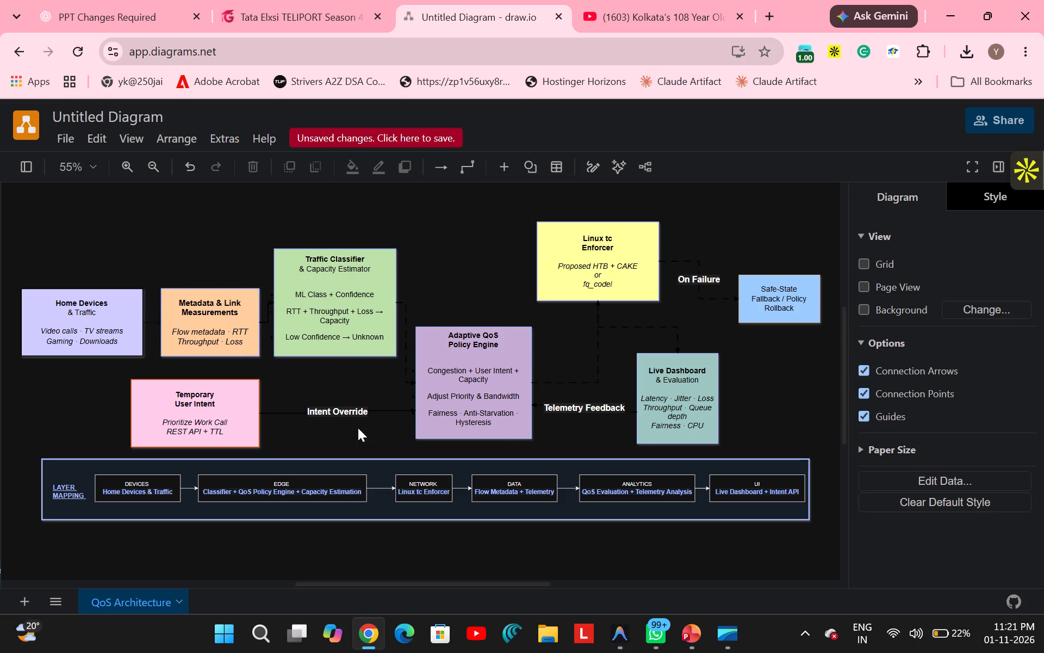
{"action": "left_click_drag", "start_coordinate": [463, 398], "coordinate": [479, 398]}
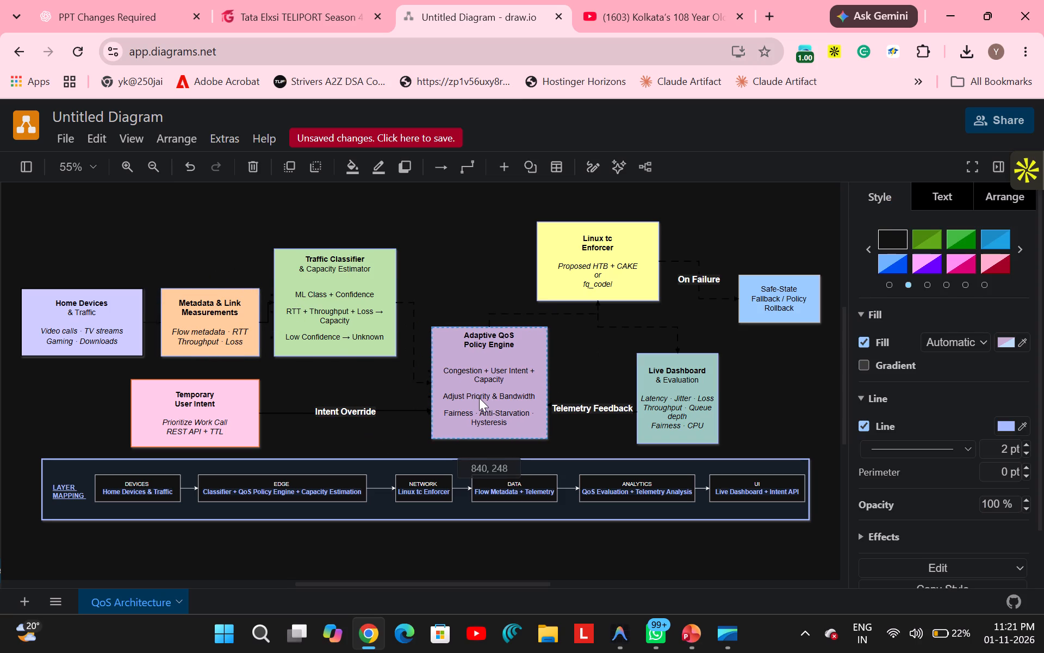
{"action": "left_click_drag", "start_coordinate": [479, 398], "coordinate": [471, 392]}
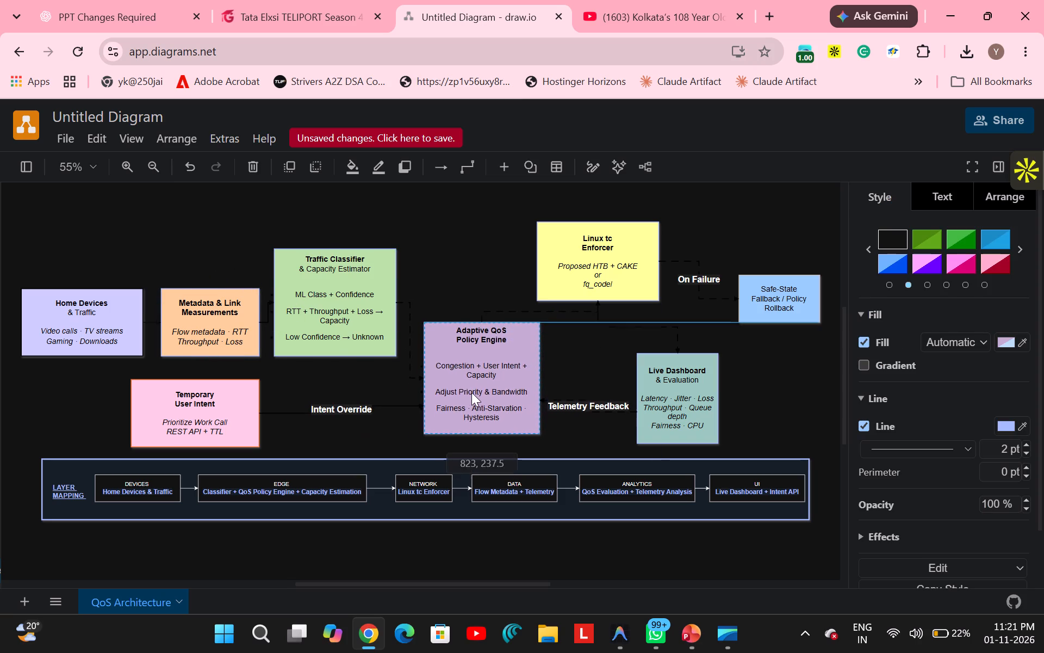
{"action": "left_click_drag", "start_coordinate": [471, 392], "coordinate": [471, 391]}
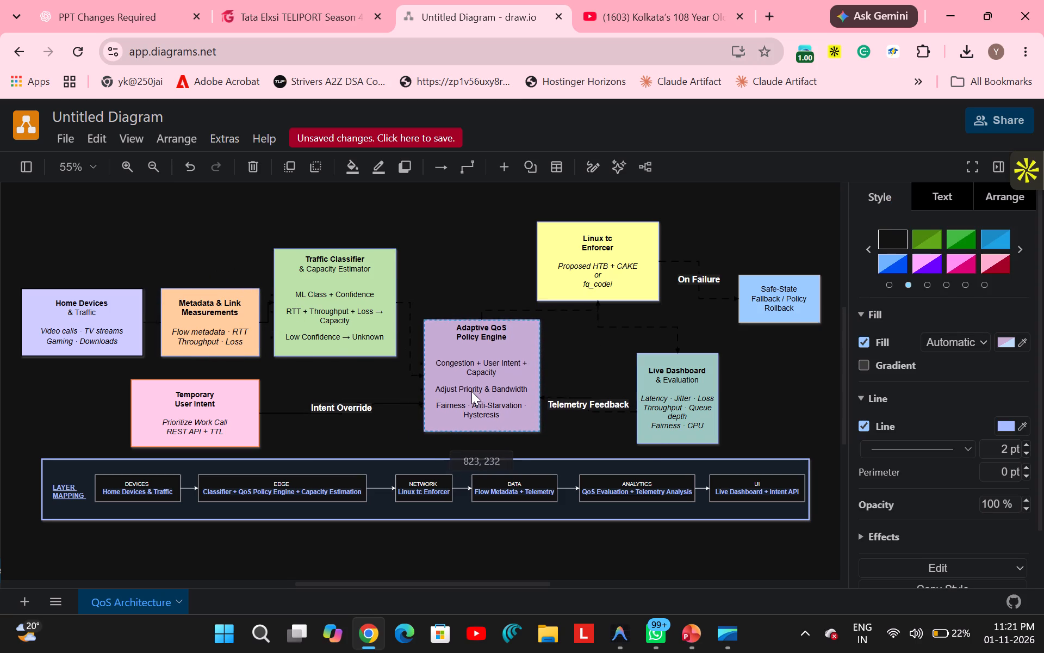
{"action": "left_click_drag", "start_coordinate": [471, 391], "coordinate": [473, 412]}
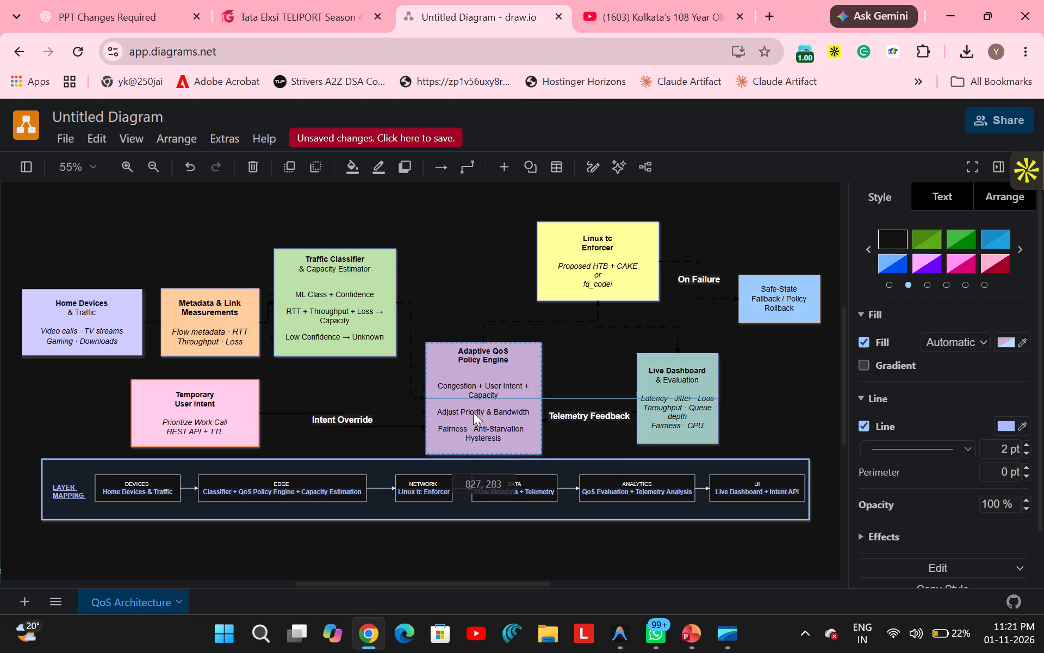
{"action": "left_click_drag", "start_coordinate": [473, 412], "coordinate": [474, 391]}
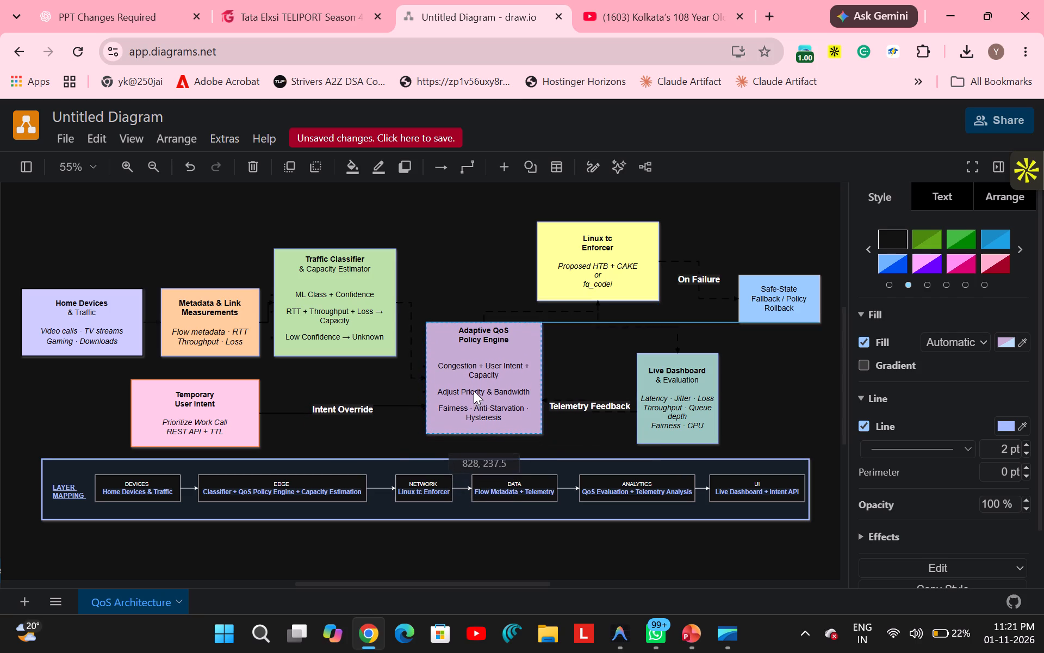
{"action": "left_click_drag", "start_coordinate": [474, 391], "coordinate": [474, 389]}
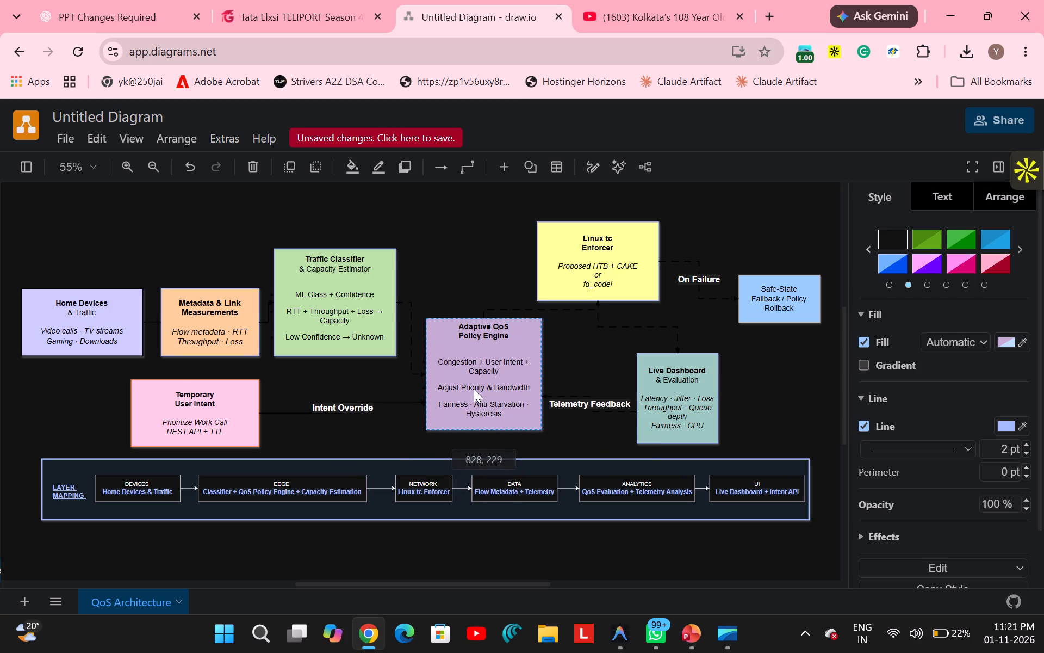
{"action": "left_click_drag", "start_coordinate": [474, 389], "coordinate": [474, 390]}
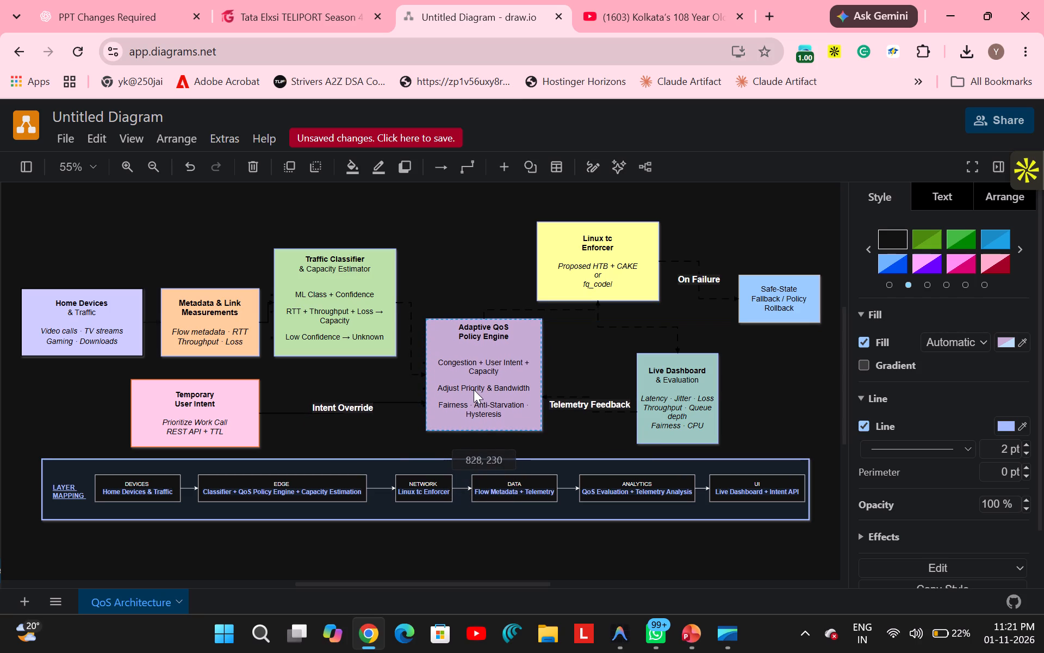
{"action": "left_click_drag", "start_coordinate": [474, 390], "coordinate": [474, 402]}
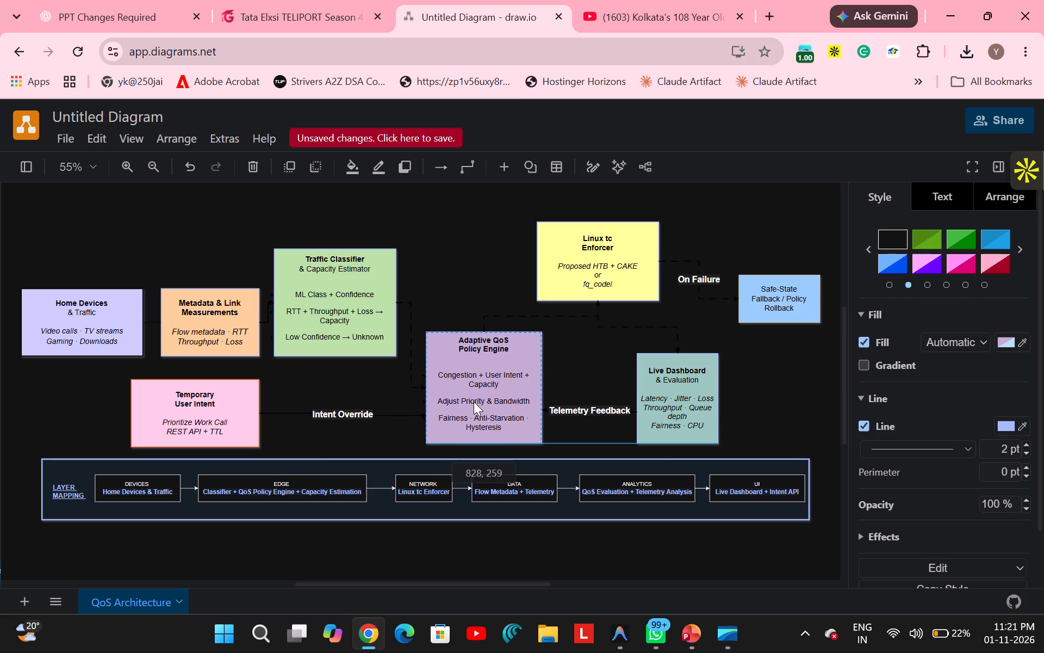
{"action": "left_click_drag", "start_coordinate": [474, 402], "coordinate": [474, 390]}
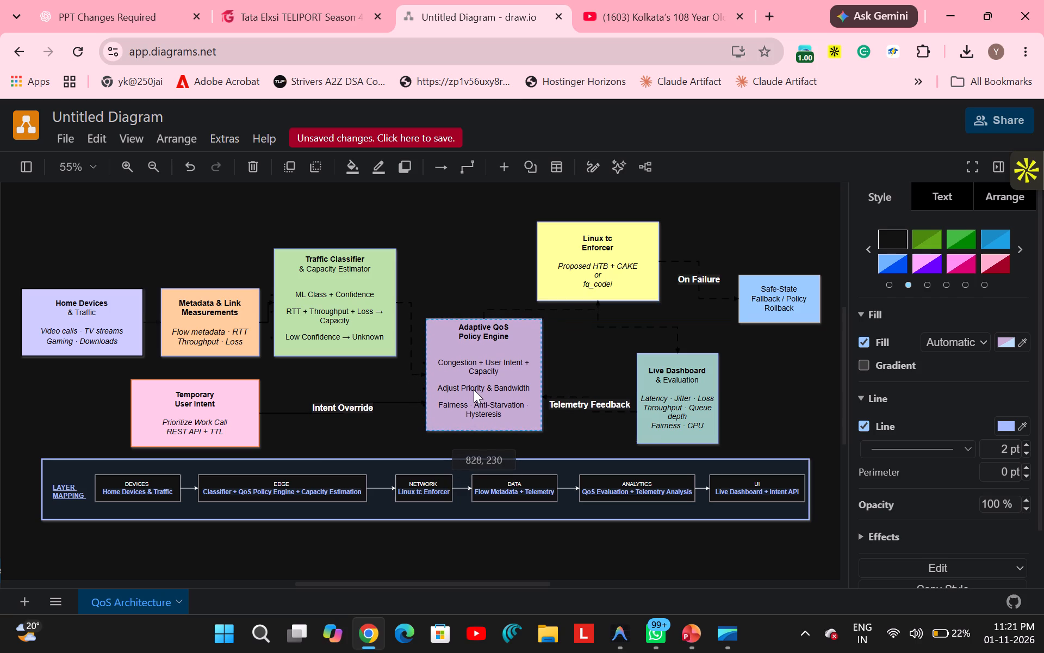
{"action": "left_click_drag", "start_coordinate": [474, 390], "coordinate": [474, 388]}
{"action": "left_click", "coordinate": [464, 232]}
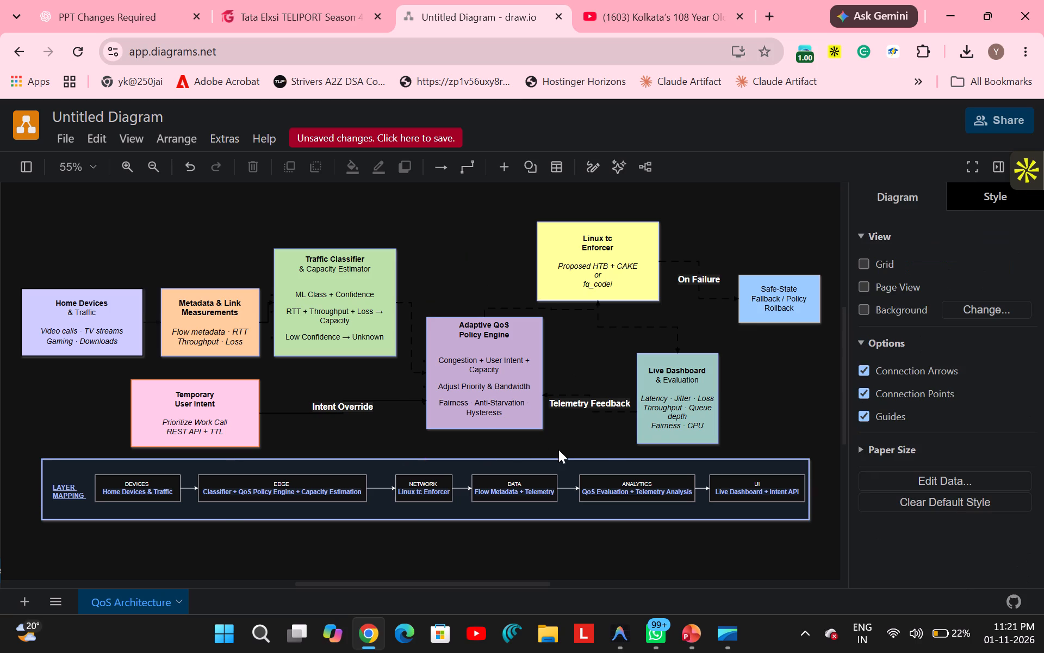
Switch to the TELIPORT slide in PowerPoint to examine its architecture diagram, and return to the draw.io diagram.
{"action": "key", "text": "alt+Tab"}
{"action": "key", "text": "alt+Tab"}
{"action": "key", "text": "alt+Tab"}
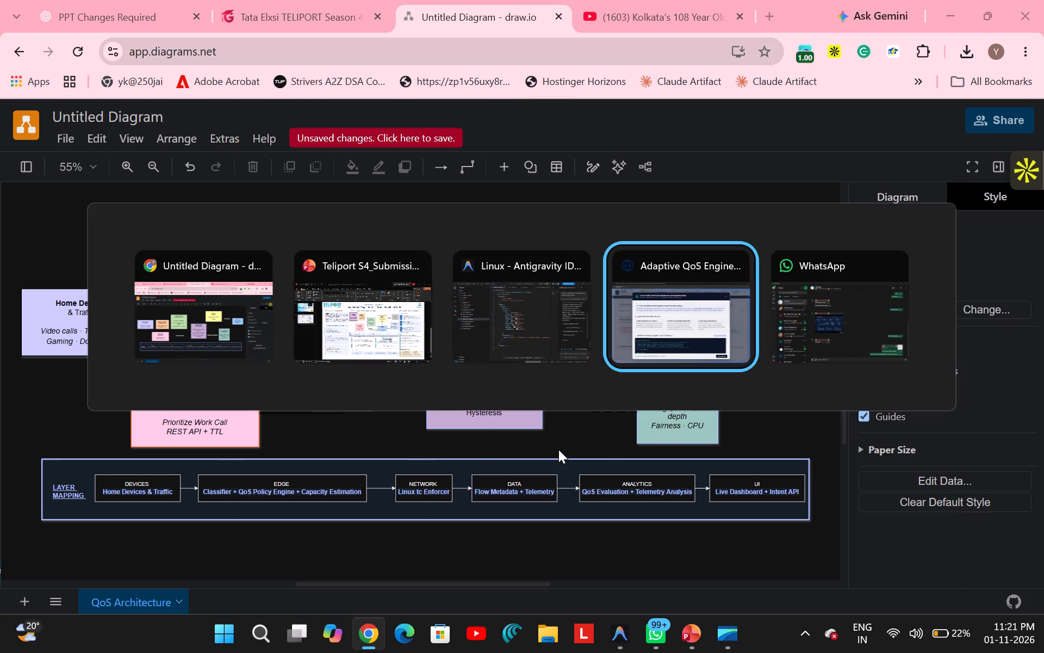
{"action": "key", "text": "alt+Tab"}
{"action": "key", "text": "alt+Tab"}
{"action": "key", "text": "alt+Tab"}
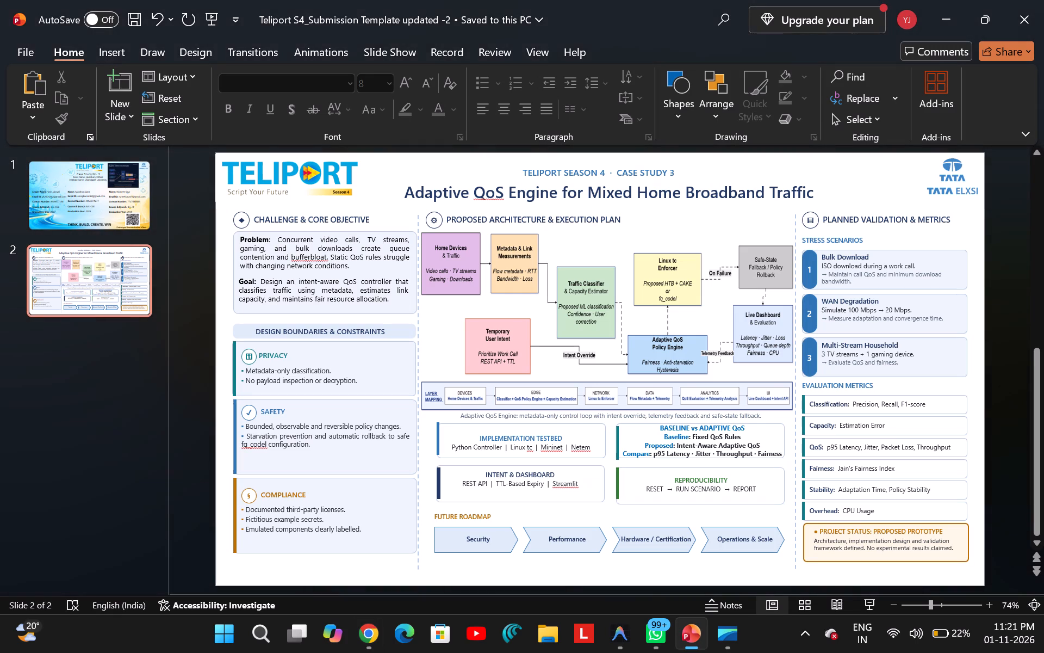
{"action": "key", "text": "alt+Tab"}
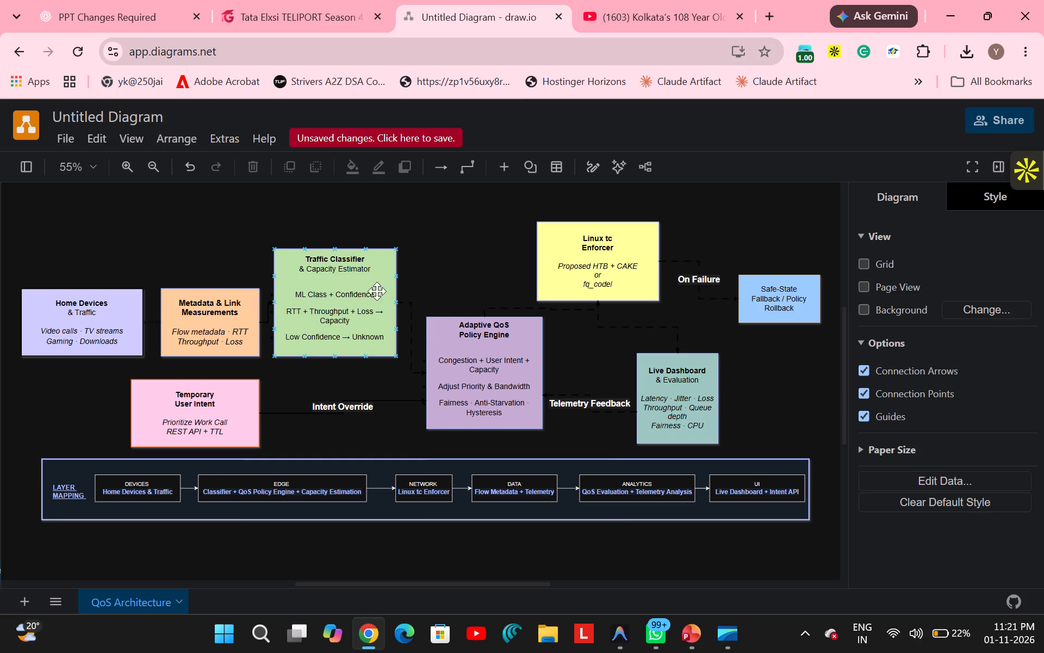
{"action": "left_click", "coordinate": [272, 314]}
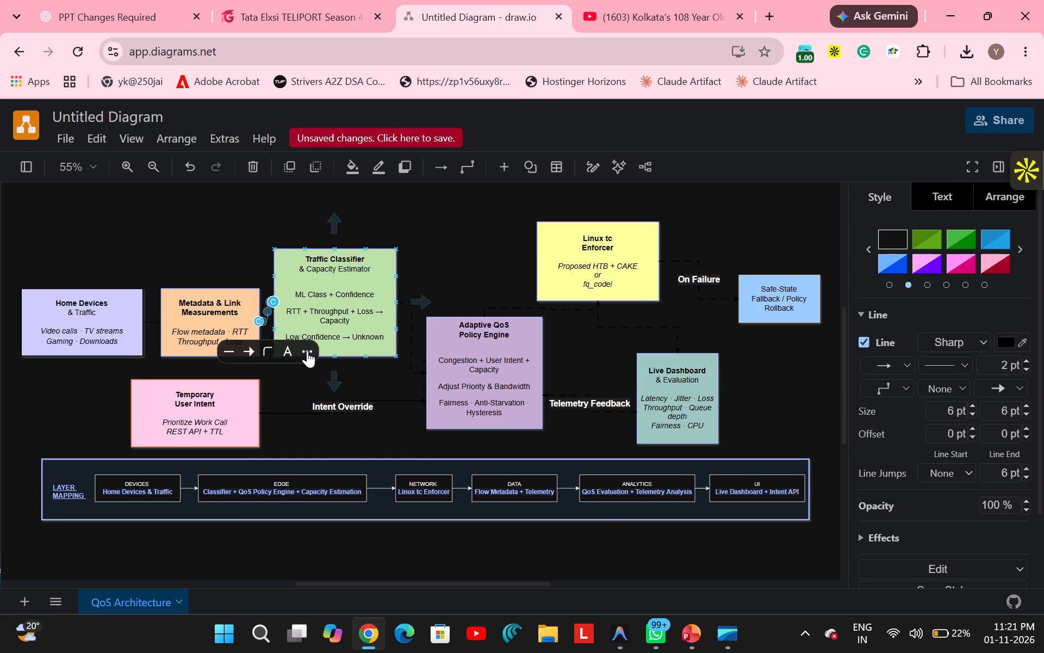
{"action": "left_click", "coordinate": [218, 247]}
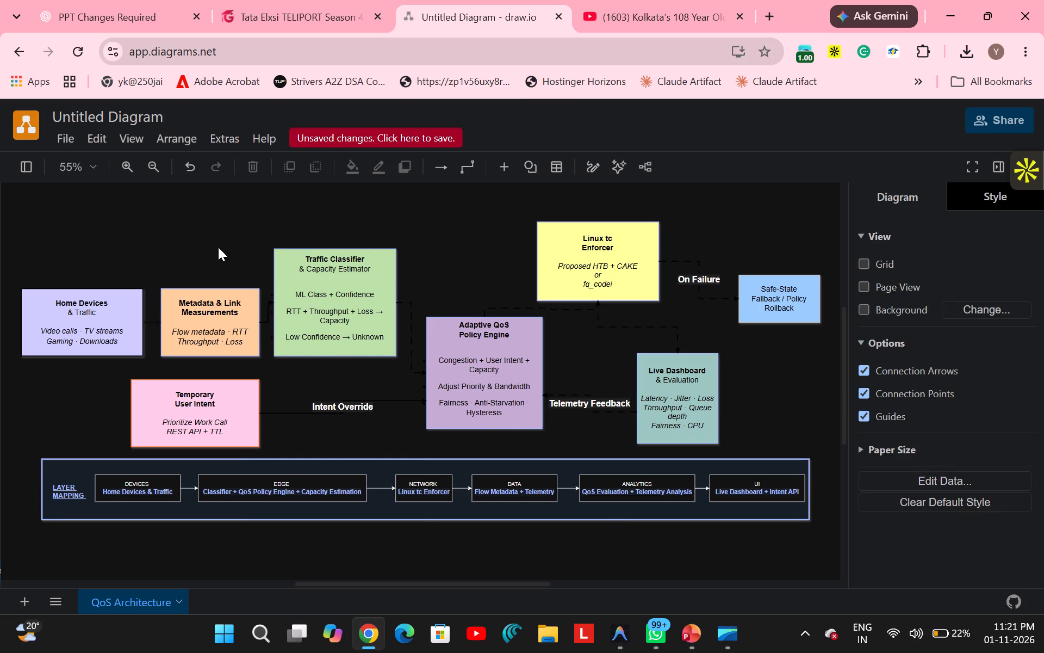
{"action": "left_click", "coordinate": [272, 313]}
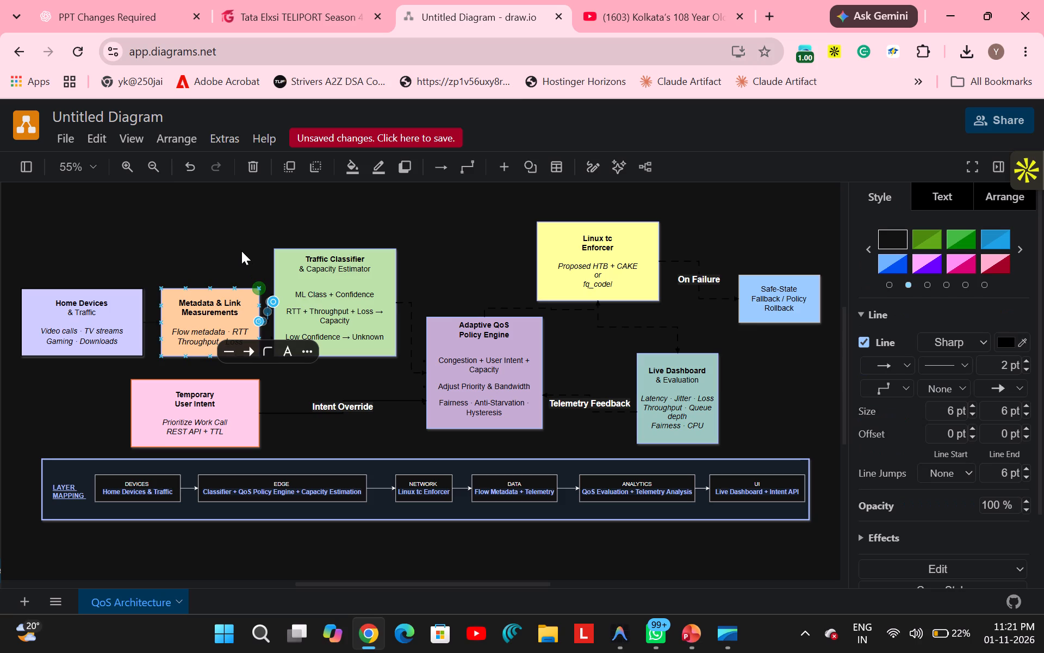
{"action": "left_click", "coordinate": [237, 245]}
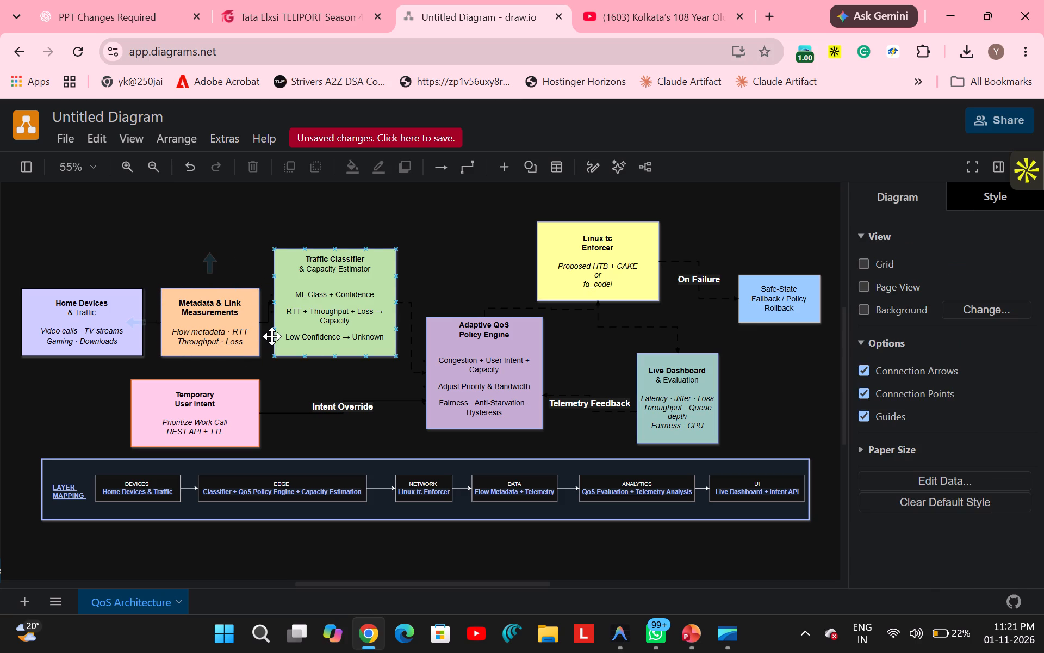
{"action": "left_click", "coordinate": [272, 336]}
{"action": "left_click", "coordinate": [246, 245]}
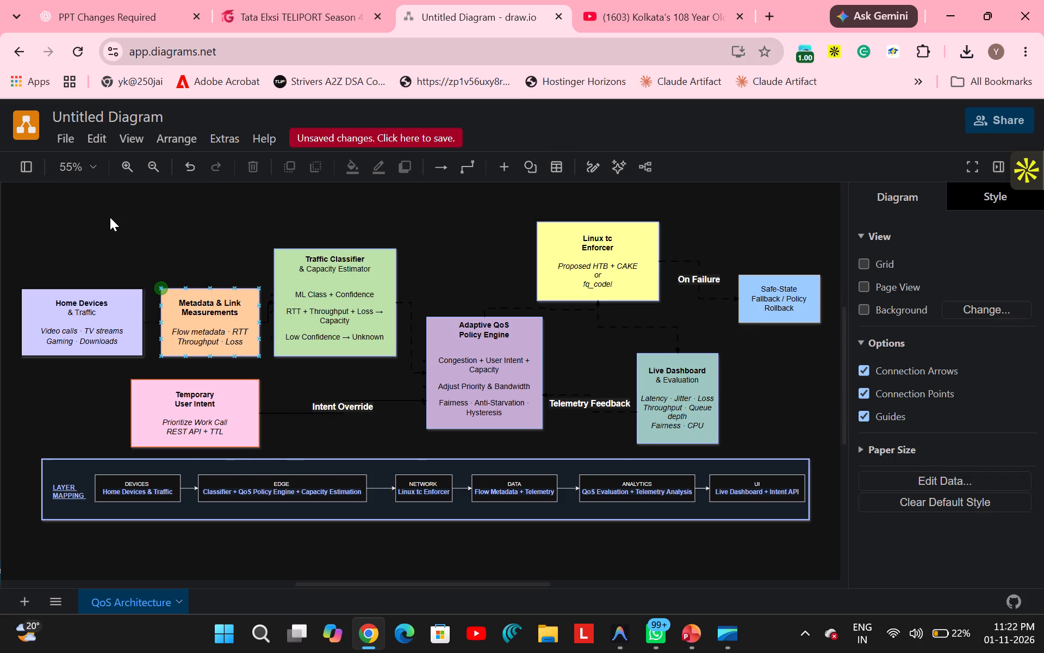
Enable the diagram background and set its fill colour to white (FFFFFF), including for dark mode.
{"action": "left_click", "coordinate": [867, 311]}
{"action": "left_click", "coordinate": [977, 315]}
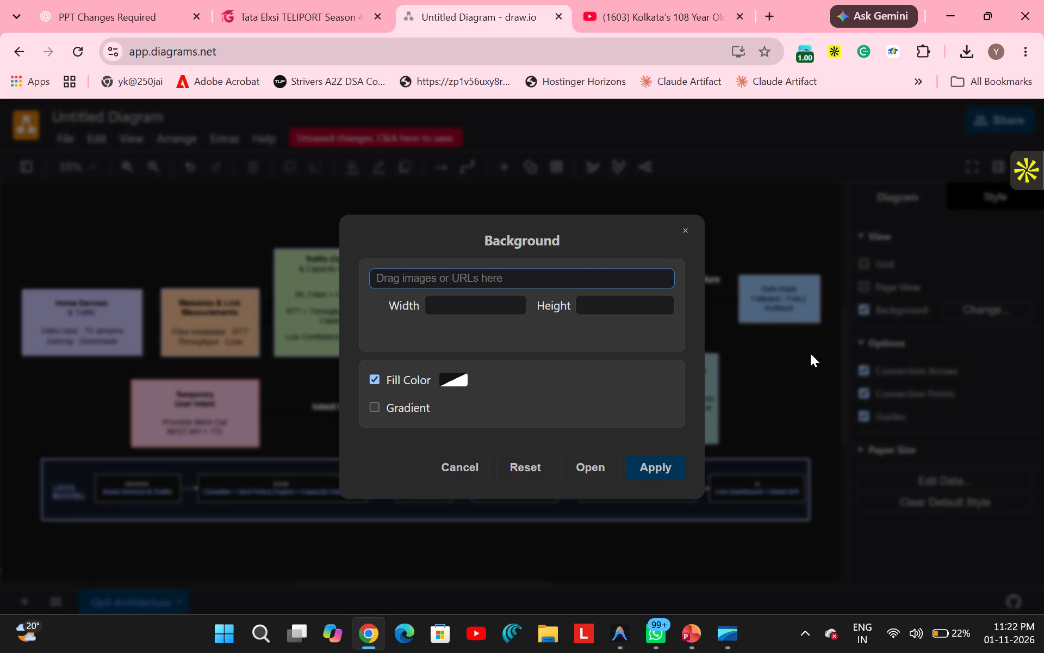
{"action": "left_click", "coordinate": [446, 380]}
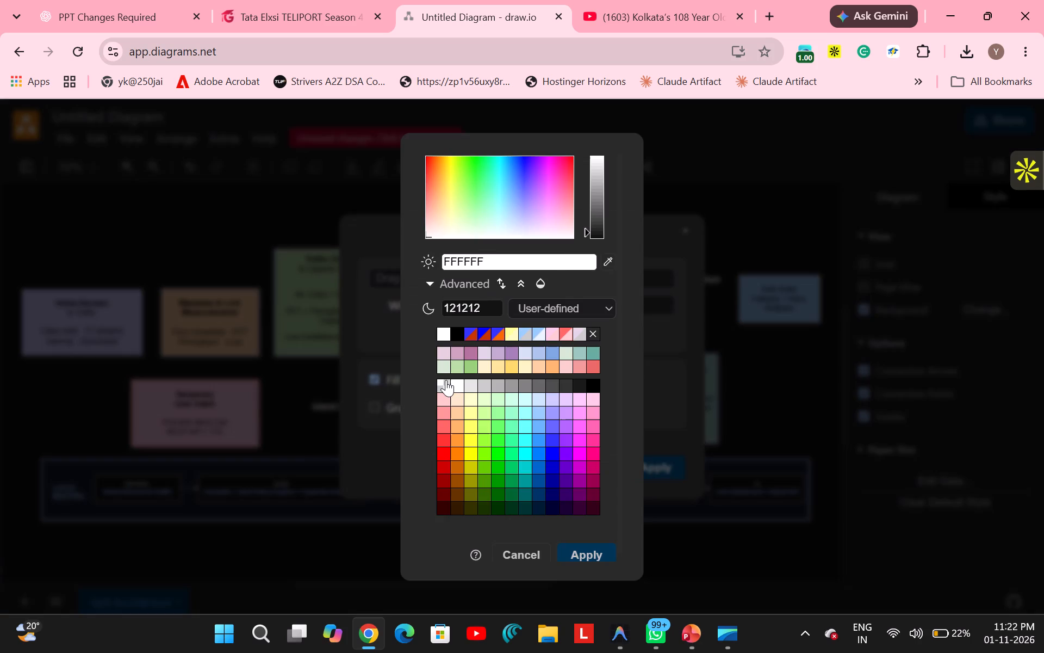
{"action": "left_click", "coordinate": [445, 335]}
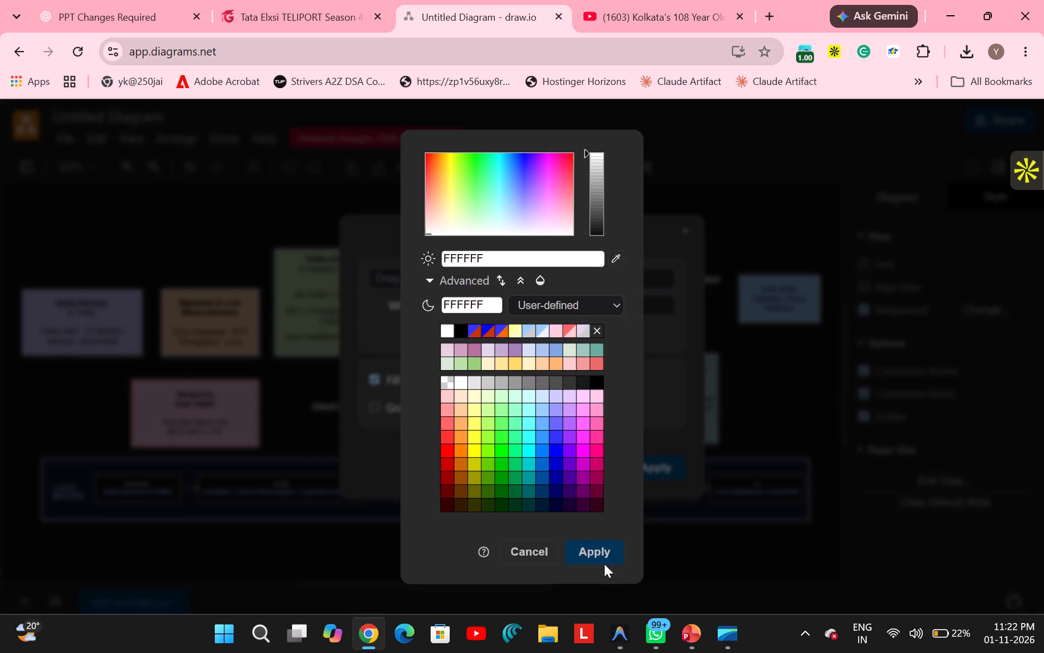
{"action": "left_click", "coordinate": [604, 564]}
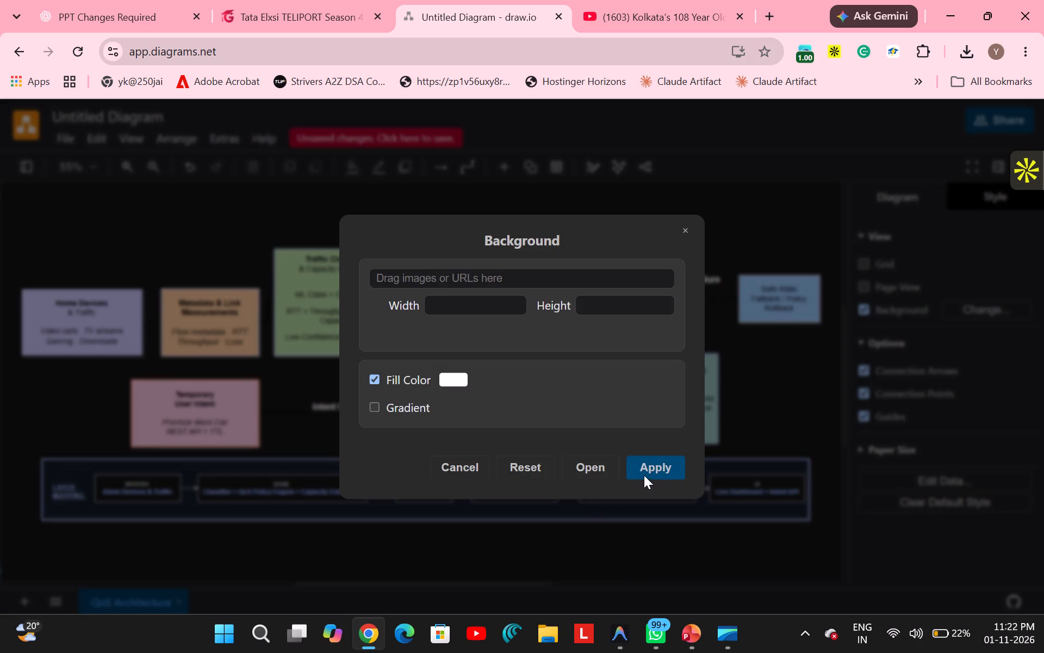
{"action": "left_click", "coordinate": [644, 475]}
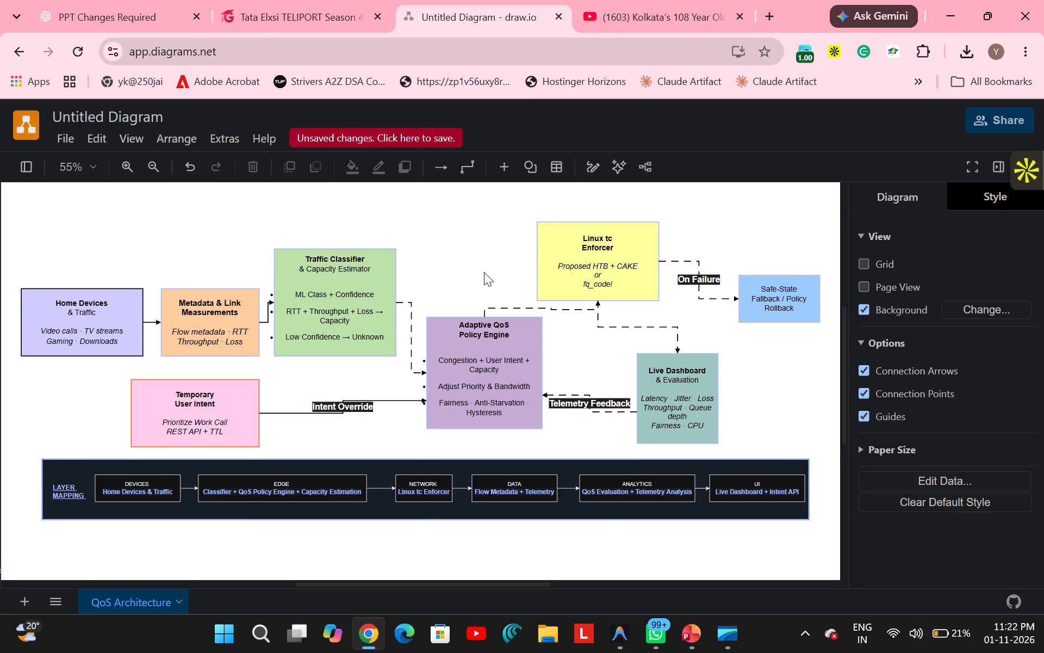
Nudge the Adaptive QoS Policy Engine box to about 829, 227 and deselect it.
{"action": "left_click", "coordinate": [271, 338]}
{"action": "left_click", "coordinate": [256, 252]}
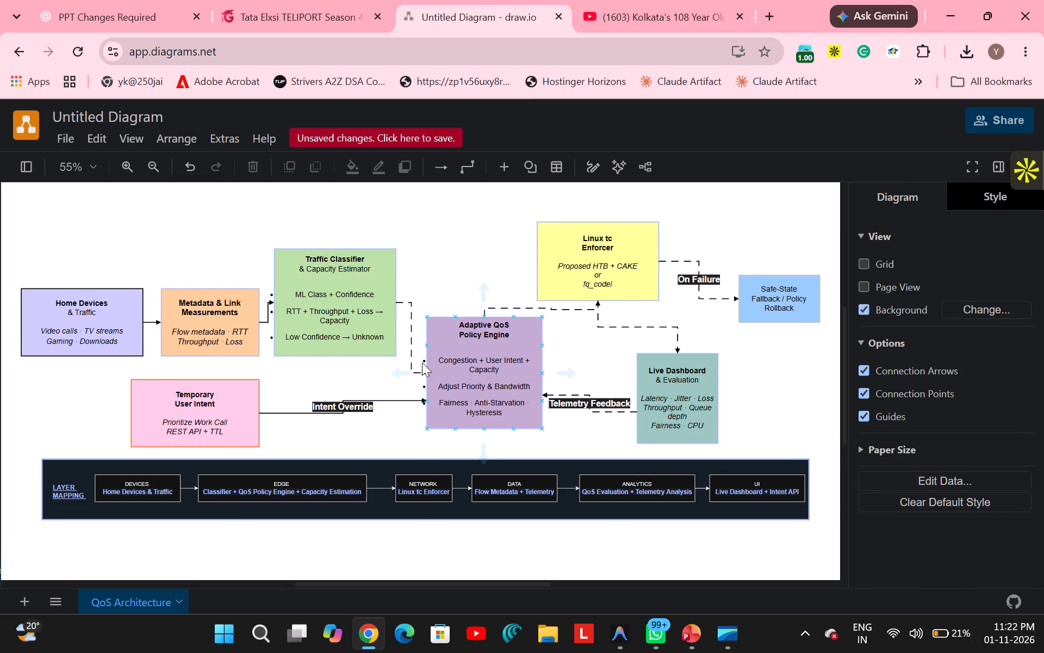
{"action": "left_click", "coordinate": [424, 254]}
{"action": "left_click", "coordinate": [470, 374]}
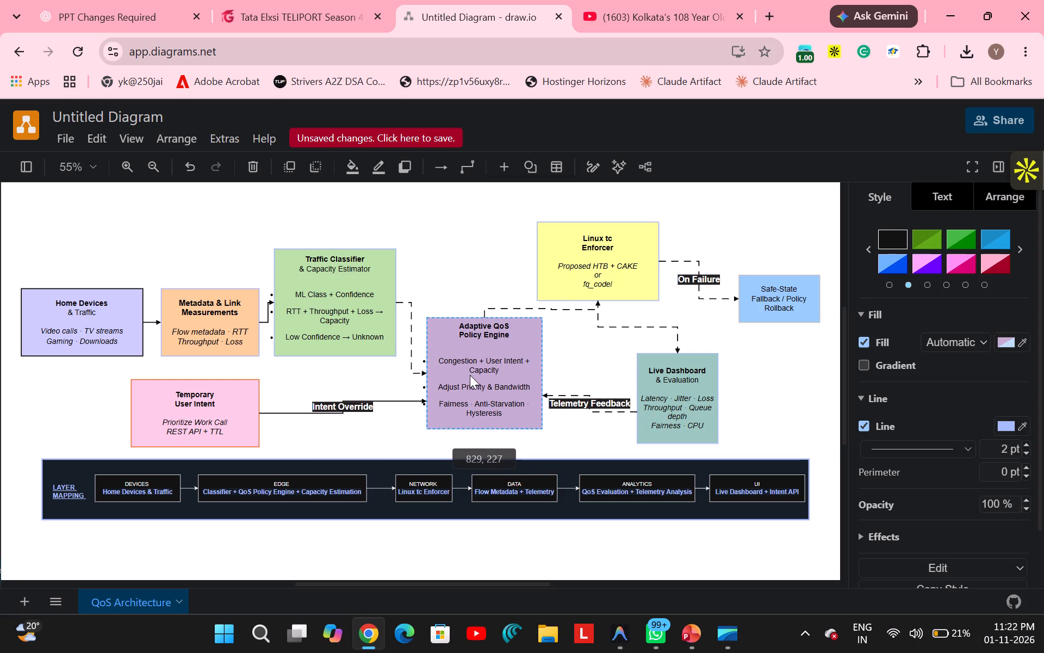
{"action": "left_click", "coordinate": [441, 227]}
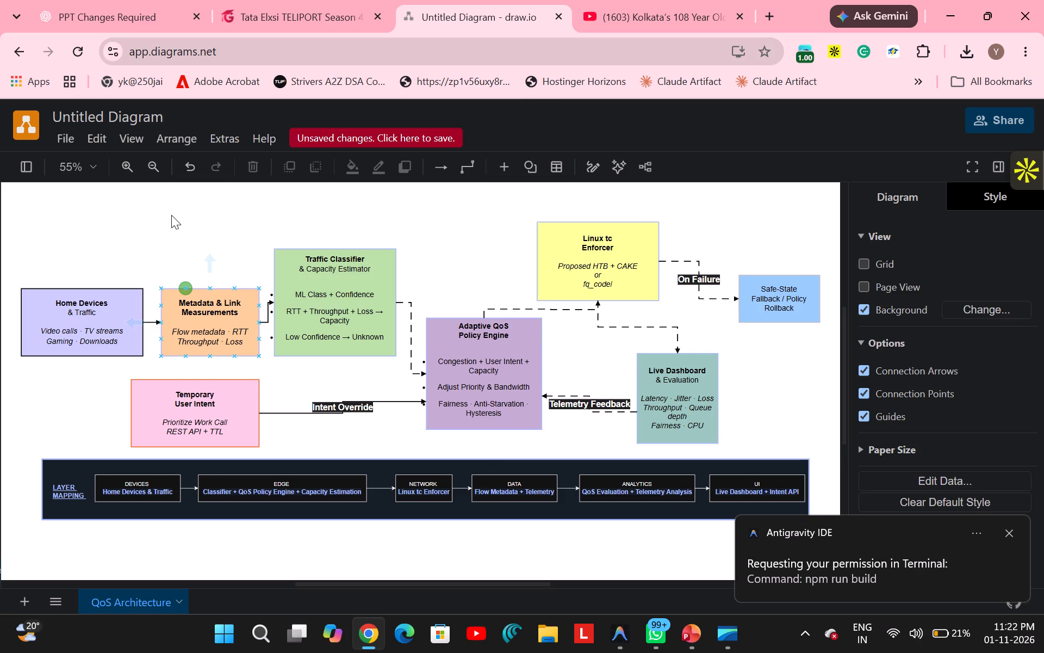
Move the Traffic Classifier & Capacity Estimator box slightly away from the Metadata & Link Measurements box, to about 514, 80.
{"action": "left_click_drag", "start_coordinate": [343, 307], "coordinate": [355, 310]}
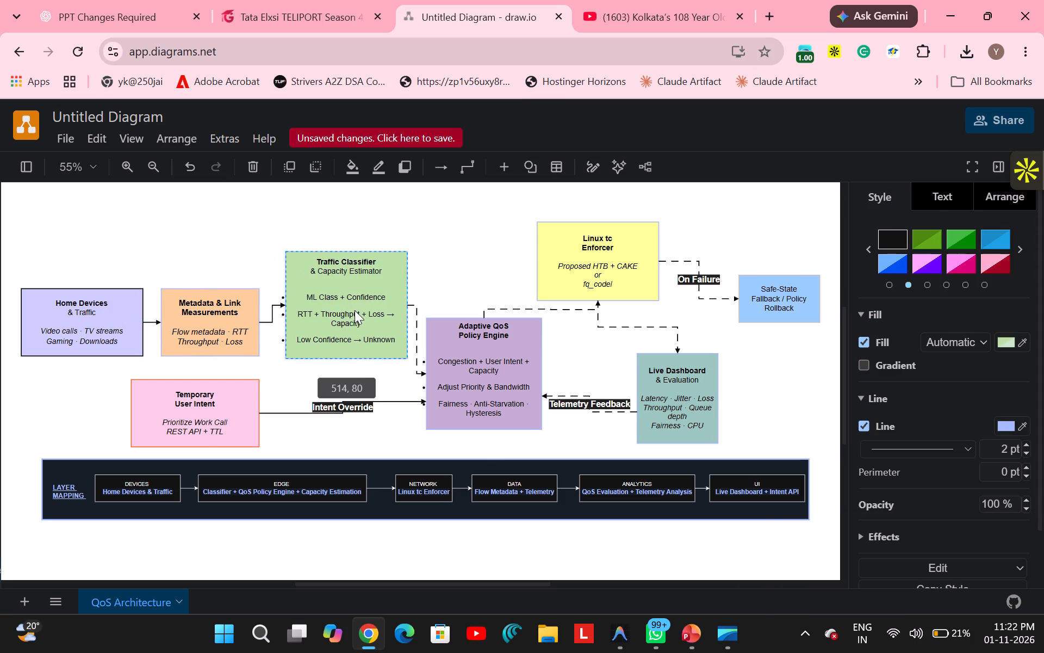
{"action": "left_click_drag", "start_coordinate": [355, 310], "coordinate": [355, 309]}
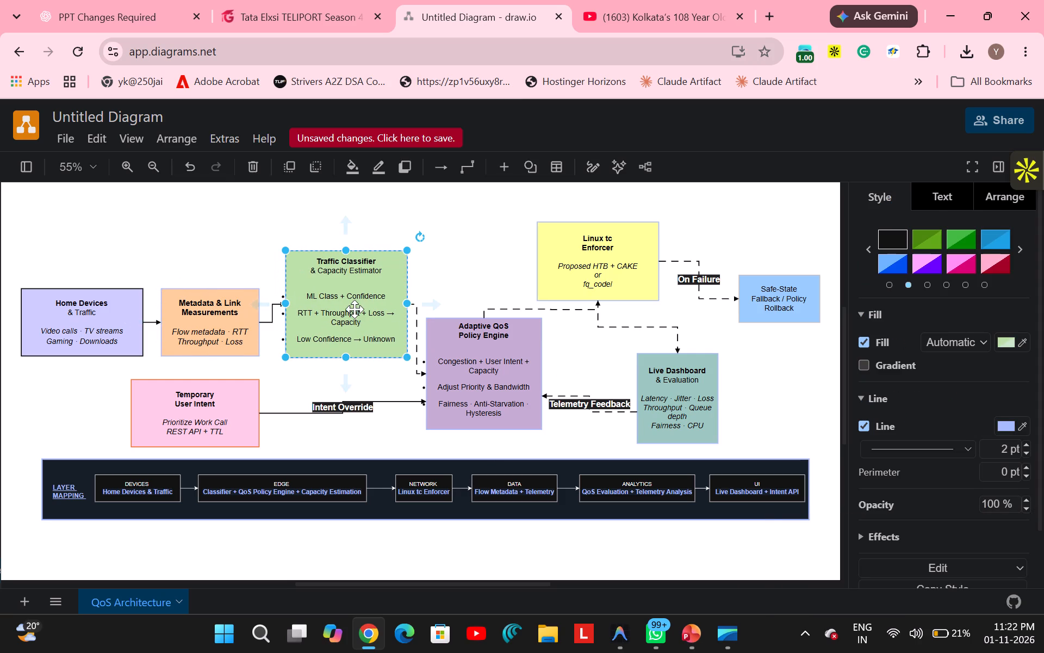
{"action": "left_click", "coordinate": [213, 204]}
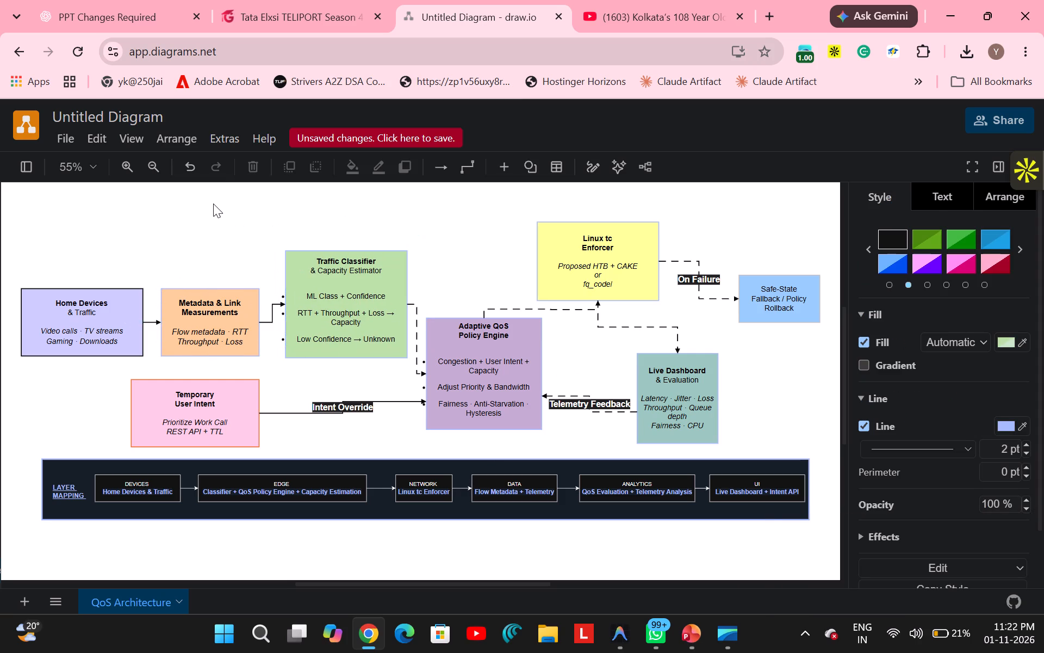
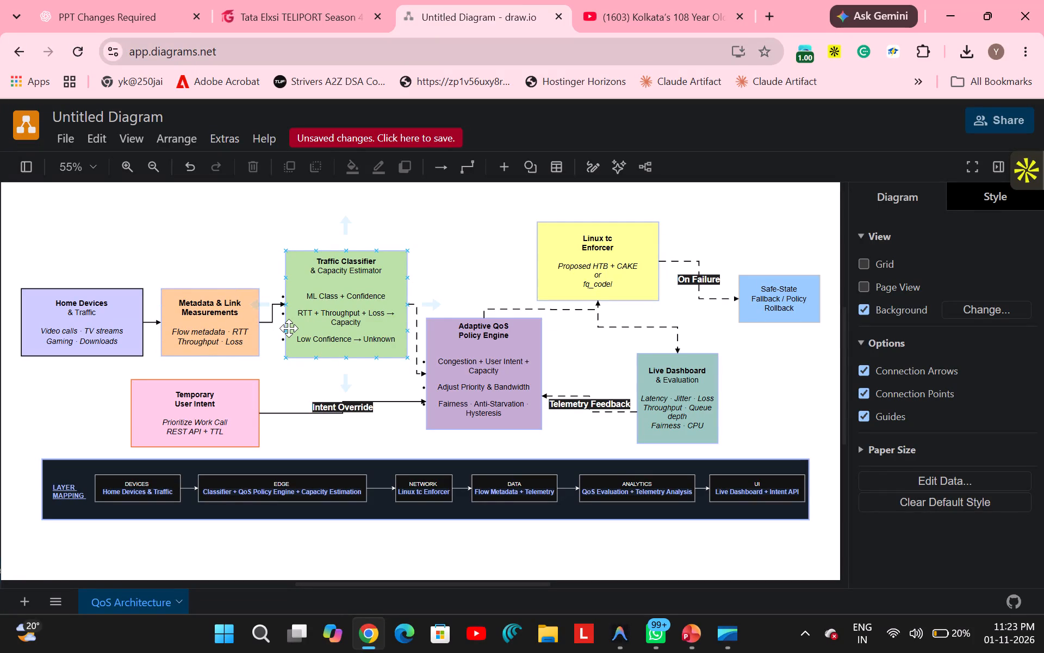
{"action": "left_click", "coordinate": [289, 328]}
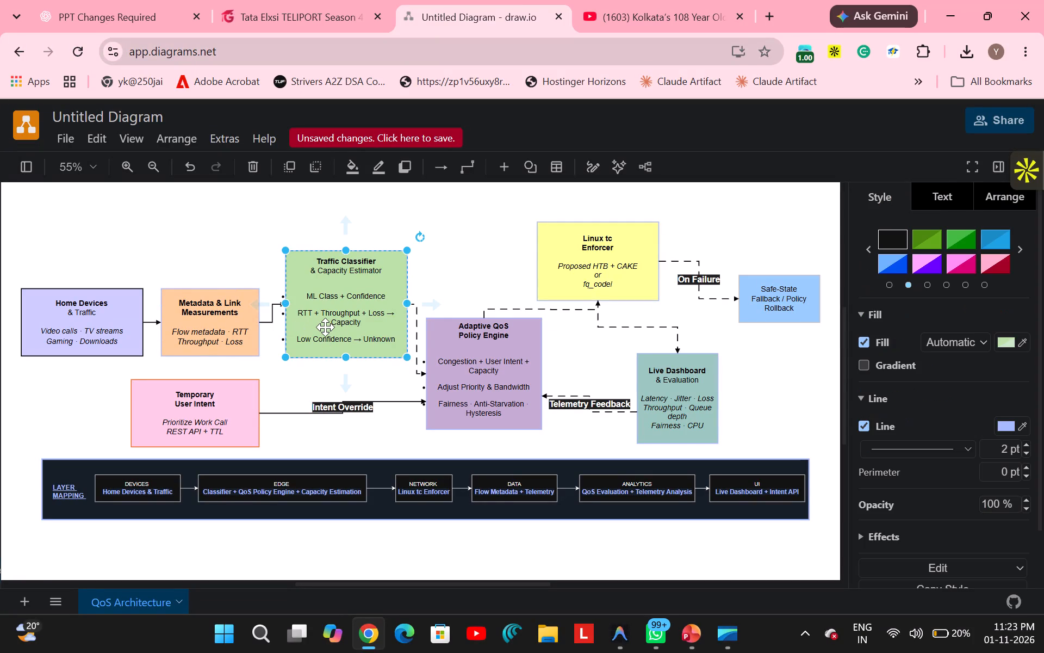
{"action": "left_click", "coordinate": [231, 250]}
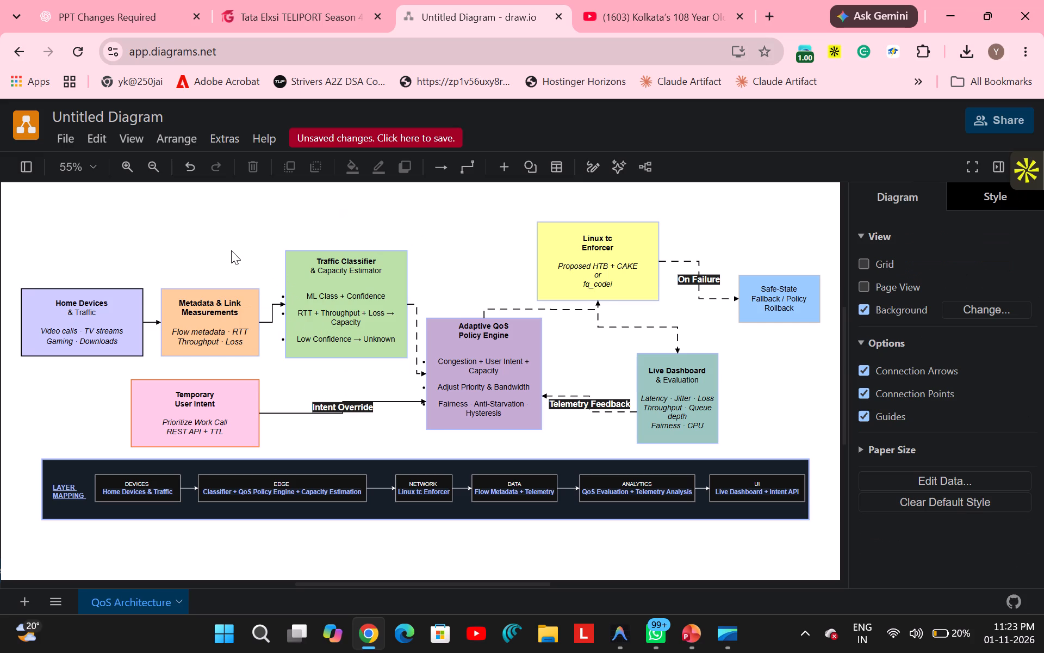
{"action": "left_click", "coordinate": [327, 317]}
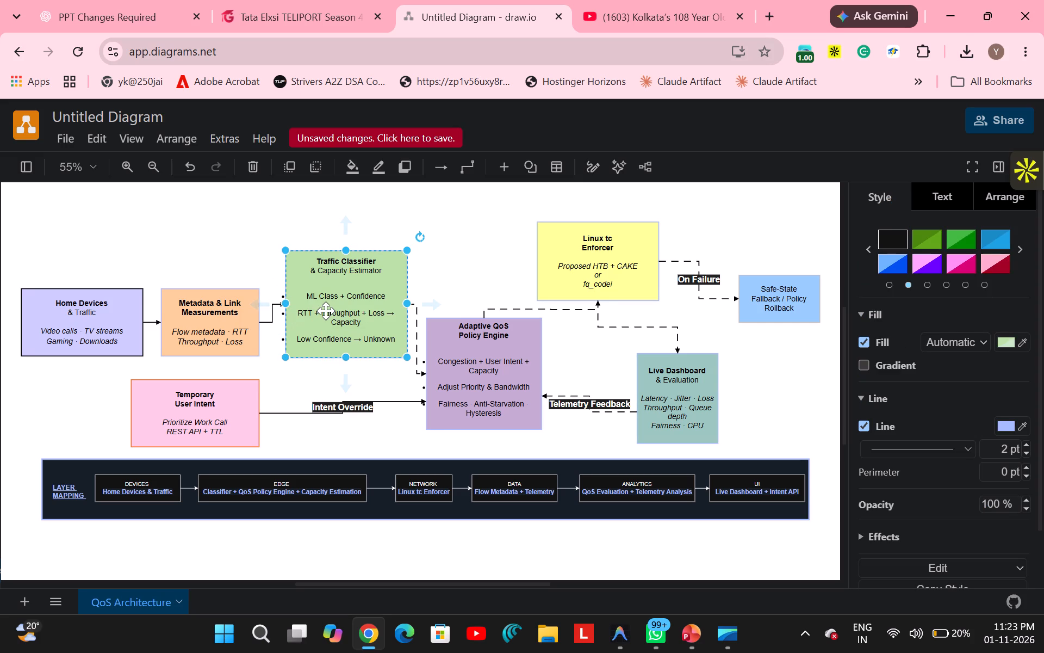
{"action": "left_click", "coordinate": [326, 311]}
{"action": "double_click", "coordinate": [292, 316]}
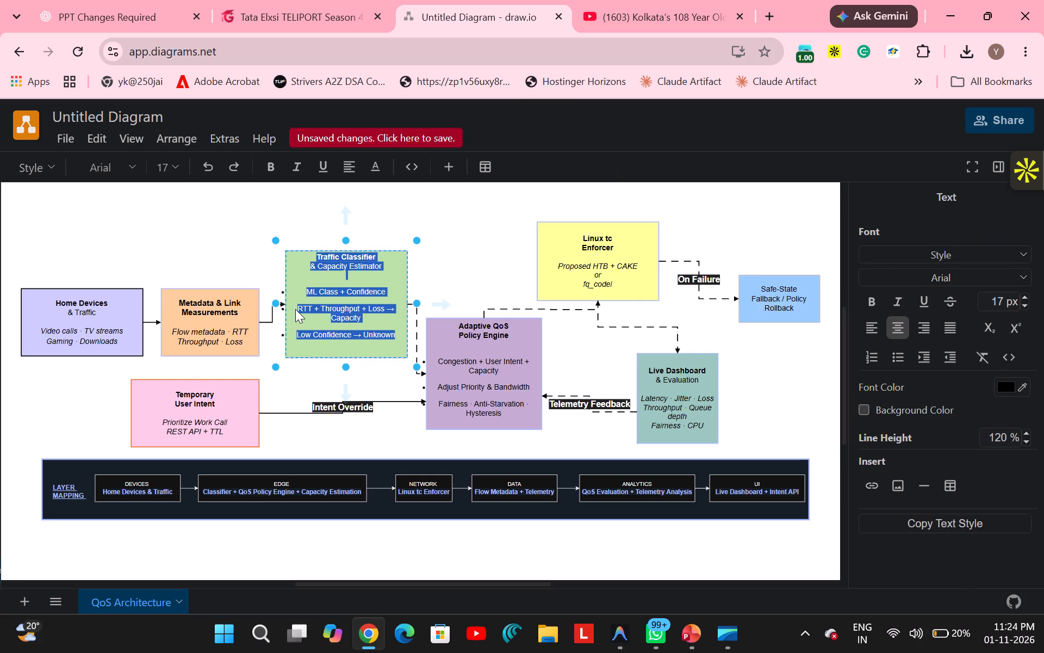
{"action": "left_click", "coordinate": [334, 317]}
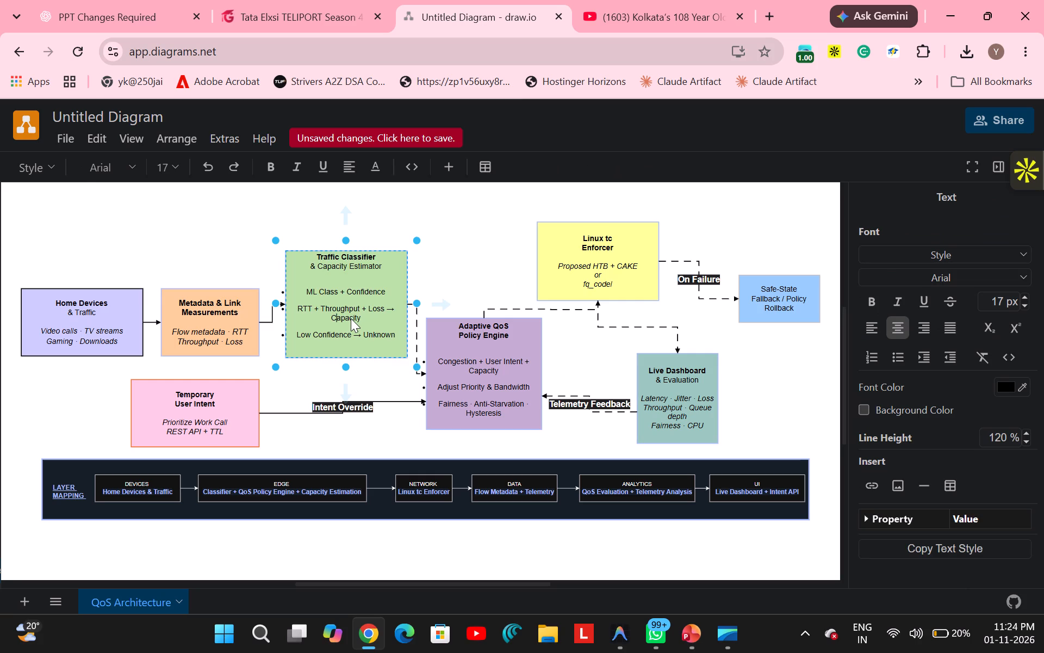
Undo the last moves of the Traffic Classifier & Capacity Estimator box and the Adaptive QoS Policy Engine box.
{"action": "key", "text": "ctrl+z"}
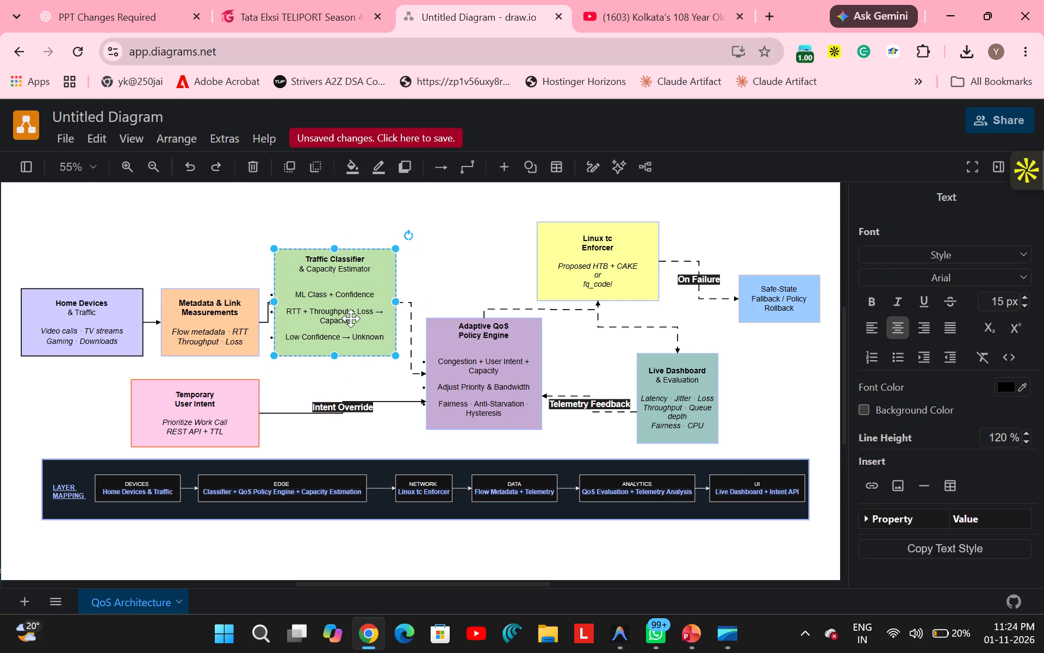
{"action": "key", "text": "ctrl+z"}
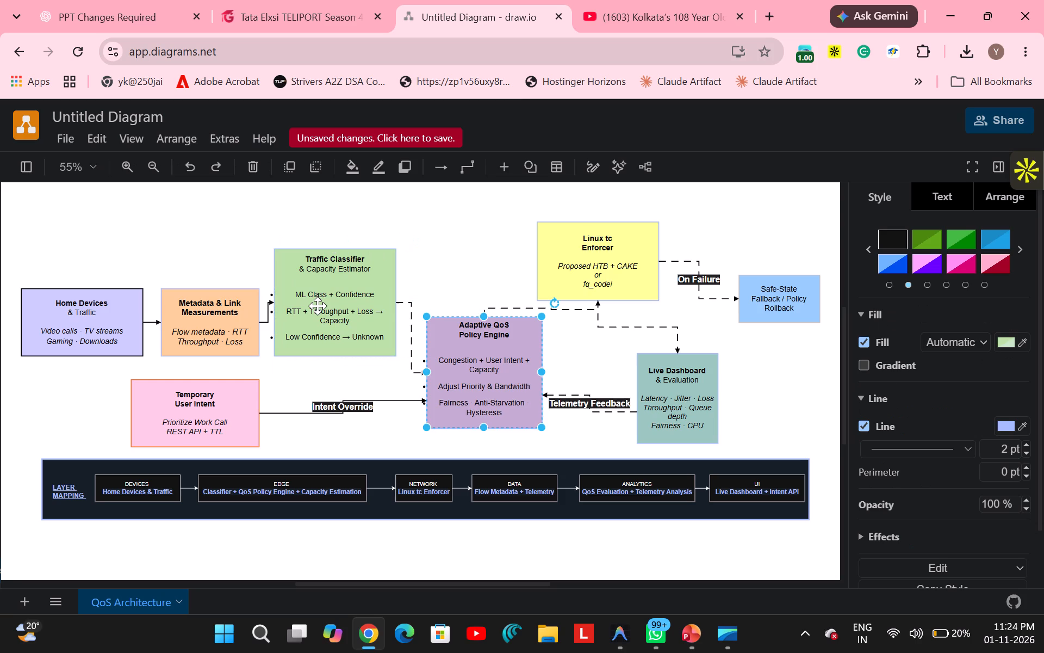
Delete the three bullet lines from the Traffic Classifier & Capacity Estimator box, leaving an empty unbulleted line below its heading.
{"action": "left_click", "coordinate": [332, 306]}
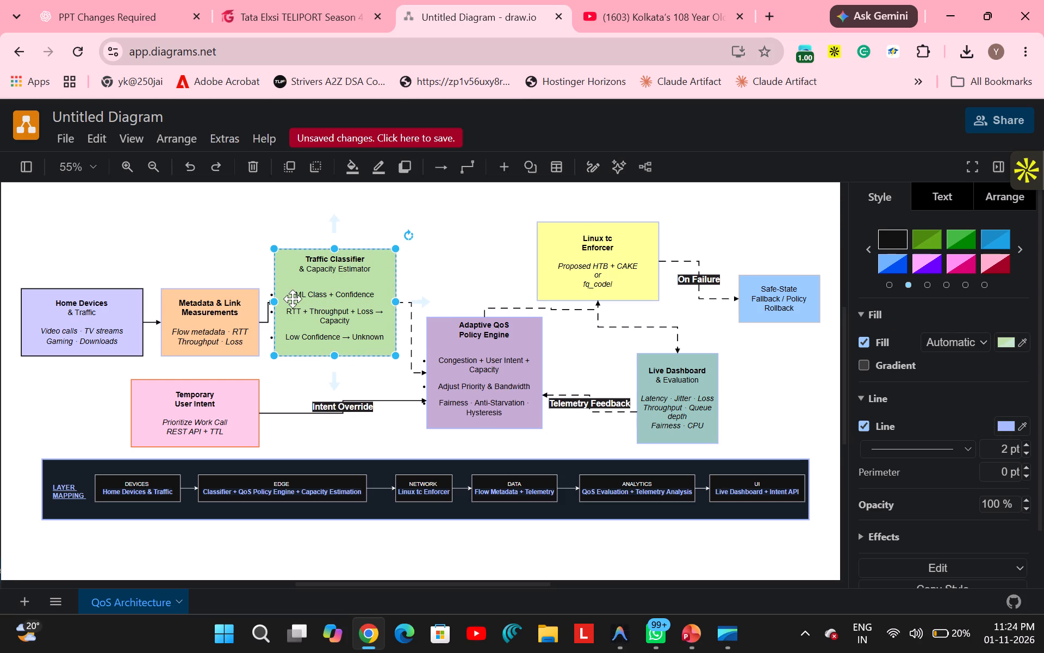
{"action": "double_click", "coordinate": [295, 297]}
{"action": "left_click", "coordinate": [295, 296]}
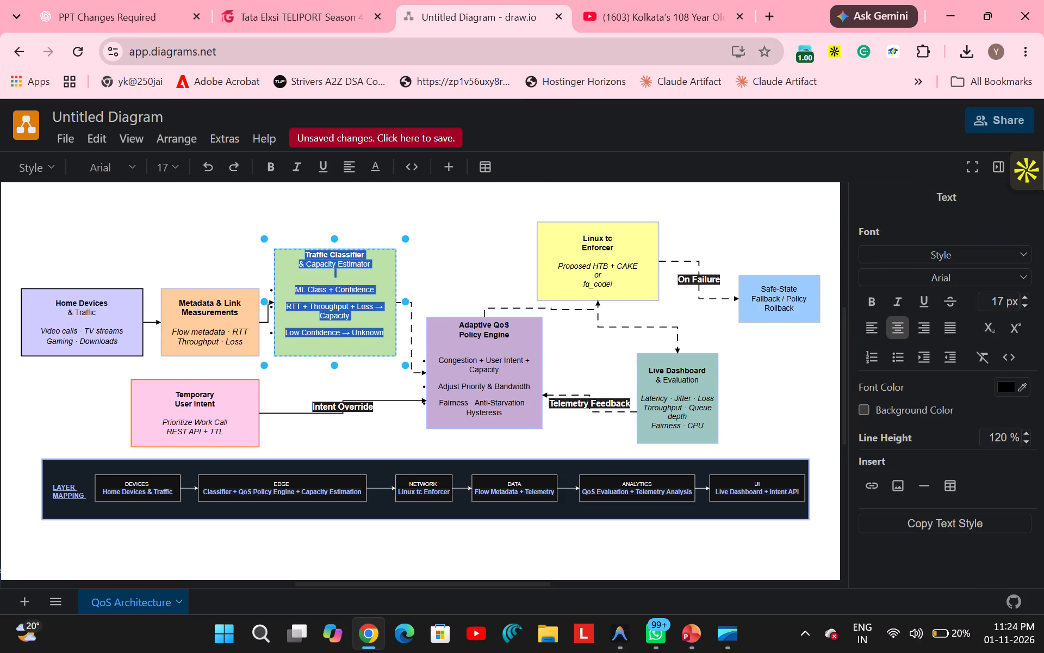
{"action": "left_click_drag", "start_coordinate": [294, 292], "coordinate": [392, 342]}
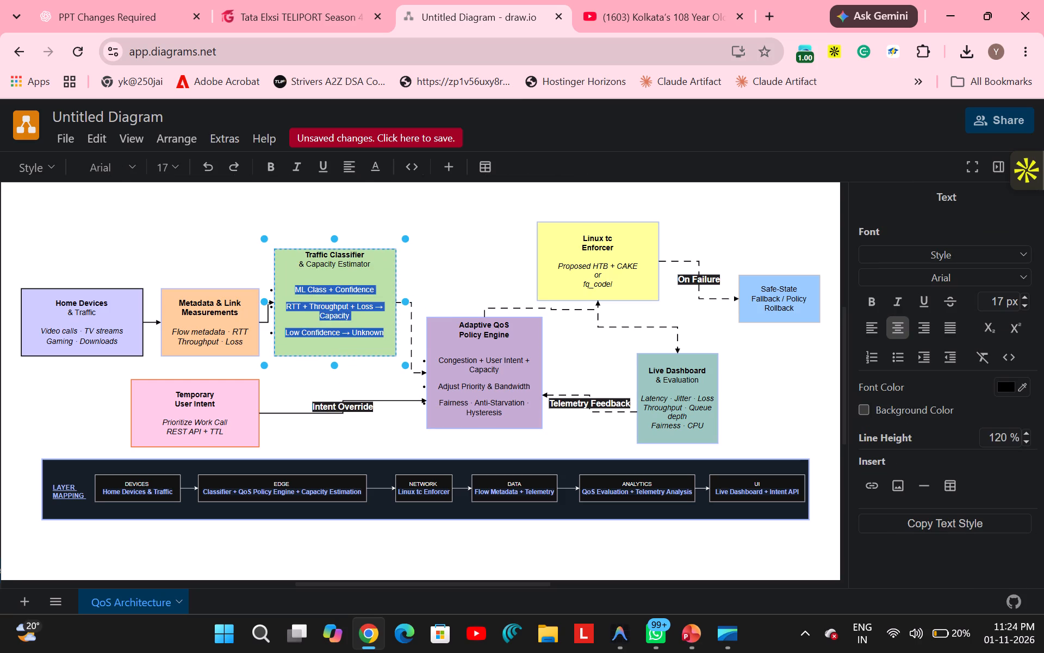
{"action": "key", "text": "BackSpace"}
{"action": "key", "text": "BackSpace"}
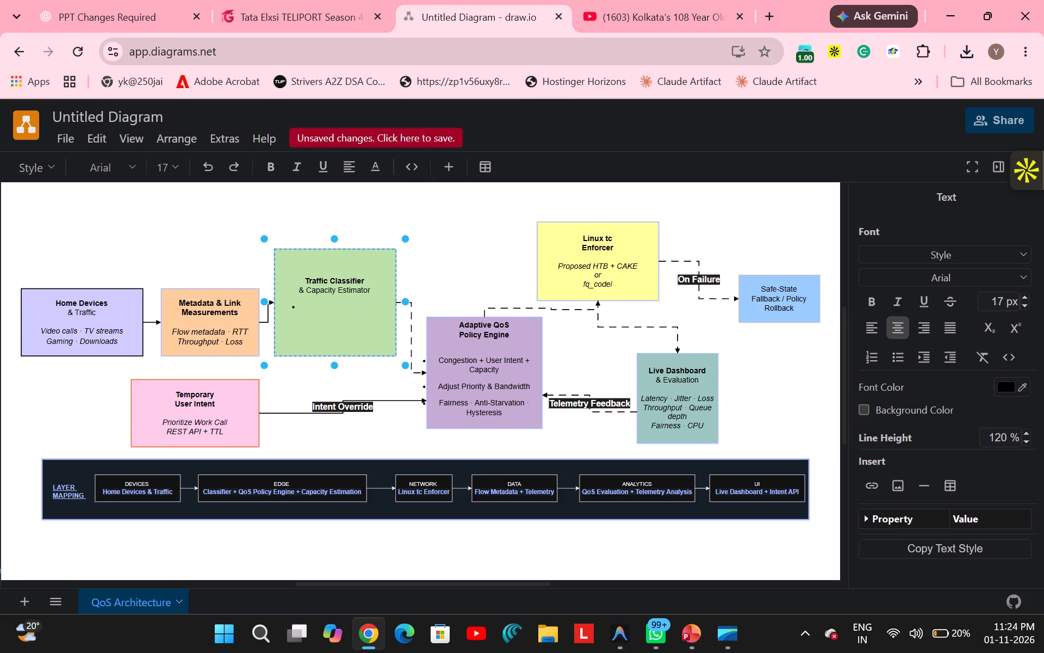
{"action": "key", "text": "BackSpace"}
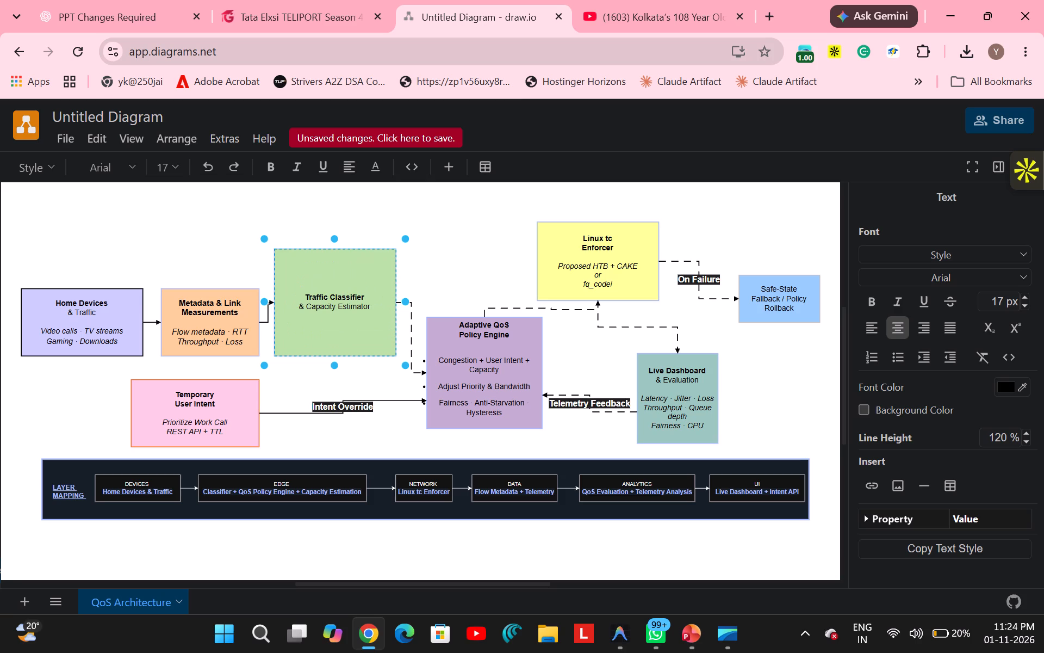
{"action": "key", "text": "Return"}
{"action": "key", "text": "Return"}
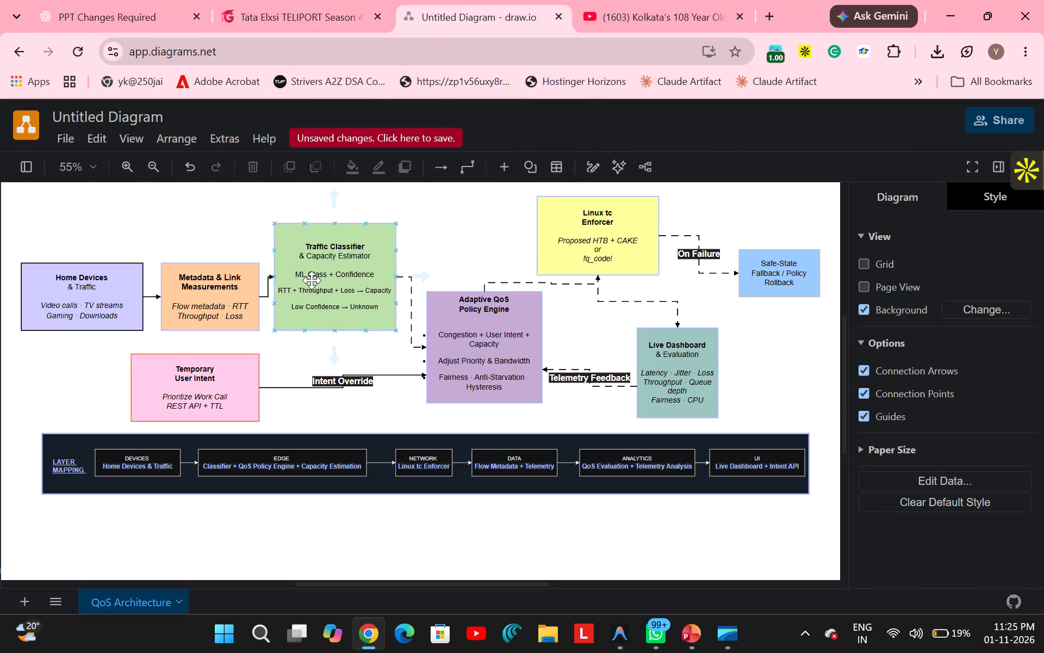
Move the Traffic Classifier box slightly right and down so the connector from Metadata & Link Measurements runs straight.
{"action": "left_click_drag", "start_coordinate": [312, 280], "coordinate": [326, 289]}
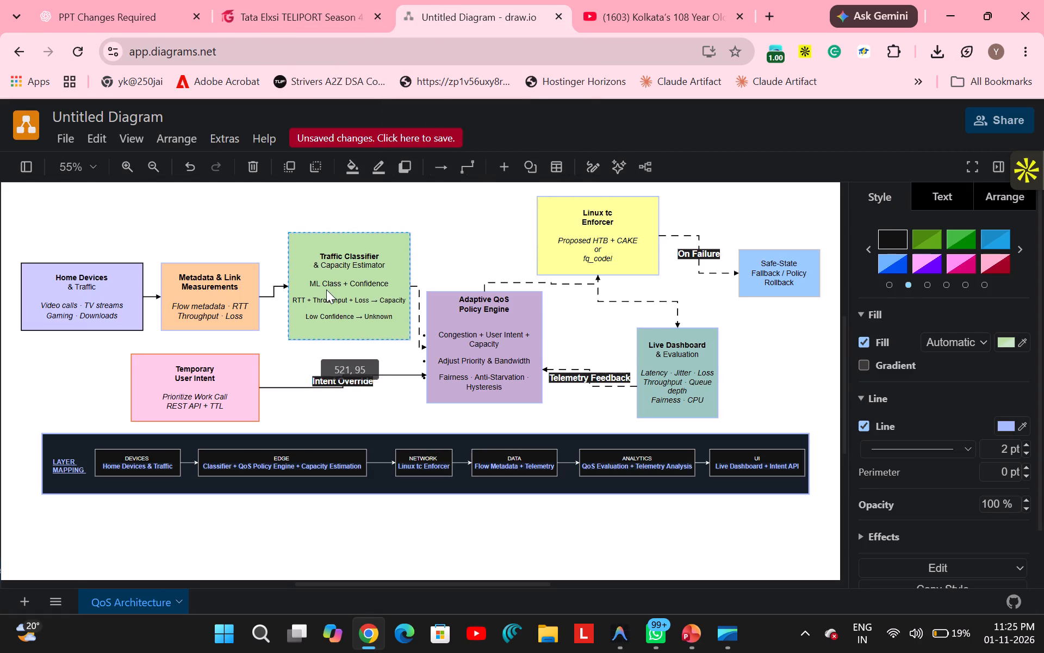
{"action": "left_click_drag", "start_coordinate": [326, 289], "coordinate": [325, 290]}
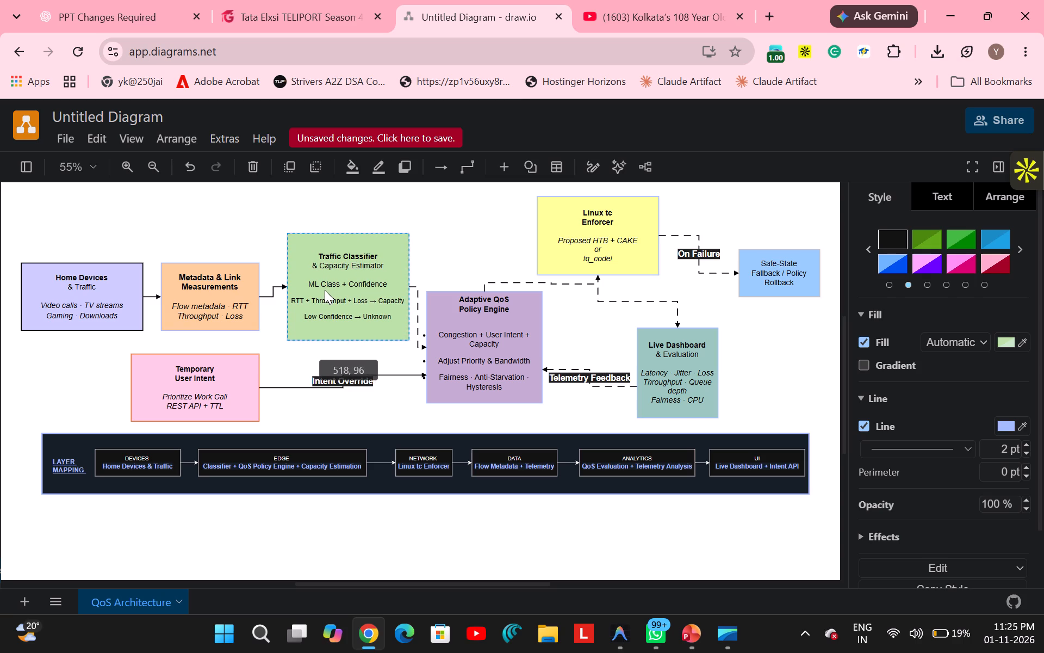
{"action": "left_click_drag", "start_coordinate": [325, 290], "coordinate": [325, 298]}
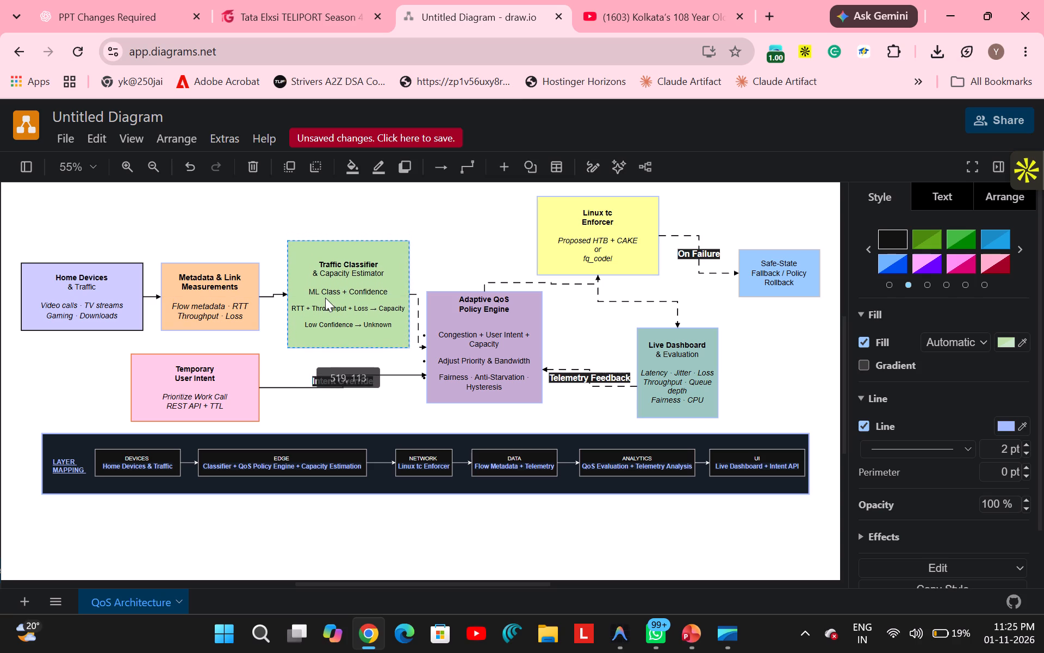
{"action": "left_click_drag", "start_coordinate": [325, 298], "coordinate": [324, 299]}
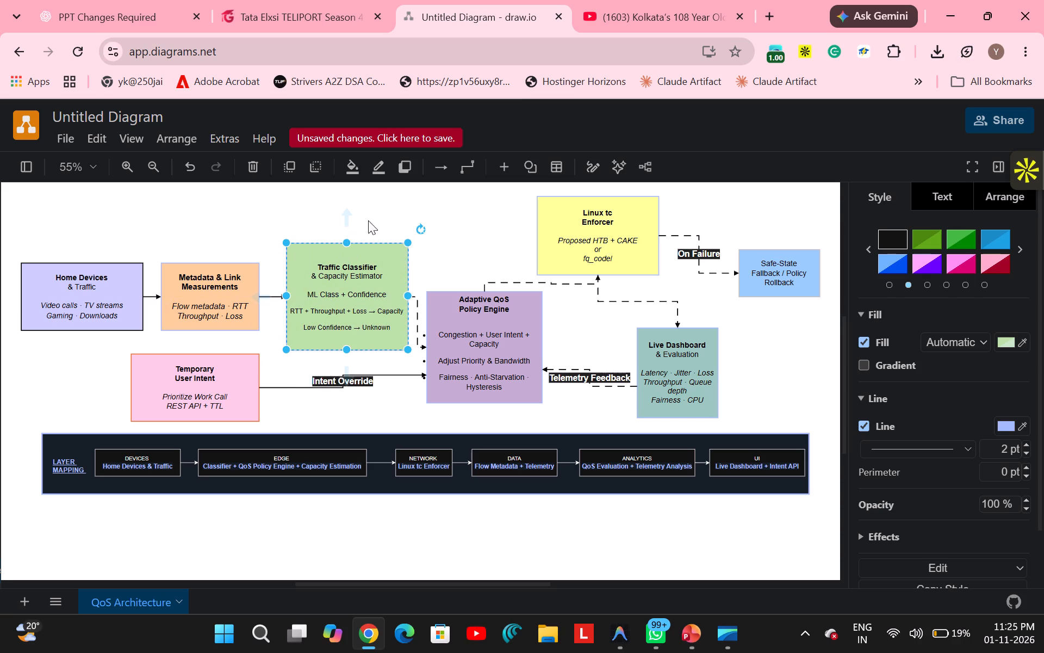
{"action": "left_click", "coordinate": [393, 210]}
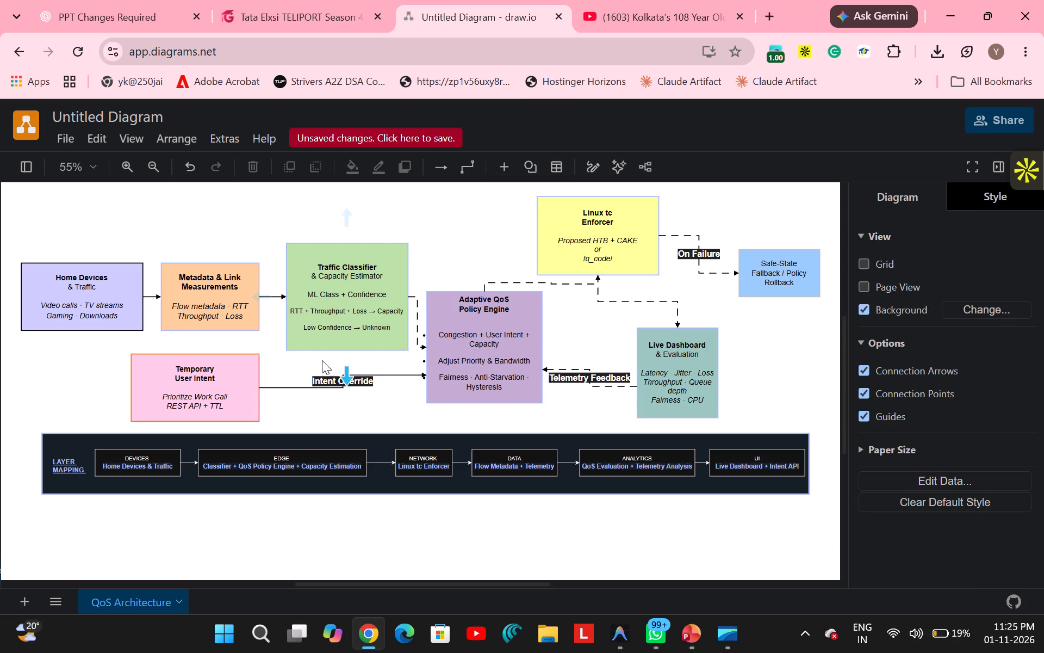
Check the Metadata & Link Measurements text size and set the Traffic Classifier line "ML Class + Confidence" to 18 px.
{"action": "left_click", "coordinate": [209, 313]}
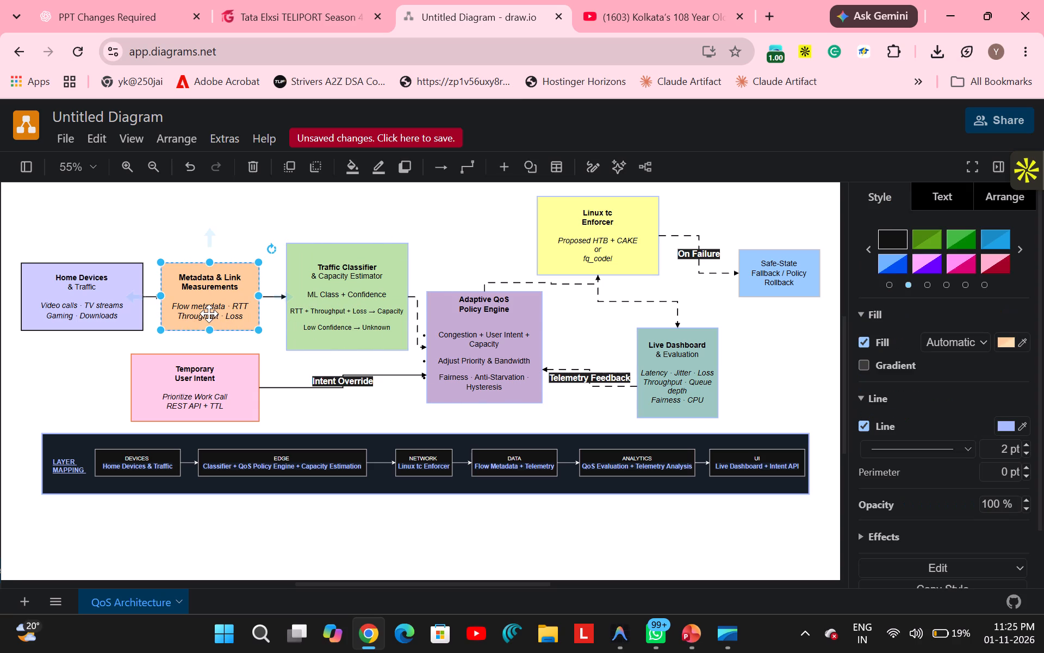
{"action": "left_click", "coordinate": [197, 311]}
{"action": "double_click", "coordinate": [180, 307]}
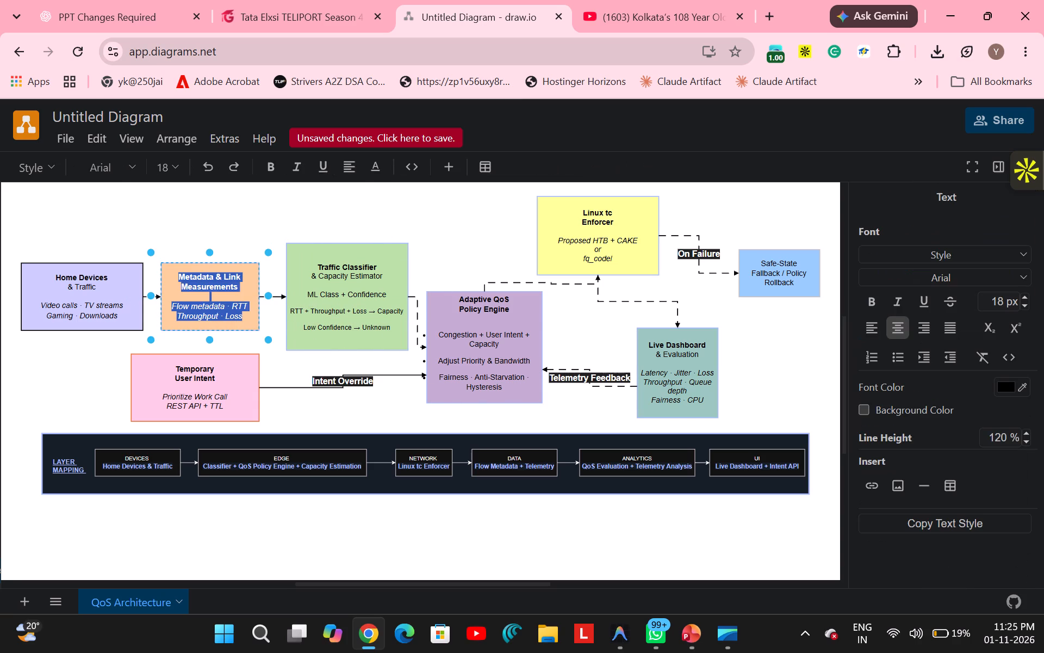
{"action": "left_click", "coordinate": [186, 307]}
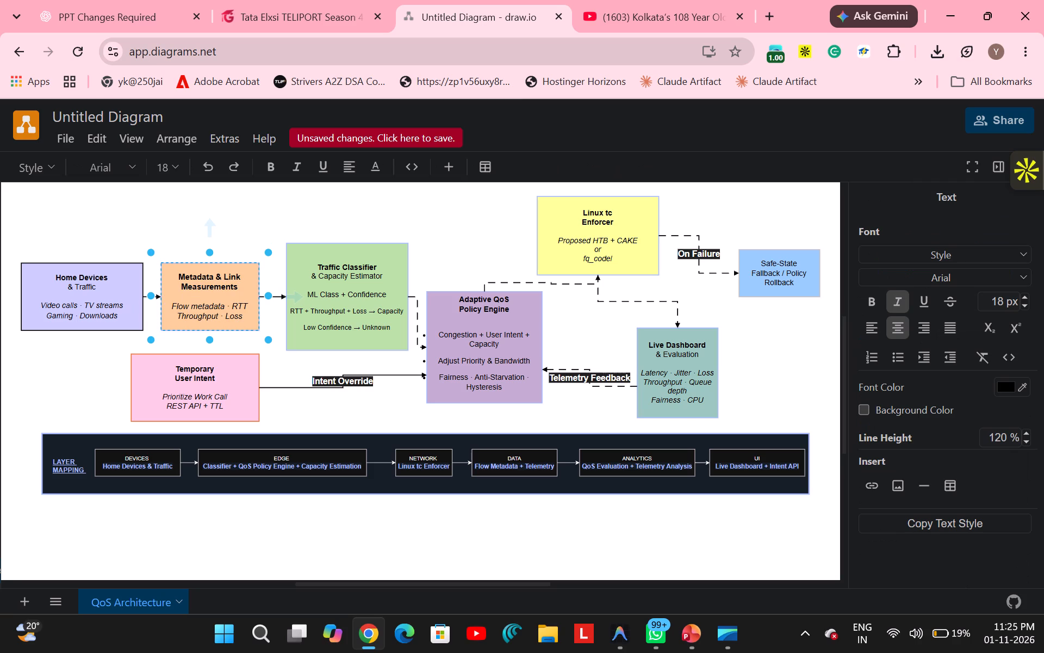
{"action": "left_click_drag", "start_coordinate": [172, 306], "coordinate": [241, 317]}
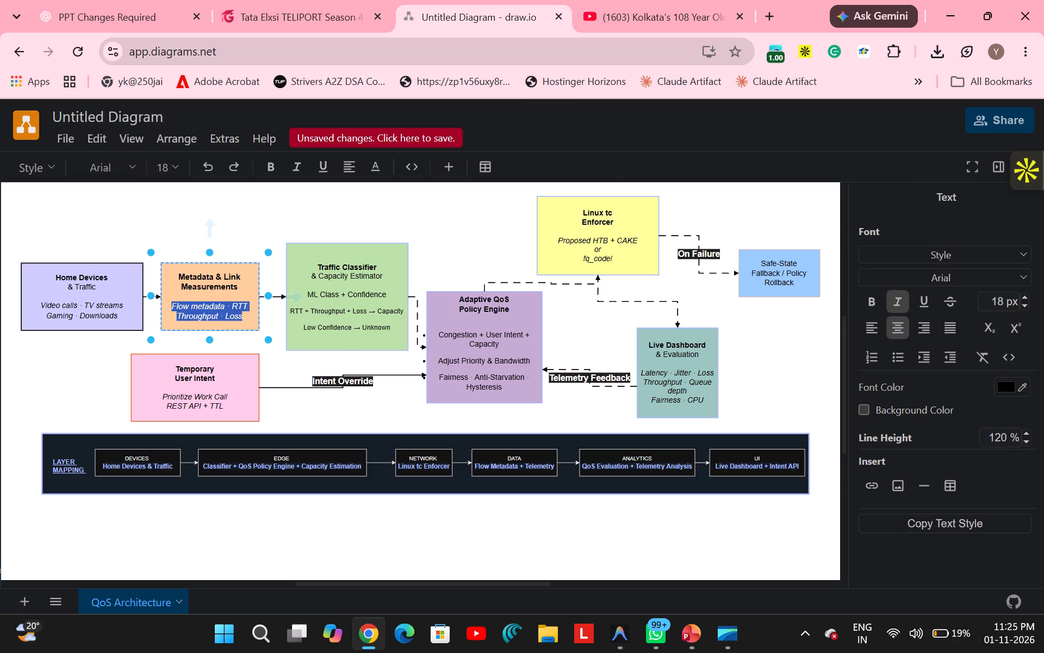
{"action": "left_click", "coordinate": [346, 325]}
{"action": "double_click", "coordinate": [325, 310]}
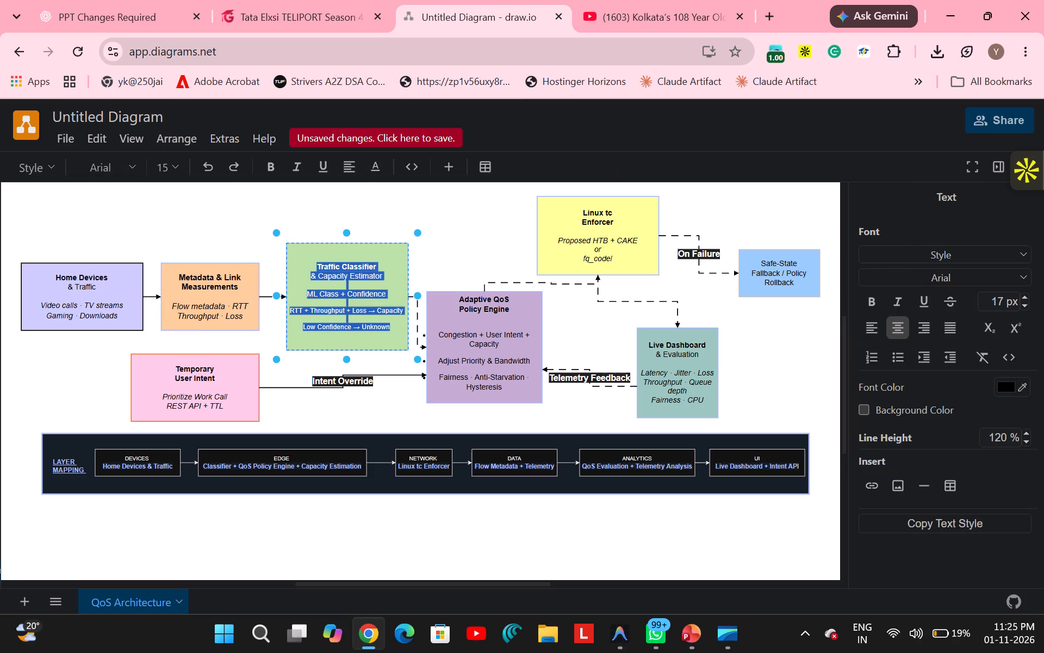
{"action": "left_click", "coordinate": [315, 306]}
{"action": "left_click_drag", "start_coordinate": [306, 294], "coordinate": [383, 297]}
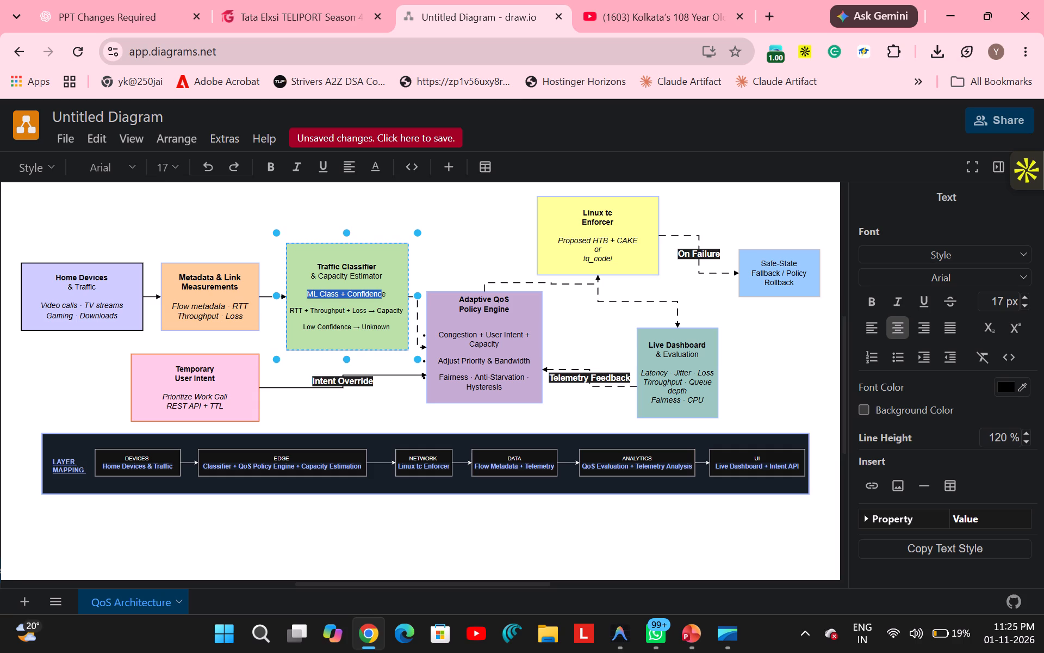
{"action": "double_click", "coordinate": [382, 296]}
{"action": "triple_click", "coordinate": [382, 296]}
{"action": "left_click", "coordinate": [1024, 298]}
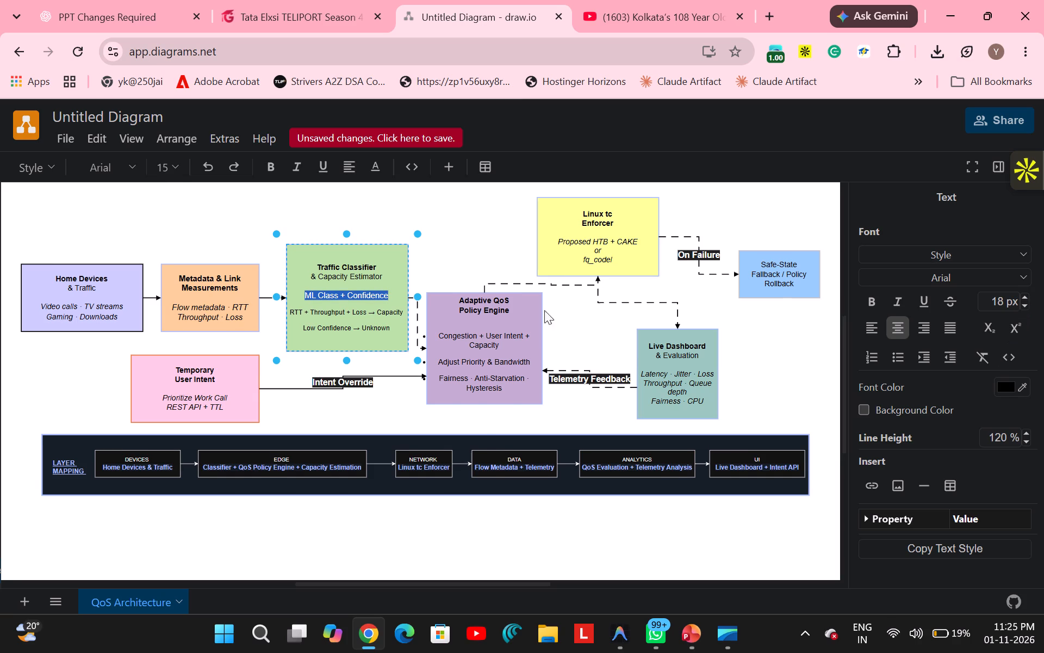
Set the Traffic Classifier line "RTT + Throughput + Loss → Capacity" to 18 px.
{"action": "left_click", "coordinate": [377, 312]}
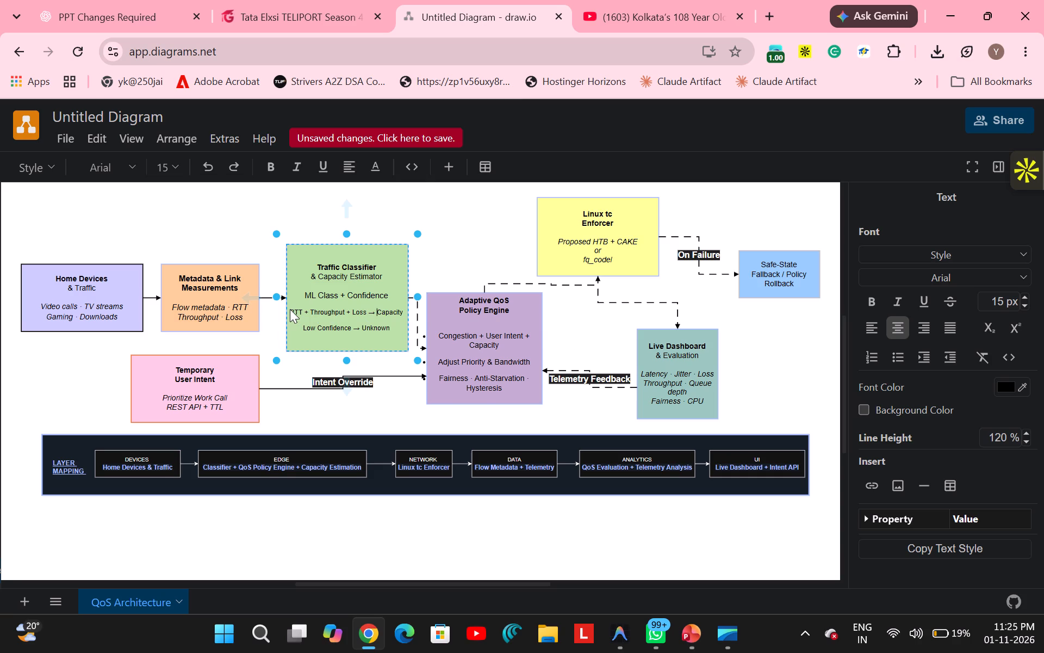
{"action": "left_click", "coordinate": [290, 309]}
{"action": "left_click_drag", "start_coordinate": [290, 311], "coordinate": [397, 316]}
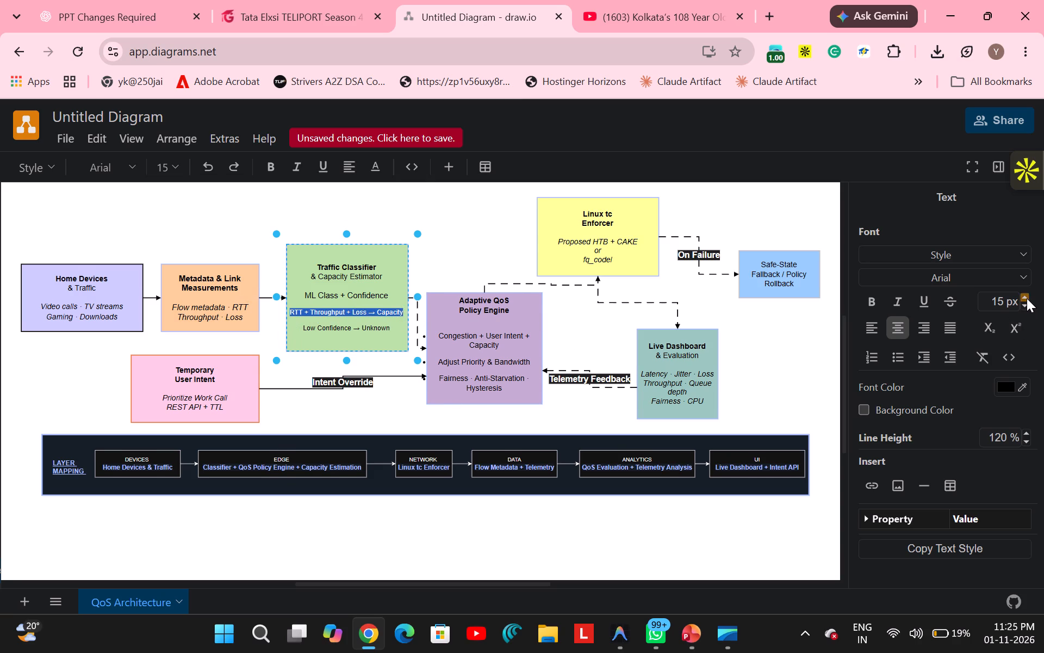
{"action": "double_click", "coordinate": [1027, 298]}
{"action": "left_click", "coordinate": [1027, 298]}
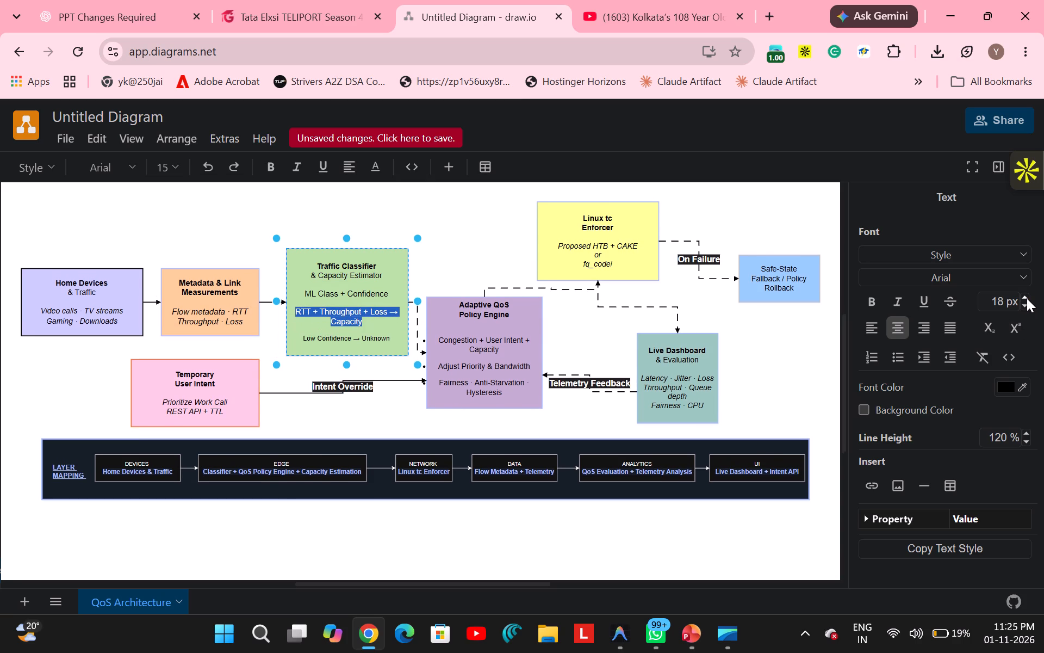
{"action": "left_click", "coordinate": [455, 235]}
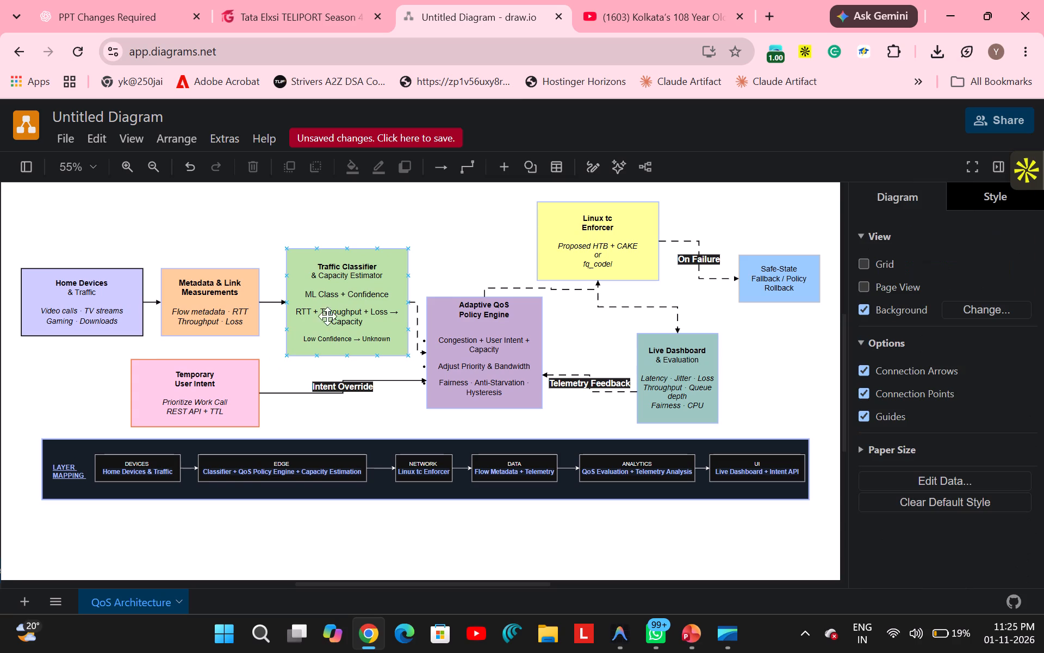
Set the Traffic Classifier line "Low Confidence → Unknown" to 18 px.
{"action": "double_click", "coordinate": [331, 340]}
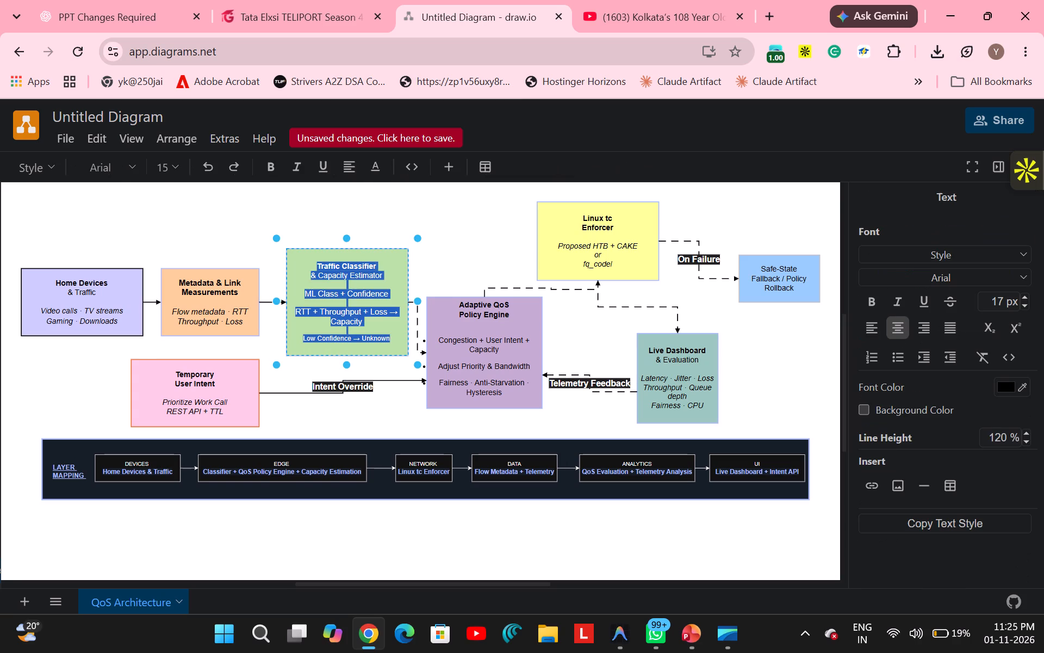
{"action": "left_click", "coordinate": [331, 340]}
{"action": "double_click", "coordinate": [331, 340]}
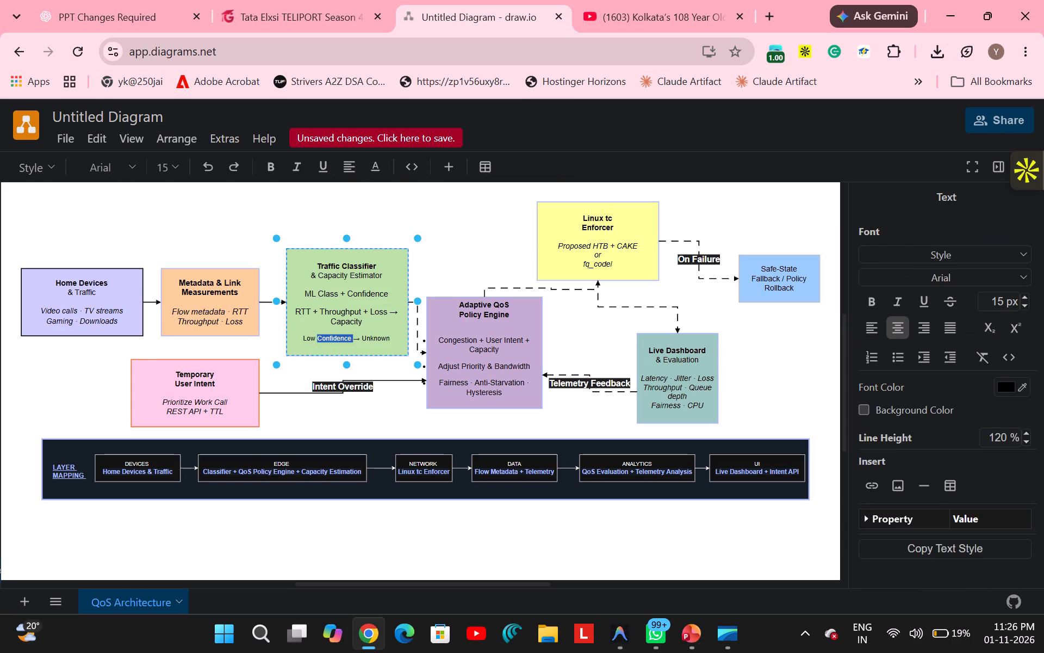
{"action": "double_click", "coordinate": [331, 340]}
{"action": "triple_click", "coordinate": [331, 340]}
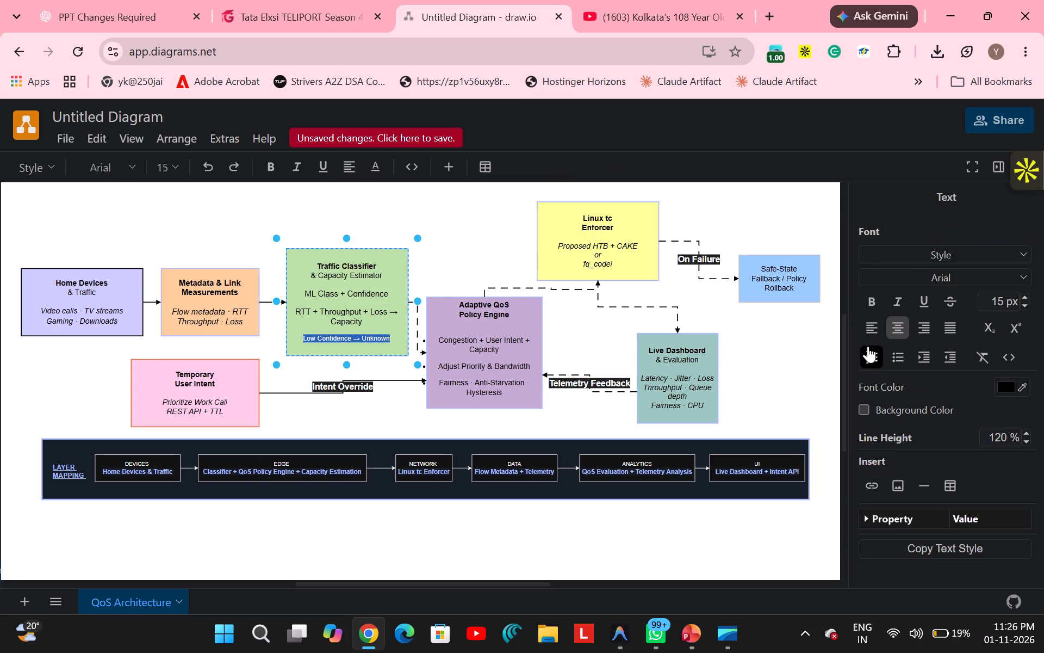
{"action": "left_click", "coordinate": [1025, 297]}
{"action": "left_click", "coordinate": [1025, 297]}
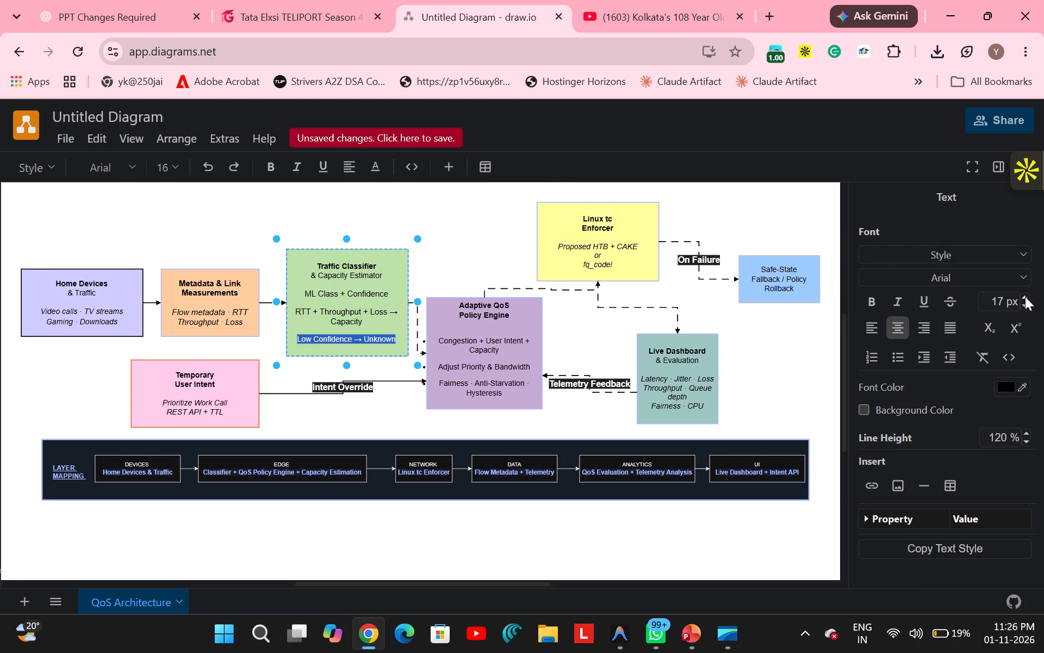
{"action": "left_click", "coordinate": [1025, 297]}
{"action": "left_click", "coordinate": [500, 217]}
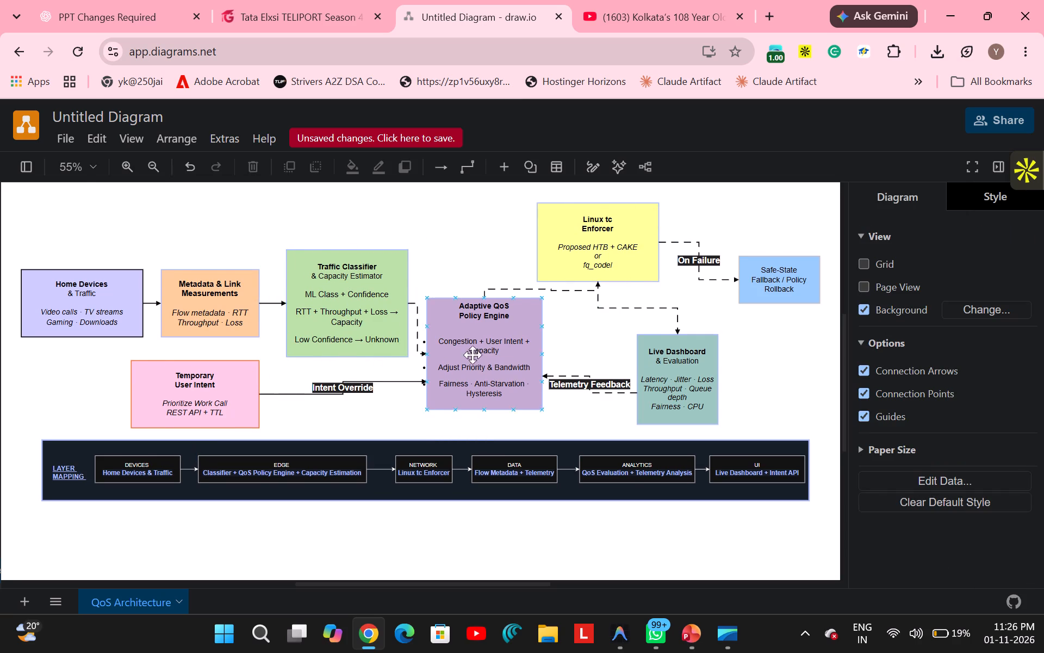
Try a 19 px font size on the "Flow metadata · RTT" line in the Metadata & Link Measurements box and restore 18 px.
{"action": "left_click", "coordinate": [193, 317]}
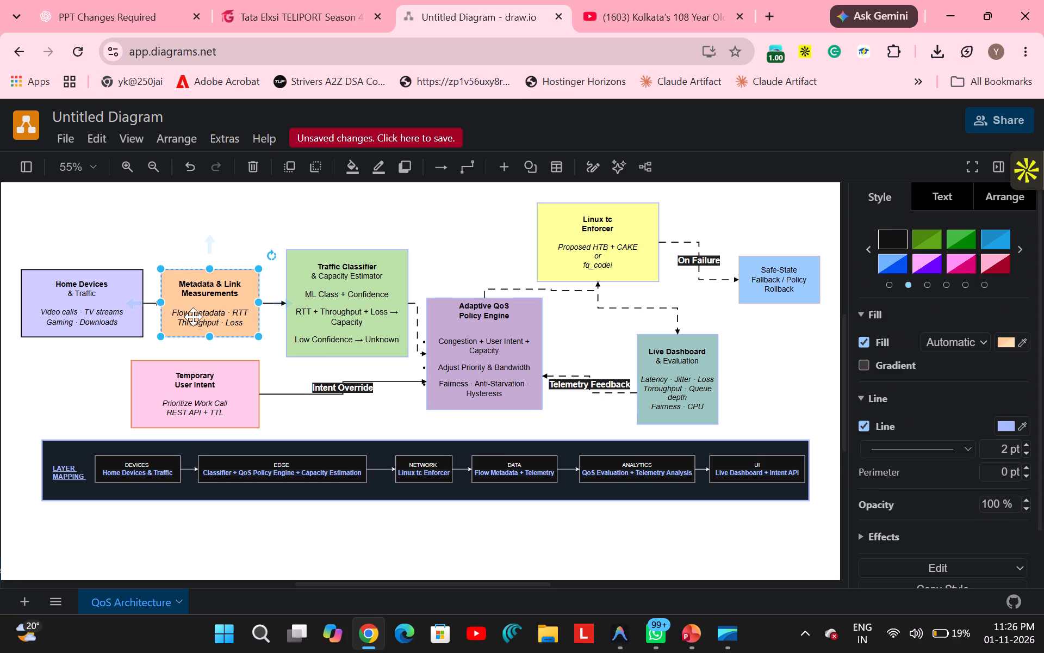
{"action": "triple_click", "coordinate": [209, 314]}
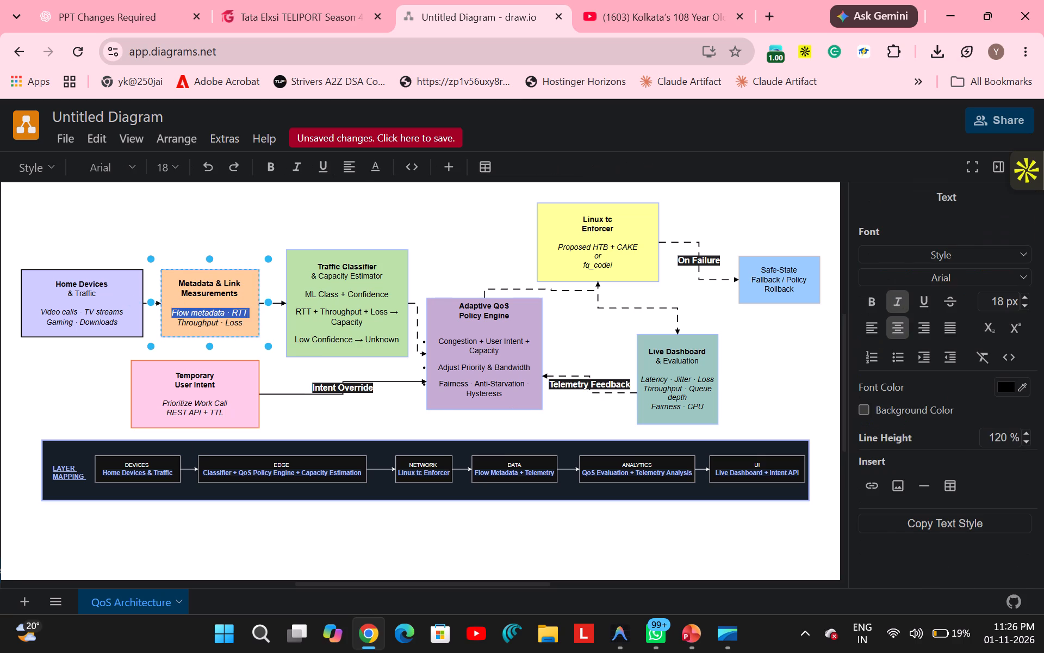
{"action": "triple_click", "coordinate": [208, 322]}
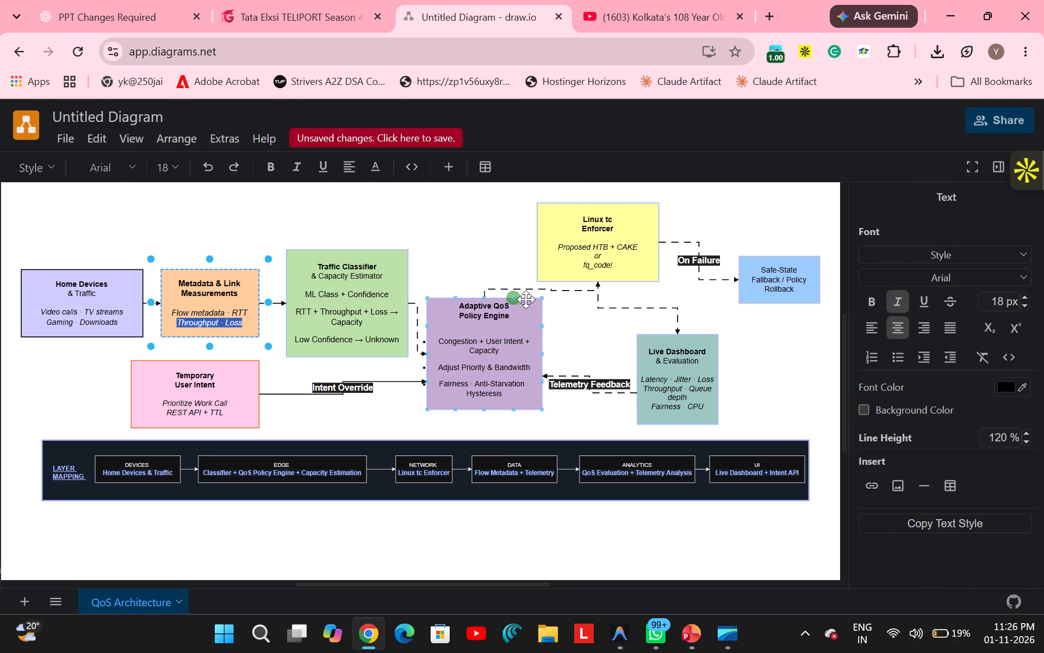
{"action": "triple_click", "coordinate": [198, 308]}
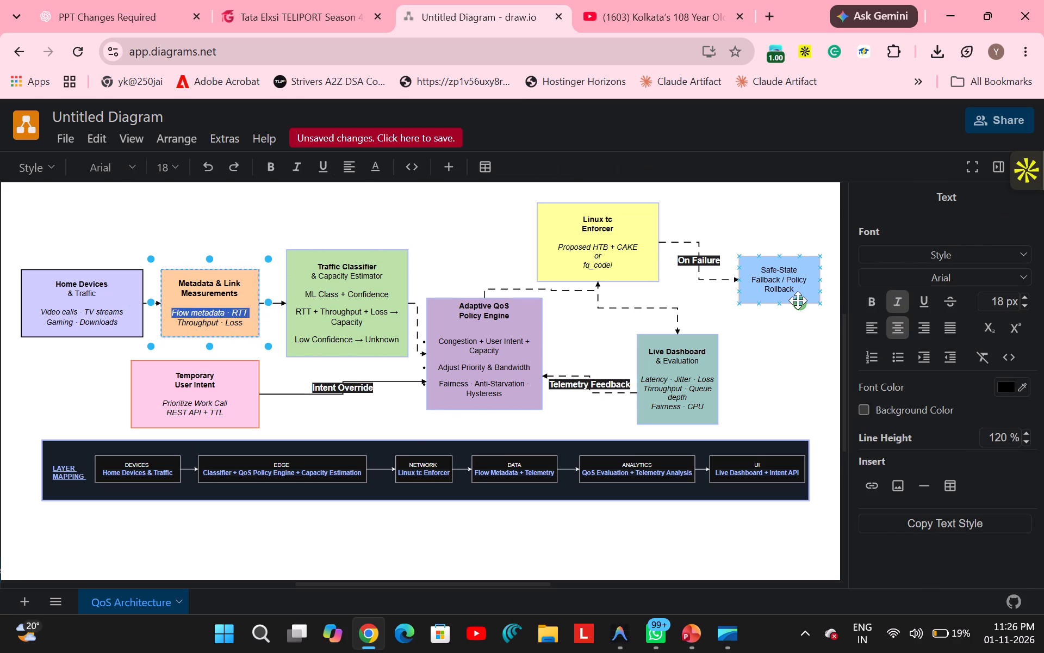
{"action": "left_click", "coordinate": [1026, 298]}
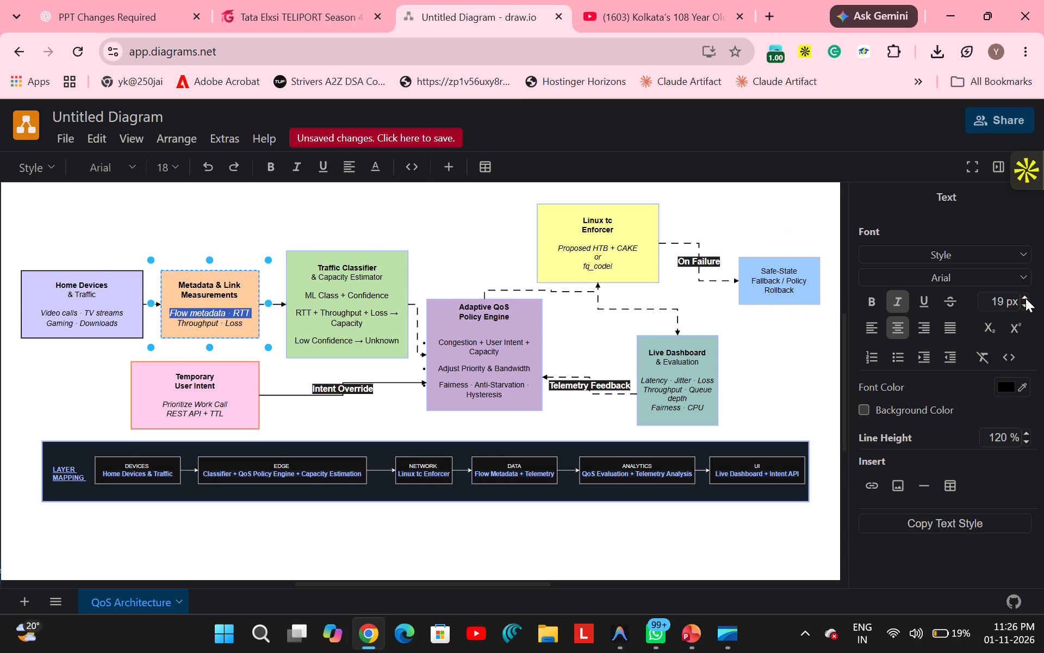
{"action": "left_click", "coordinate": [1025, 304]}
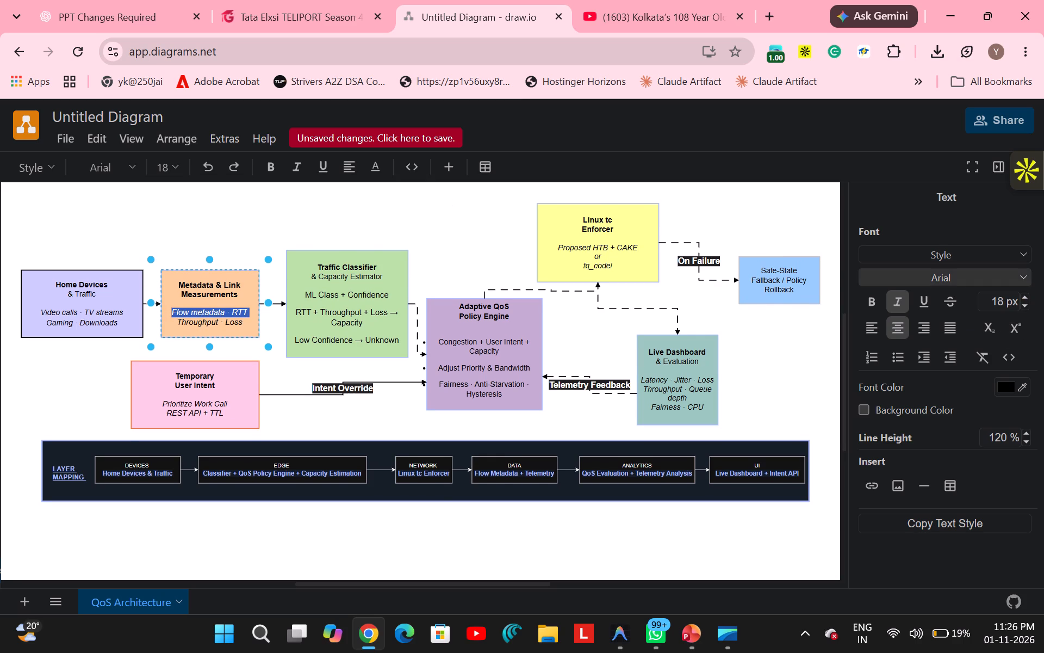
Set both italic lines in the Home Devices box, "Video calls · TV streams" and "Gaming · Downloads", to 18 px.
{"action": "left_click", "coordinate": [465, 212]}
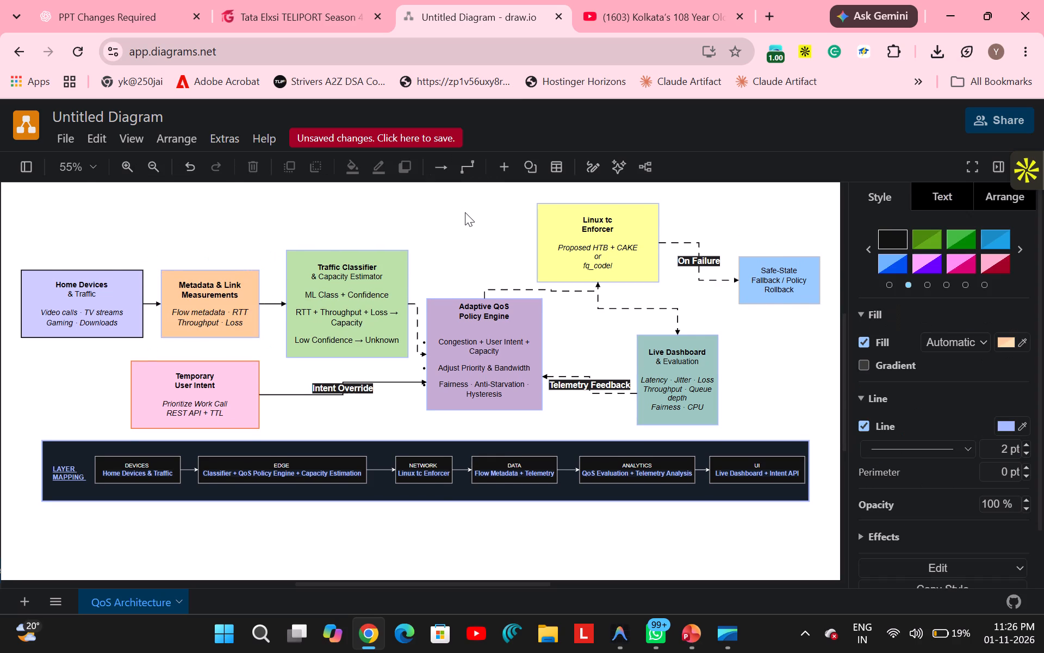
{"action": "triple_click", "coordinate": [64, 316]}
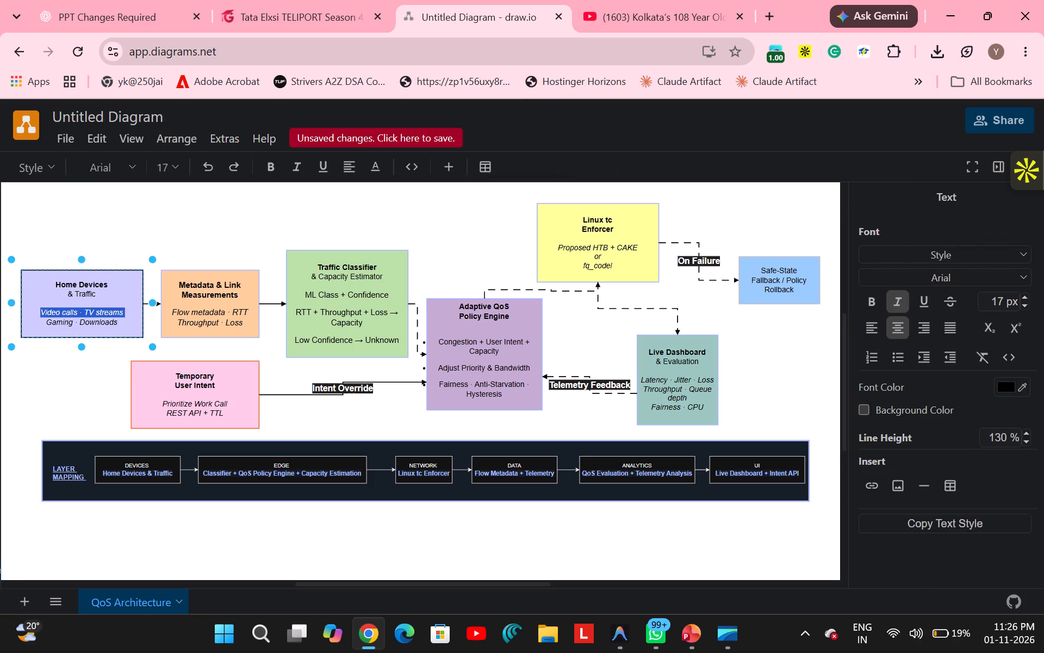
{"action": "left_click", "coordinate": [1023, 297]}
{"action": "triple_click", "coordinate": [69, 322]}
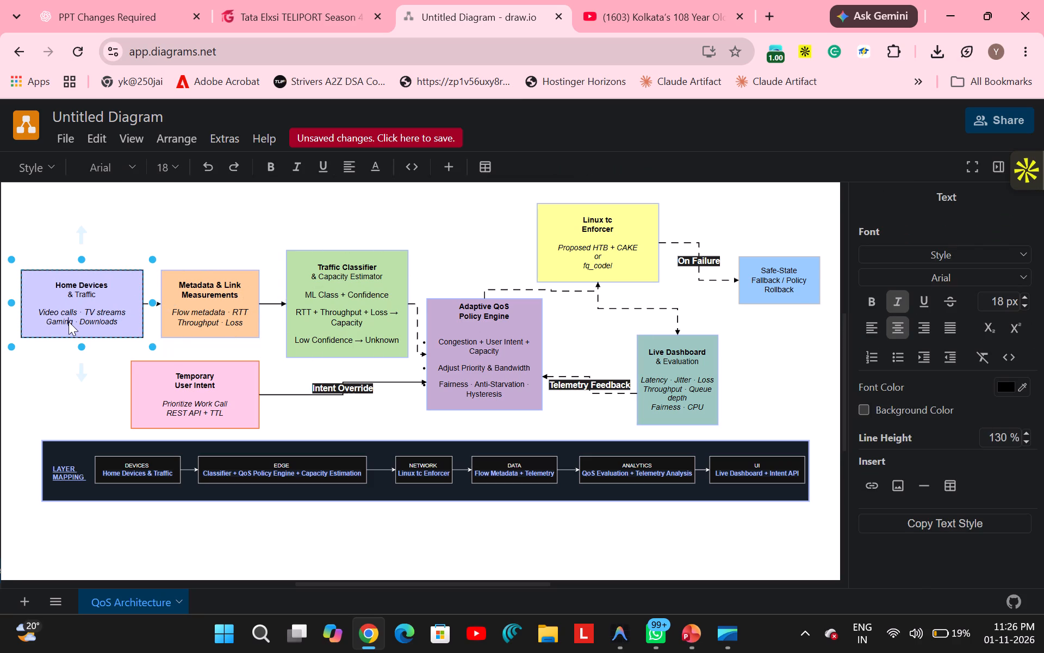
{"action": "left_click", "coordinate": [1027, 298]}
{"action": "left_click", "coordinate": [738, 216]}
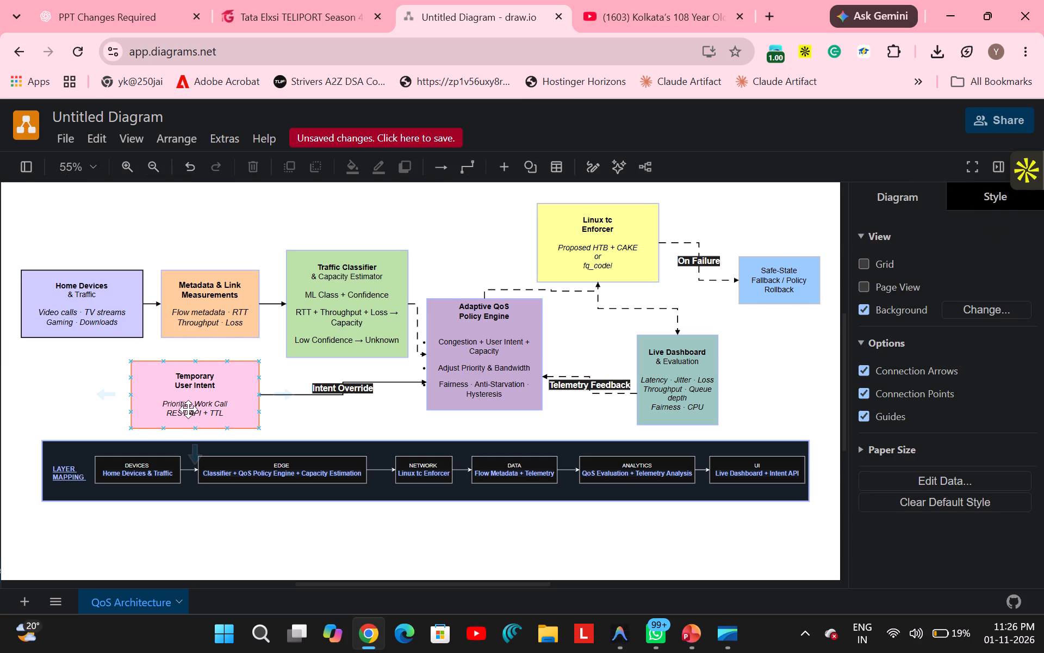
Compare with the PowerPoint slide and widen the Layer Mapping bar to span from the Home Devices box's outer edge to the Safe-State box's.
{"action": "key", "text": "alt+Tab"}
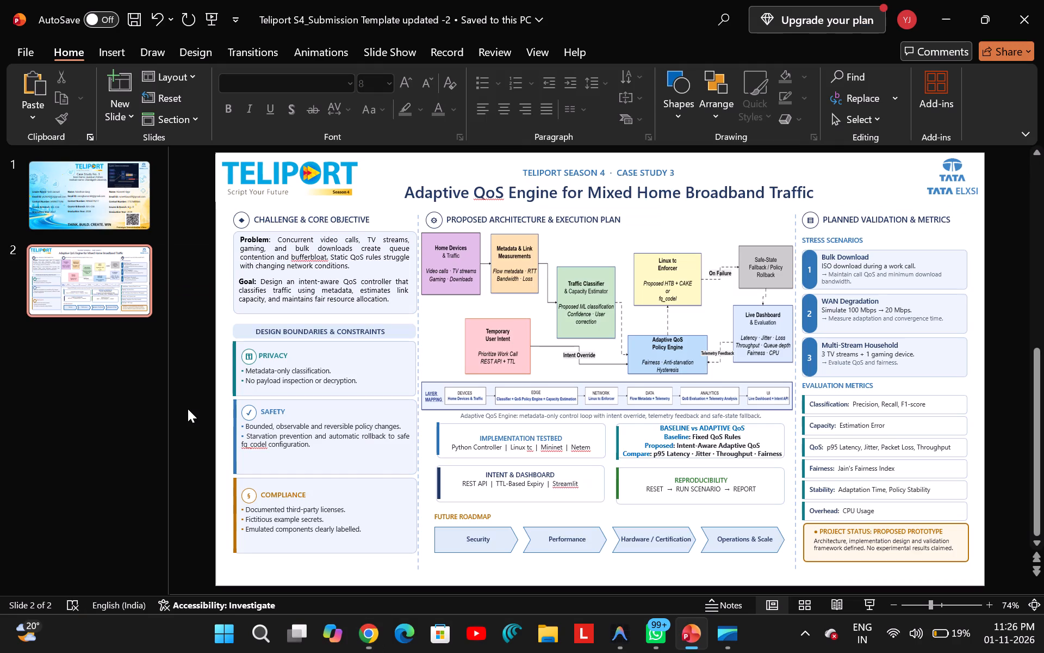
{"action": "key", "text": "alt+Tab"}
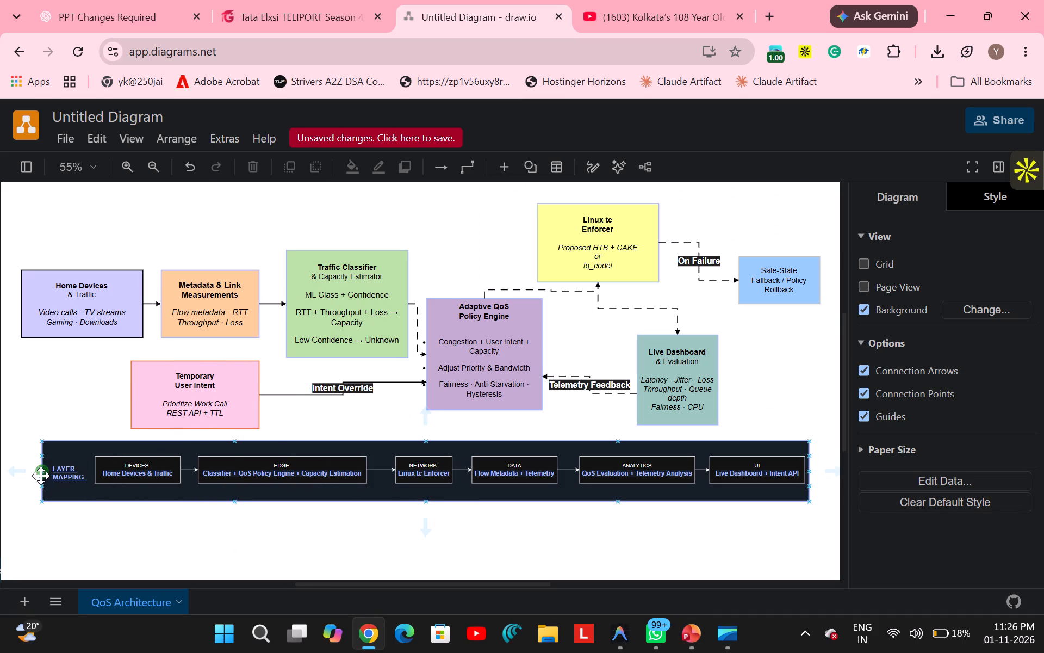
{"action": "left_click", "coordinate": [55, 453]}
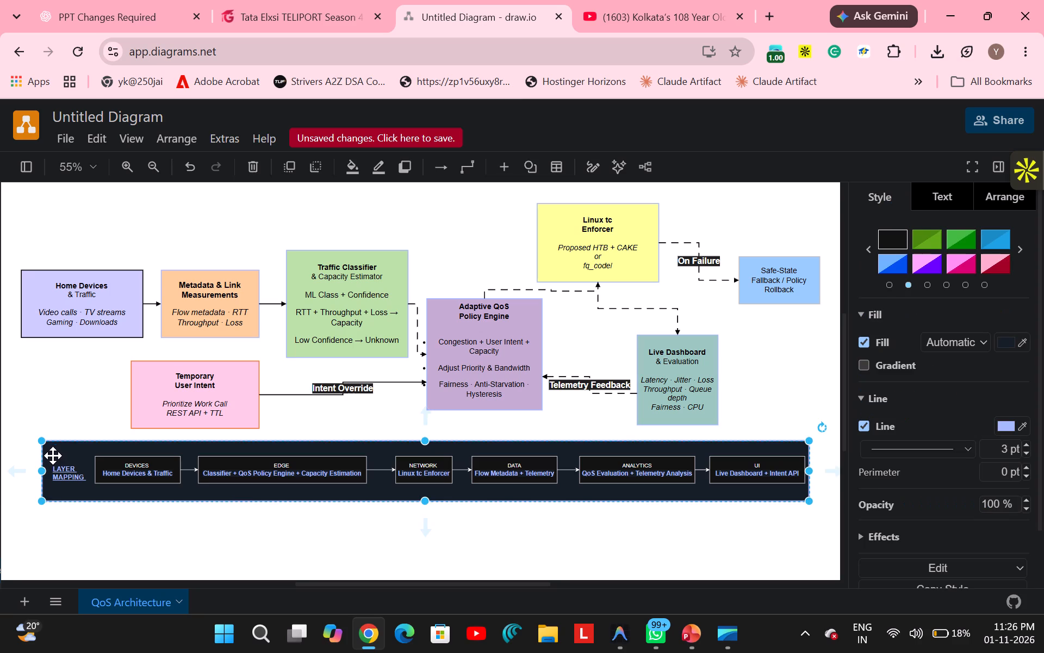
{"action": "left_click_drag", "start_coordinate": [40, 471], "coordinate": [17, 470]}
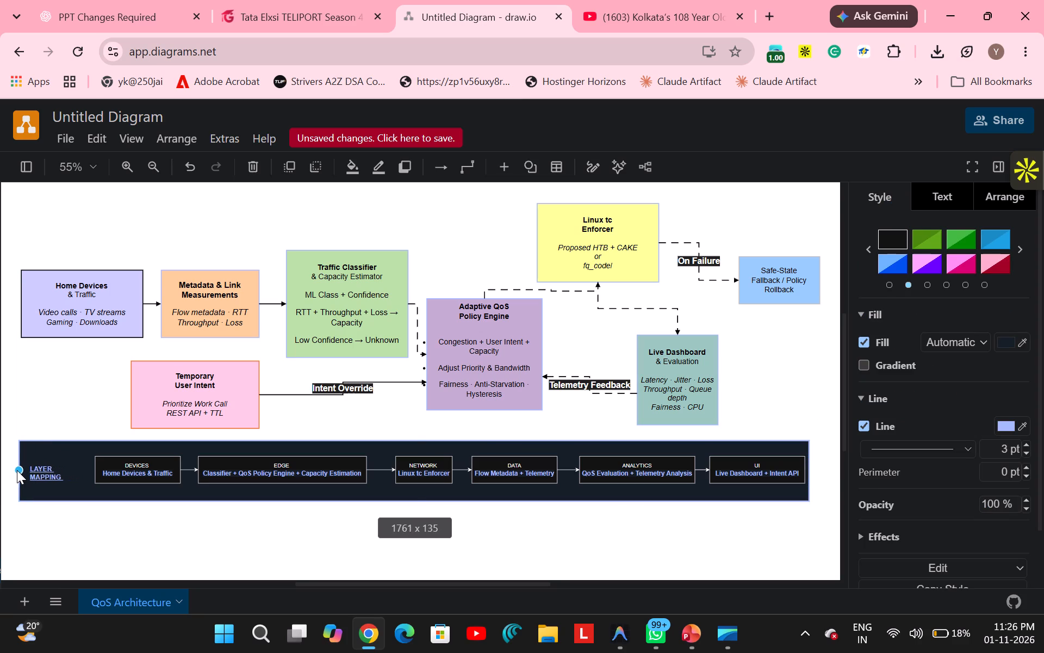
{"action": "left_click_drag", "start_coordinate": [17, 470], "coordinate": [19, 471]}
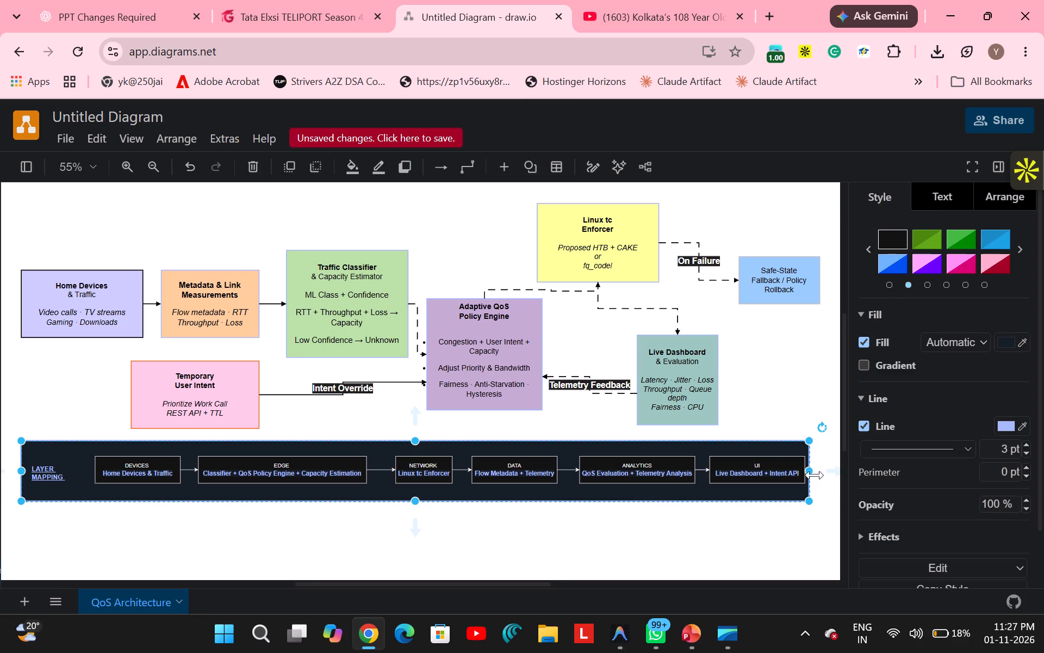
{"action": "left_click_drag", "start_coordinate": [810, 474], "coordinate": [821, 474]}
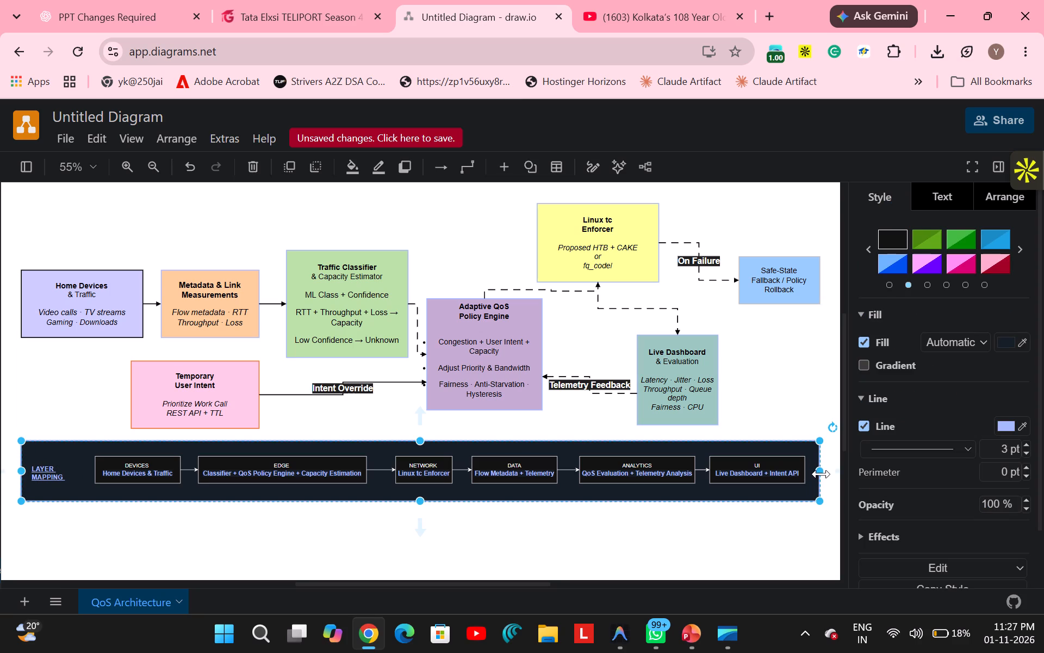
{"action": "left_click", "coordinate": [588, 541]}
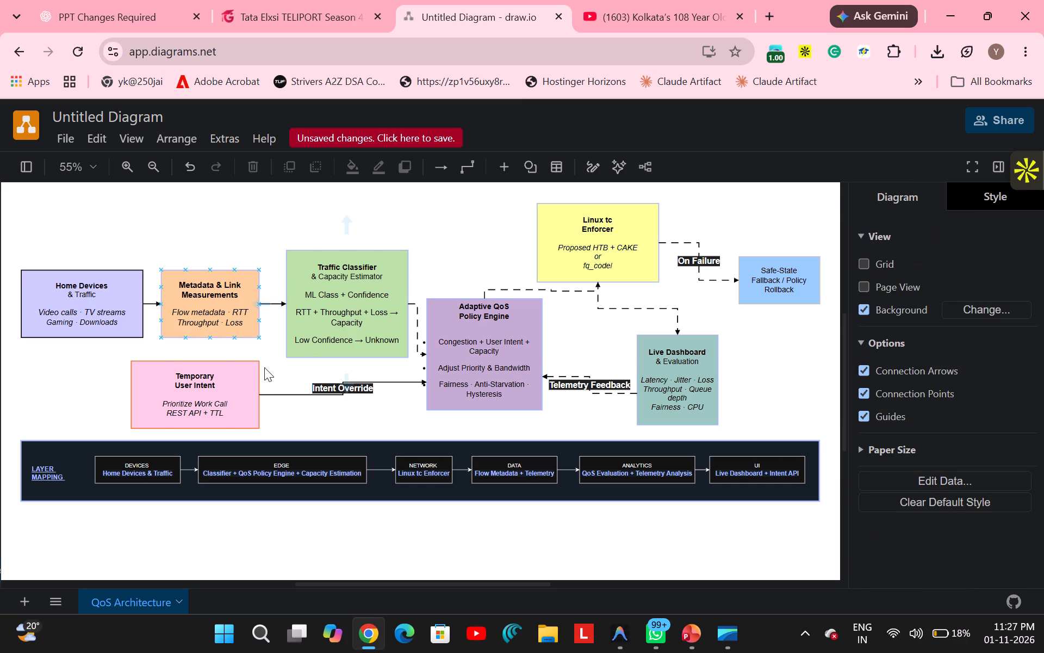
Set the Temporary User Intent lines "Prioritize Work Call" and "REST API + TTL" to 18 px.
{"action": "triple_click", "coordinate": [188, 409]}
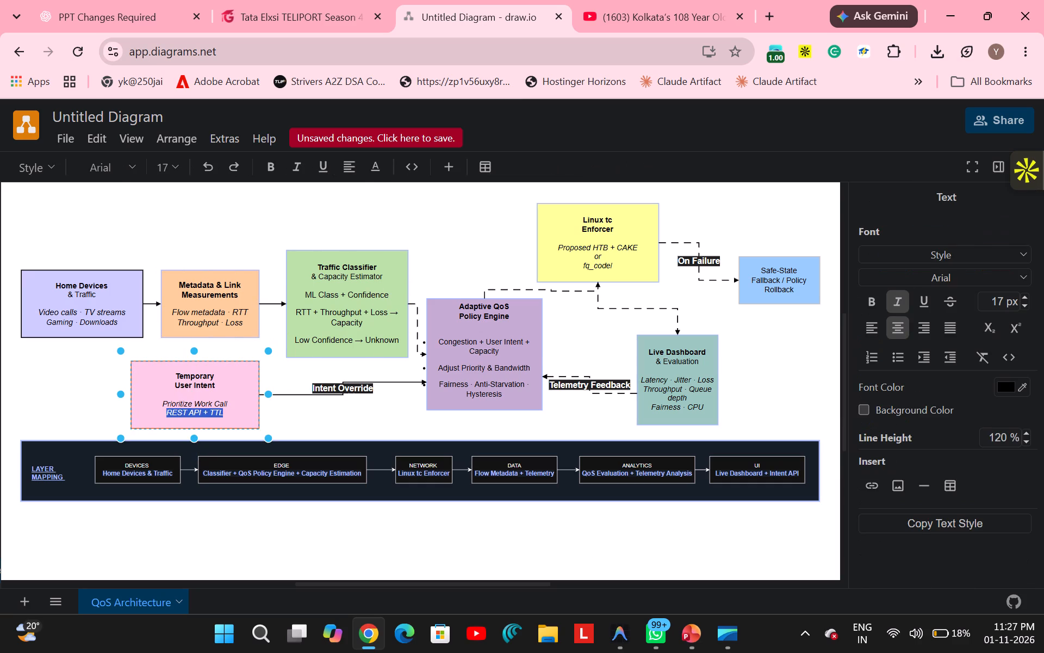
{"action": "triple_click", "coordinate": [204, 408]}
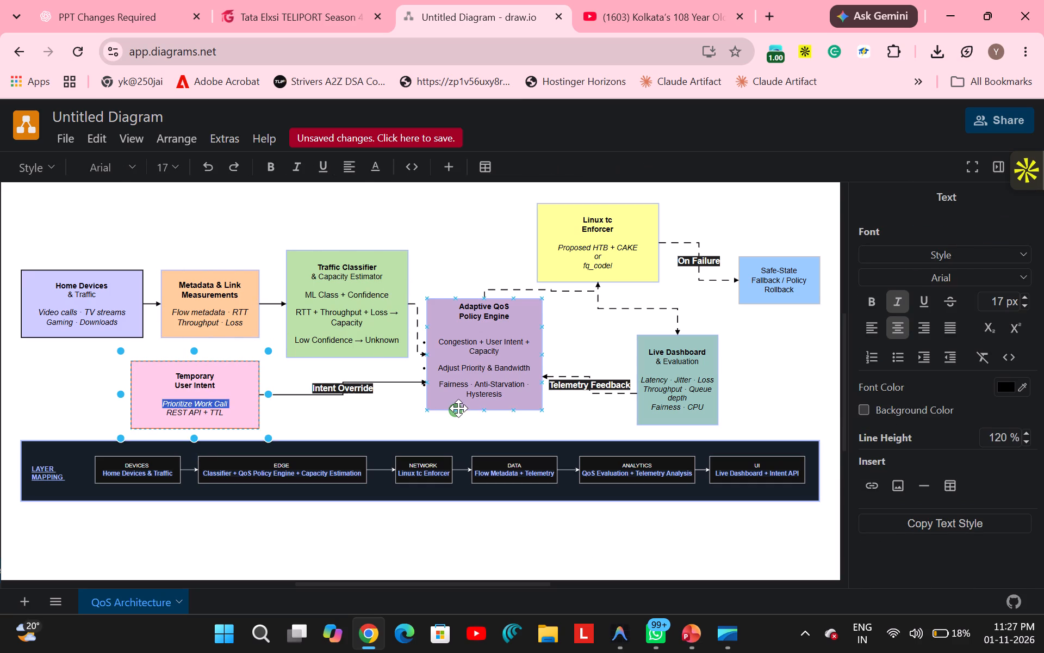
{"action": "left_click", "coordinate": [1024, 298]}
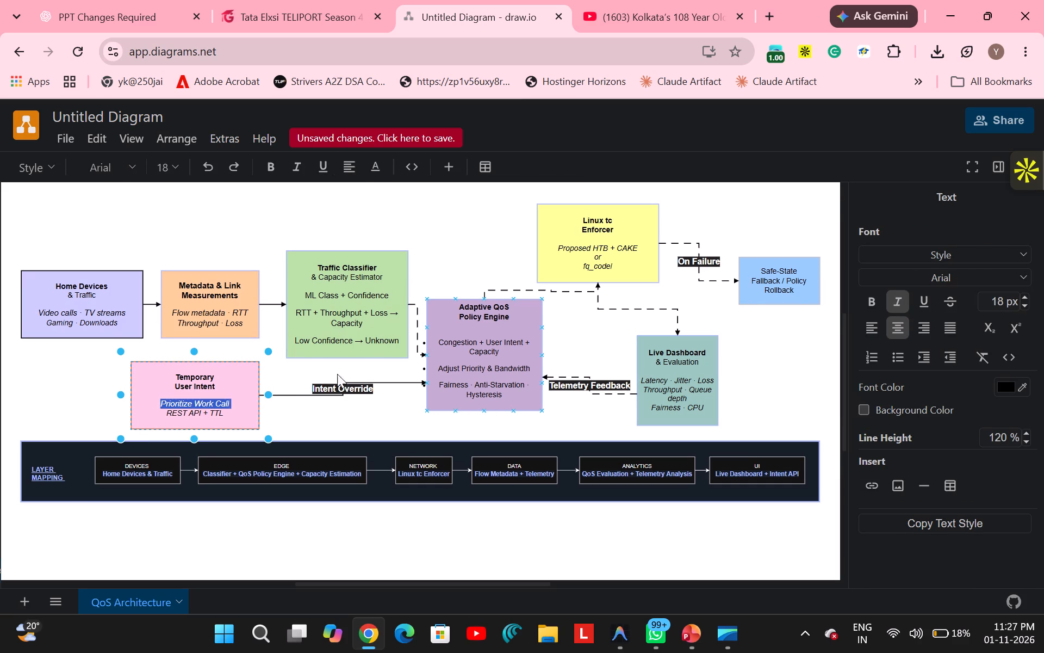
{"action": "triple_click", "coordinate": [208, 409]}
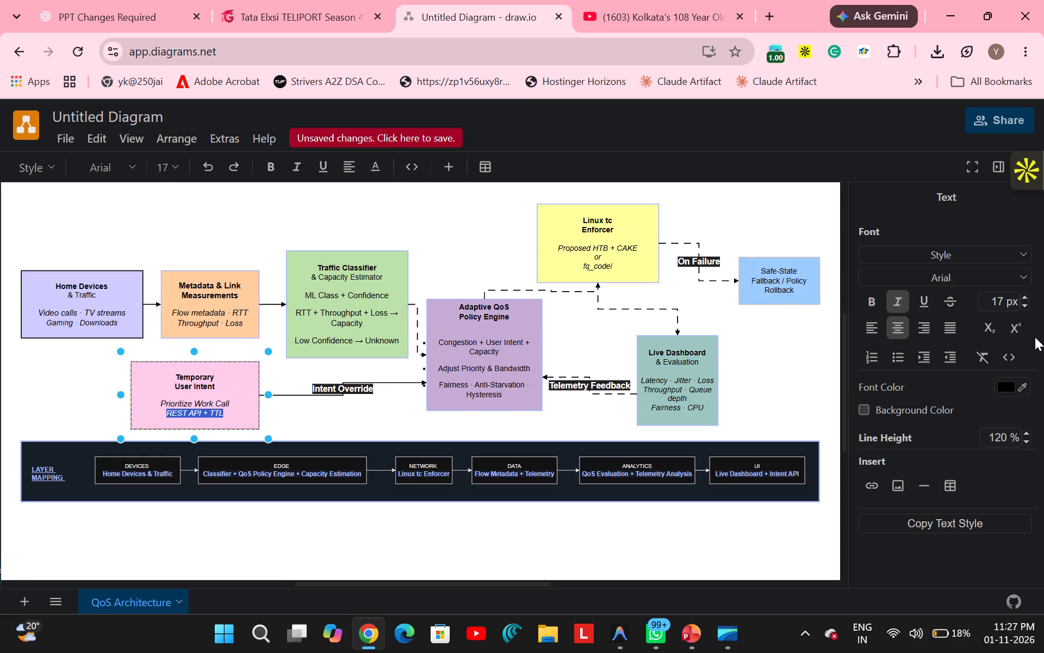
{"action": "left_click", "coordinate": [1024, 296]}
{"action": "left_click", "coordinate": [748, 200]}
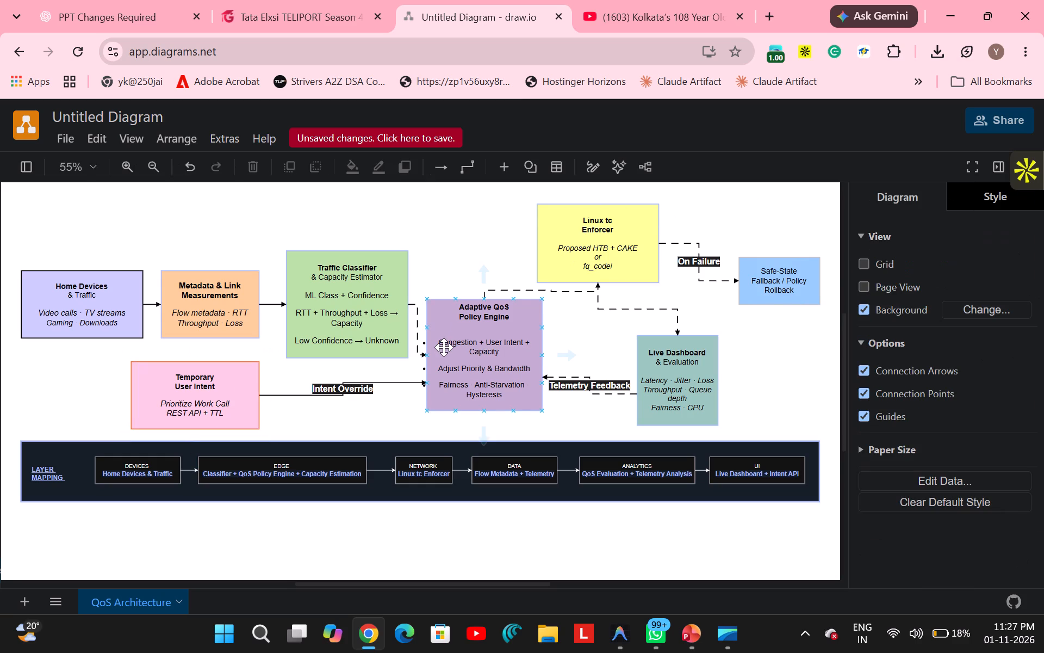
{"action": "double_click", "coordinate": [474, 361]}
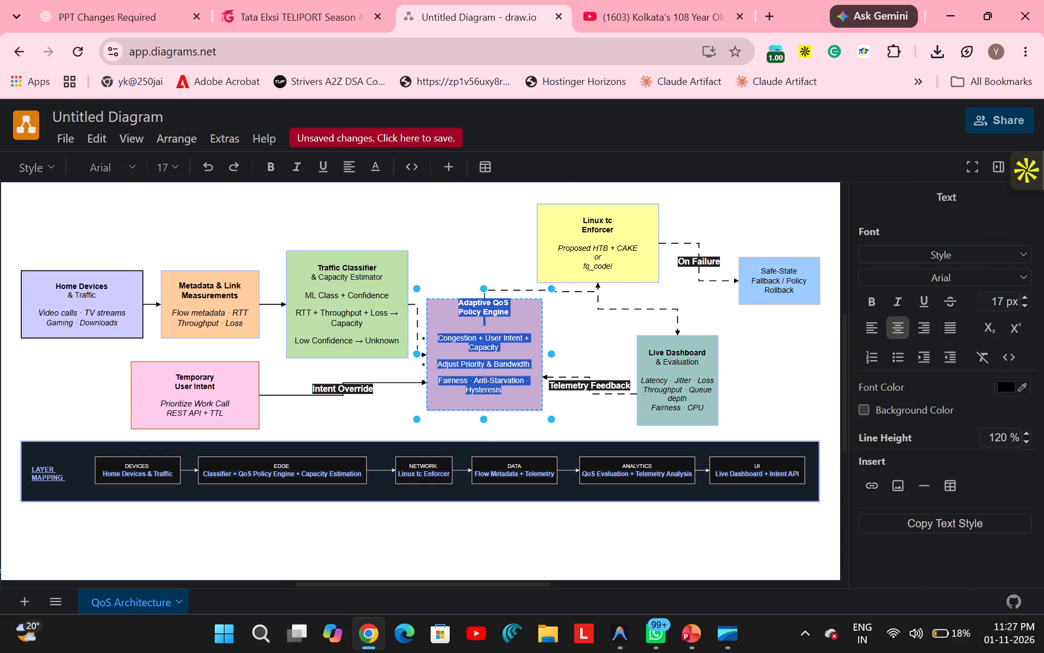
{"action": "left_click", "coordinate": [478, 349]}
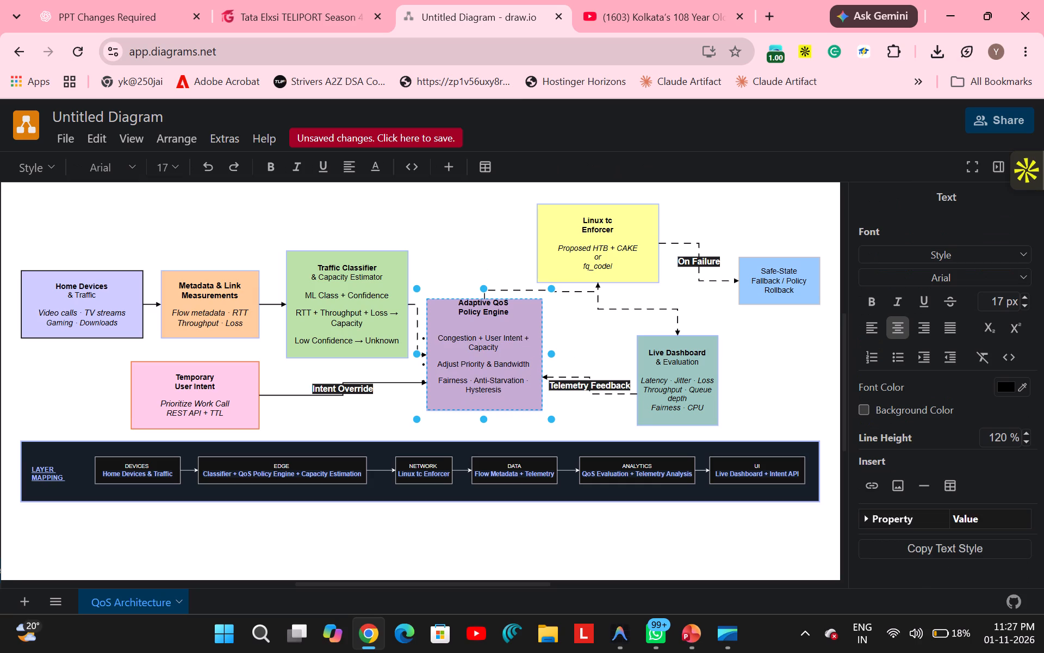
{"action": "left_click_drag", "start_coordinate": [437, 341], "coordinate": [514, 398]}
{"action": "key", "text": "BackSpace"}
{"action": "key", "text": "BackSpace"}
{"action": "key", "text": "BackSpace"}
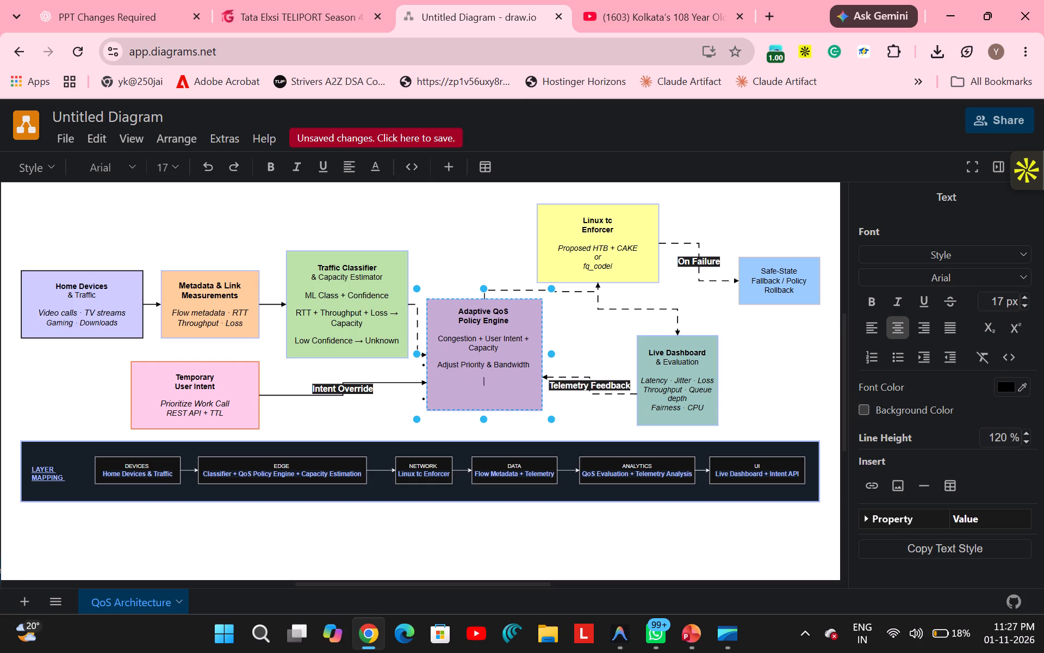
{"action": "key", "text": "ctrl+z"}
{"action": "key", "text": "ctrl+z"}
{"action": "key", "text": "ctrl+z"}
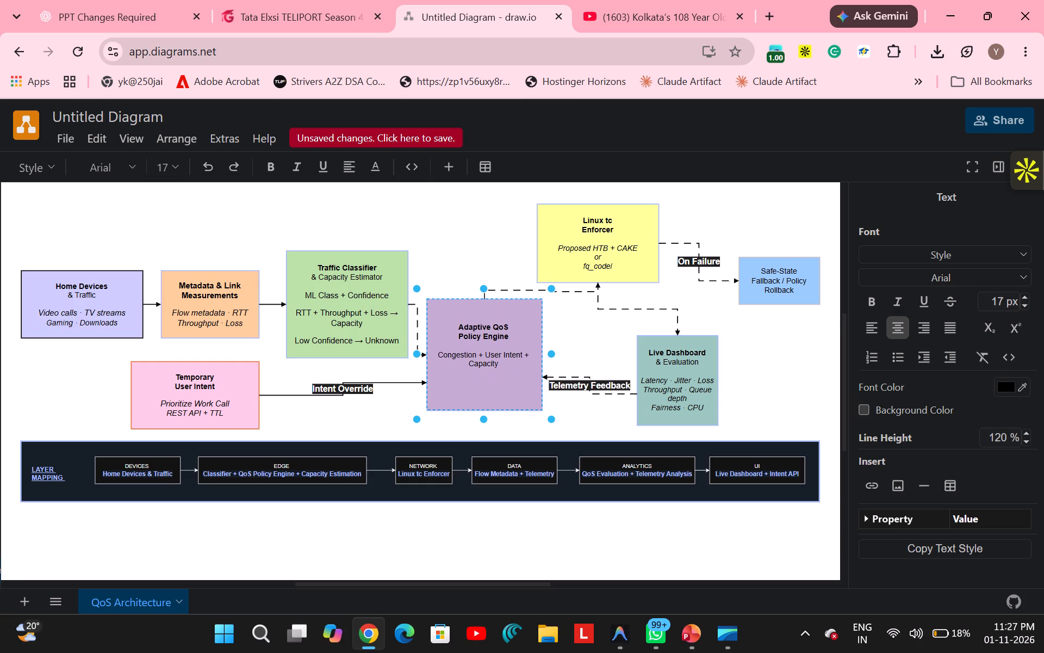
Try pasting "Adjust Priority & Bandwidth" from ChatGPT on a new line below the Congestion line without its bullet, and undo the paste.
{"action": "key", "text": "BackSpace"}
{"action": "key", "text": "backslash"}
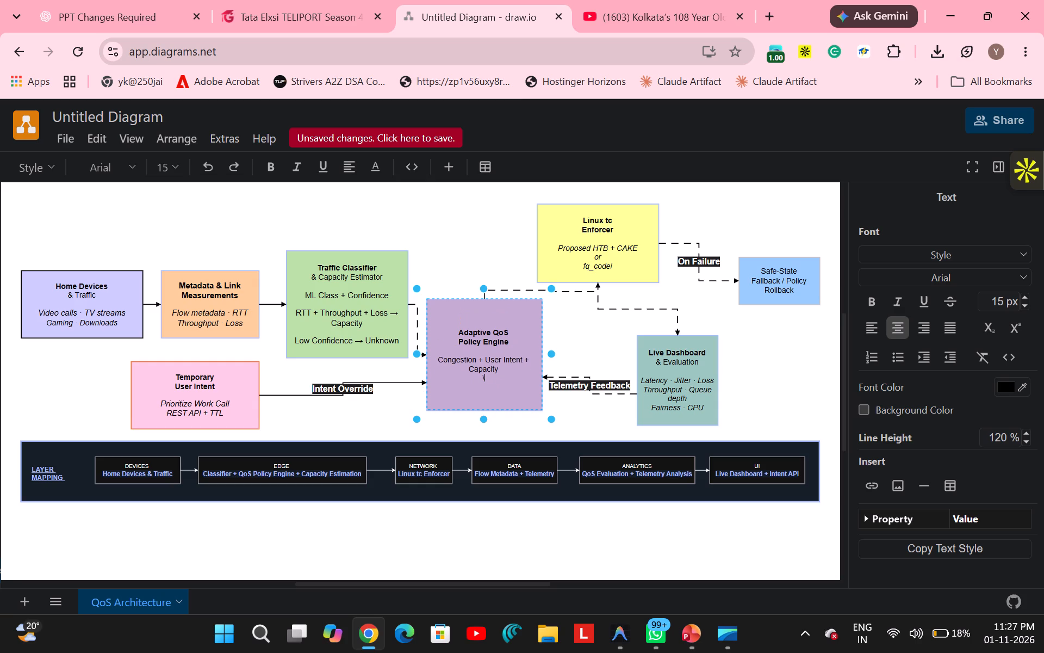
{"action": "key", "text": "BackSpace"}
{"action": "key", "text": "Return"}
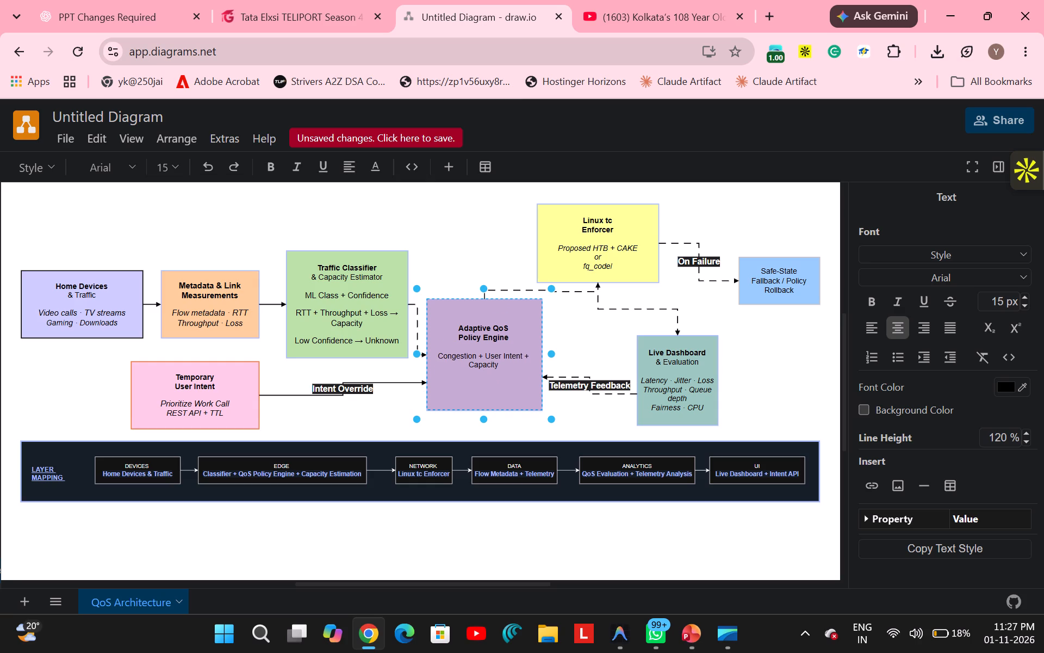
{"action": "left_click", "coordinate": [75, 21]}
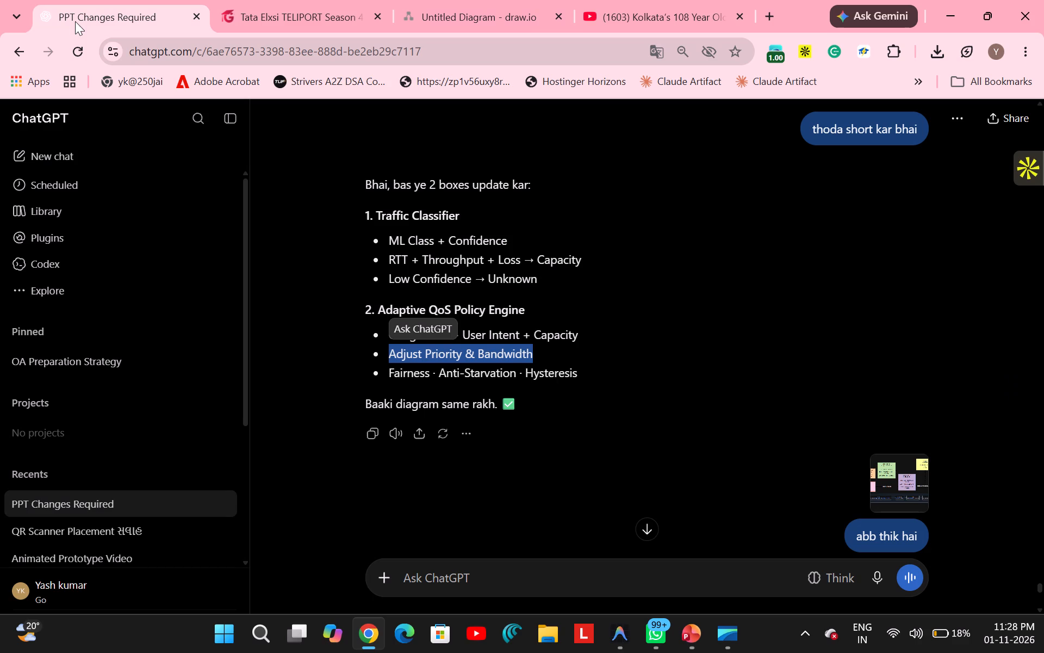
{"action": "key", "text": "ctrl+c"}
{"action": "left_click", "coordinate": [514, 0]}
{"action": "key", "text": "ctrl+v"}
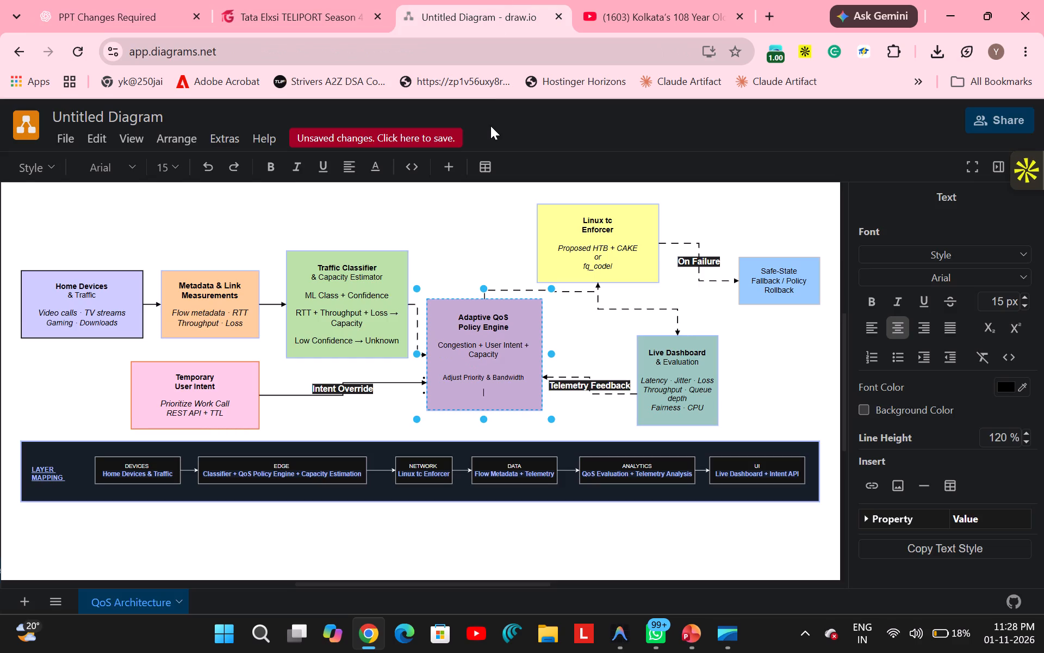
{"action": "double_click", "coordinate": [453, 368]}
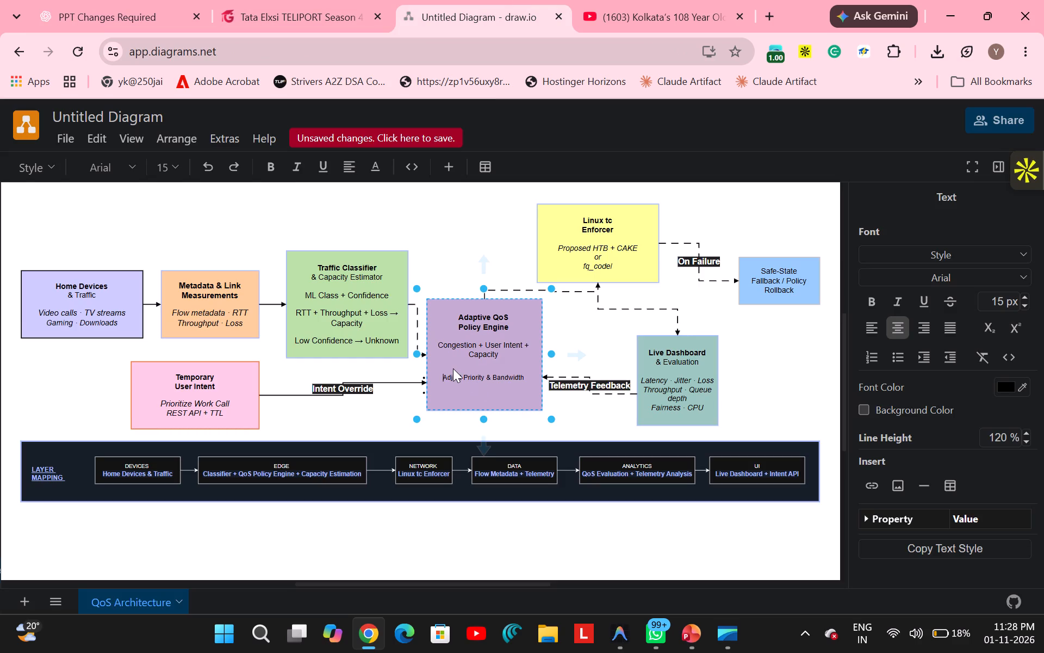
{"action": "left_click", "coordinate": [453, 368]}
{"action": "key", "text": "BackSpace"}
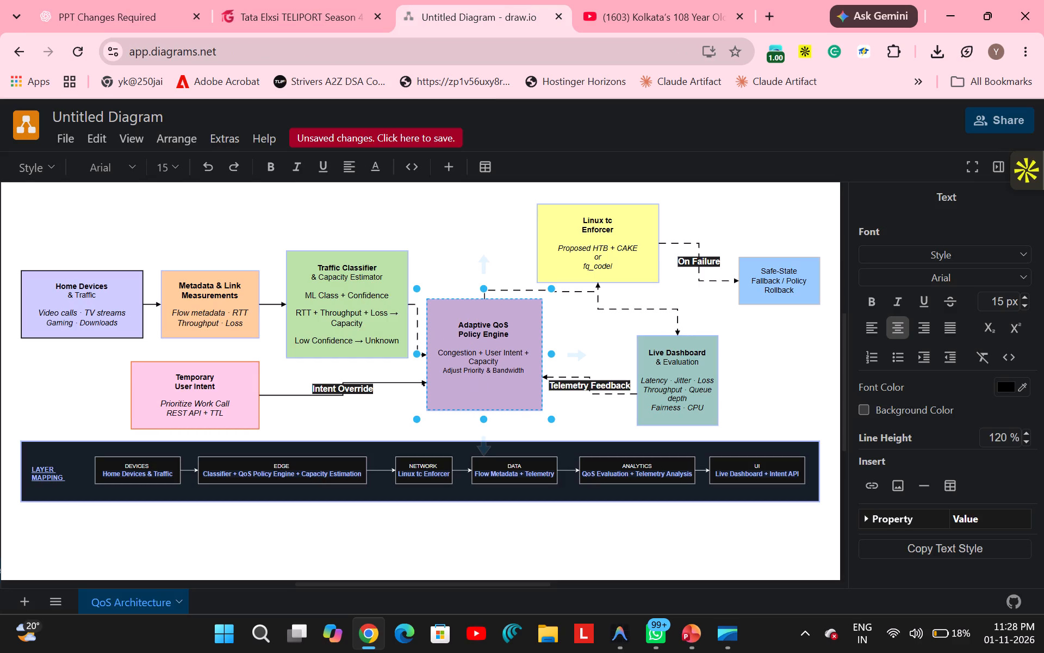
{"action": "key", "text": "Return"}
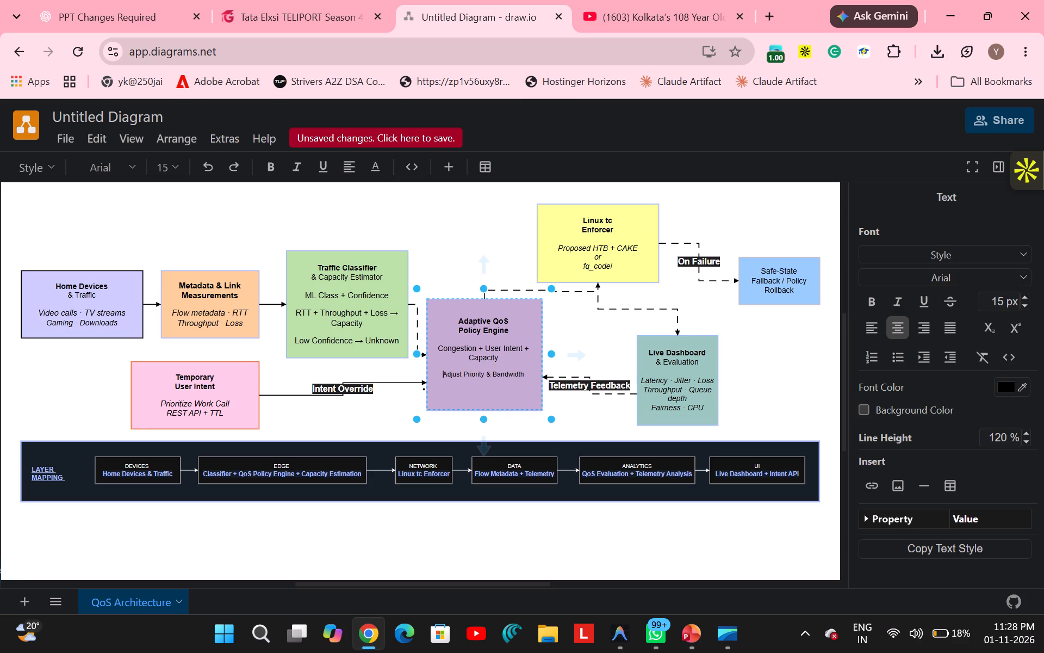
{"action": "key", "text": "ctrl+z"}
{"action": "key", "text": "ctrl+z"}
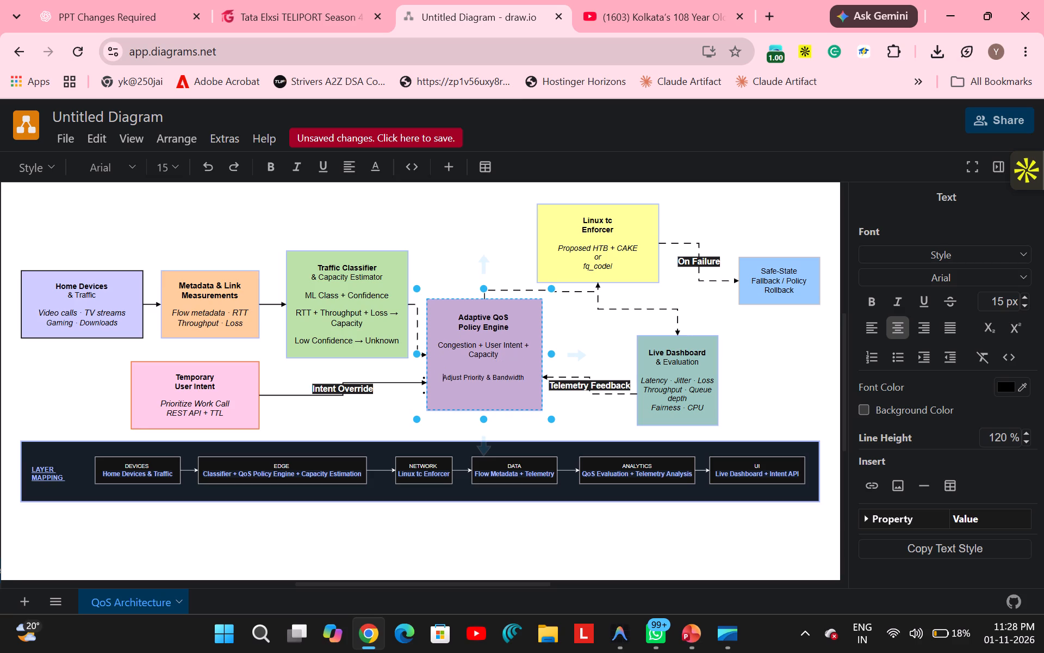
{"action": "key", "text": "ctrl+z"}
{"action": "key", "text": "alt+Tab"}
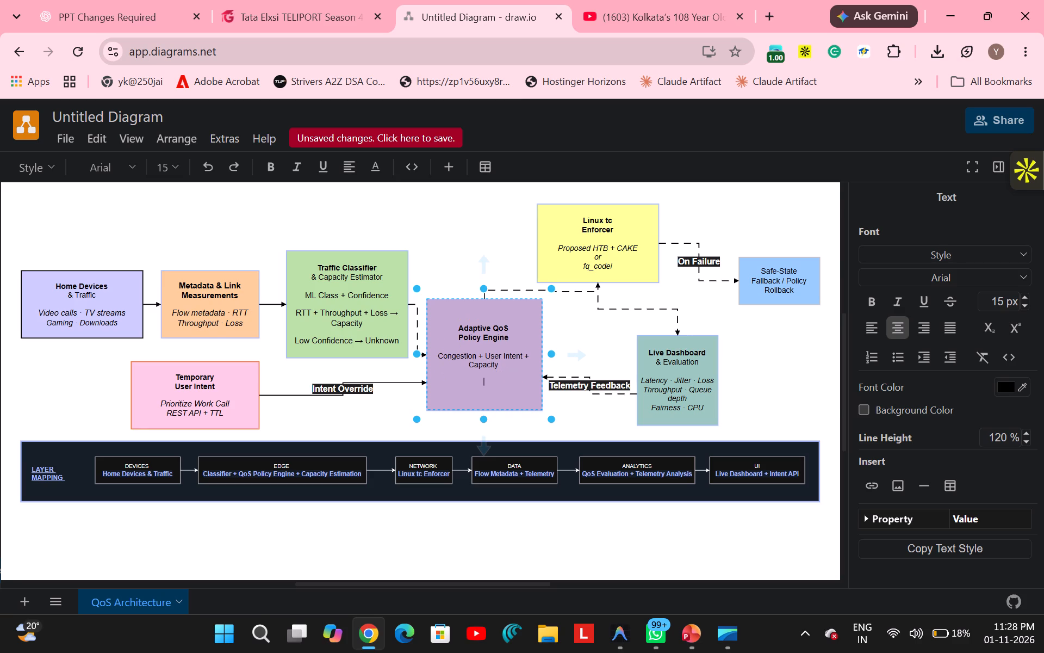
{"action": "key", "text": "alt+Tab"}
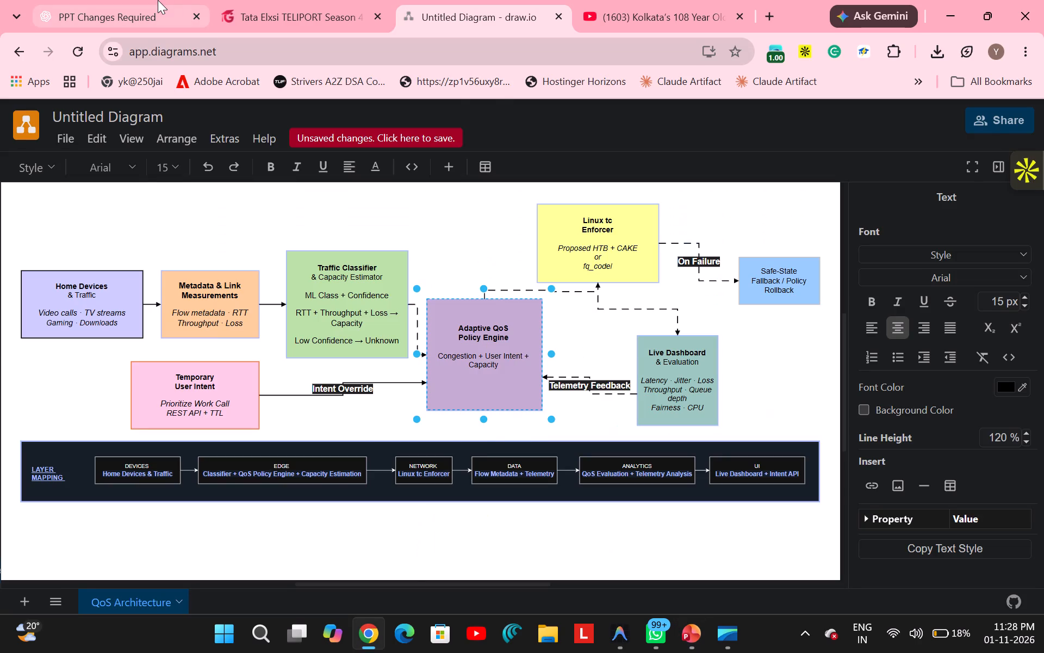
Write "Adjust Priority & Bandwidth" as a plain line below the Congestion line in the Adaptive QoS Policy Engine box.
{"action": "left_click", "coordinate": [158, 0]}
{"action": "left_click", "coordinate": [464, 0]}
{"action": "type", "text": "djust"}
{"action": "key", "text": "space"}
{"action": "key", "text": "r"}
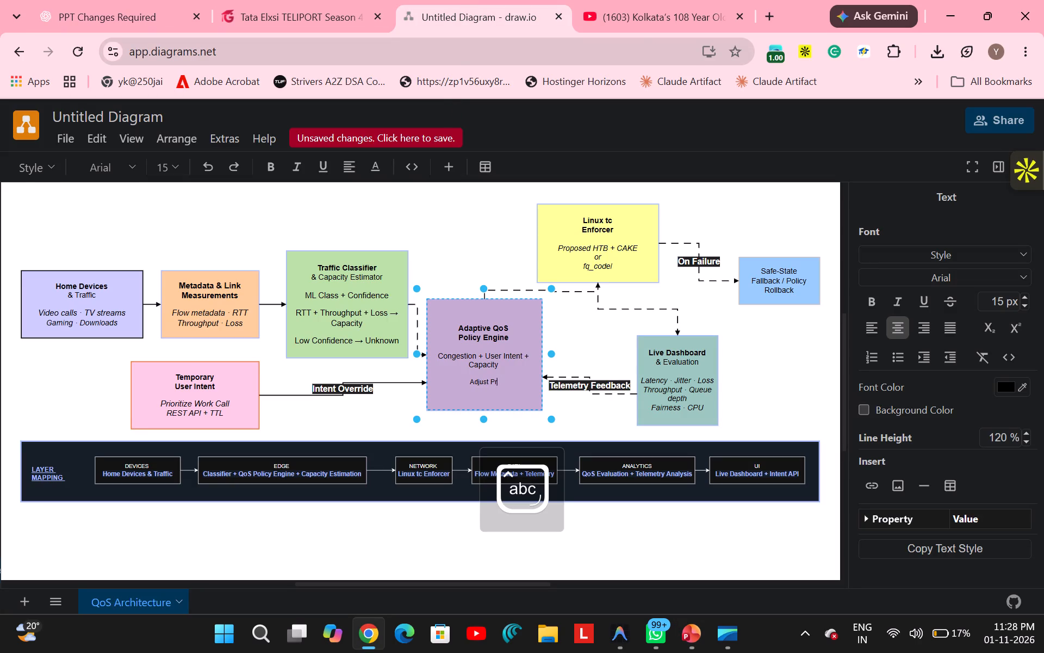
{"action": "type", "text": "iority"}
{"action": "key", "text": "space"}
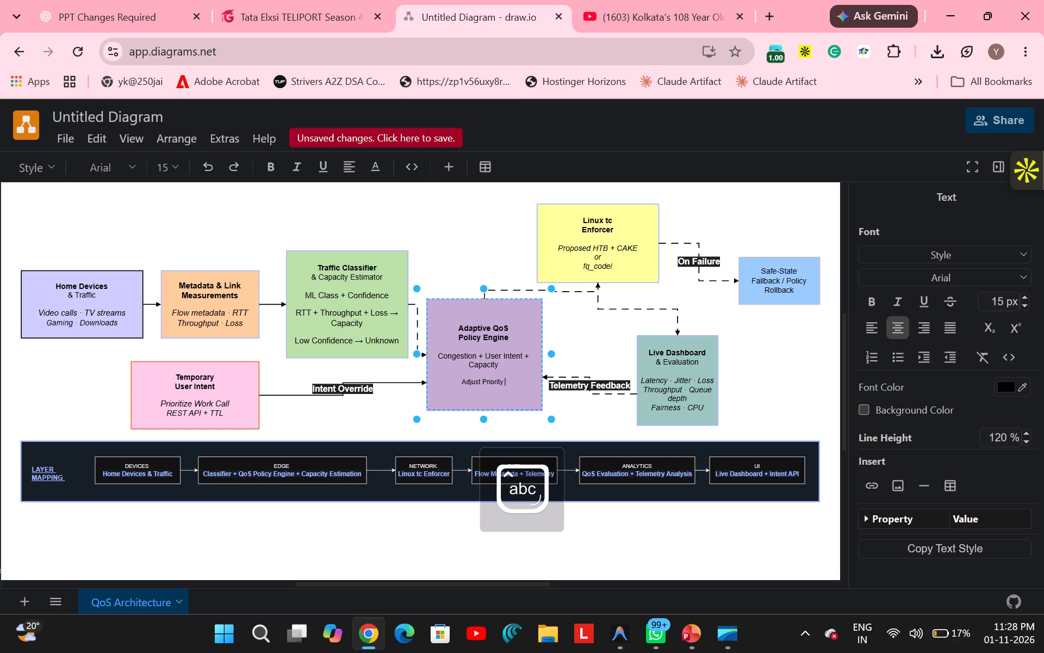
{"action": "left_click", "coordinate": [70, 0]}
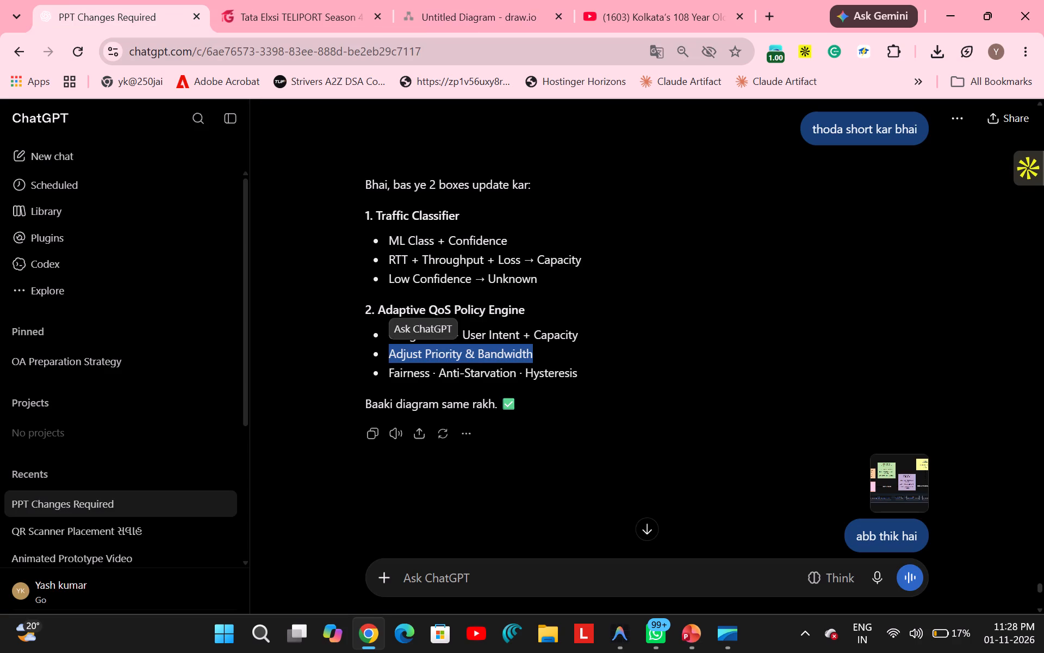
{"action": "left_click", "coordinate": [456, 10]}
{"action": "type", "text": "&"}
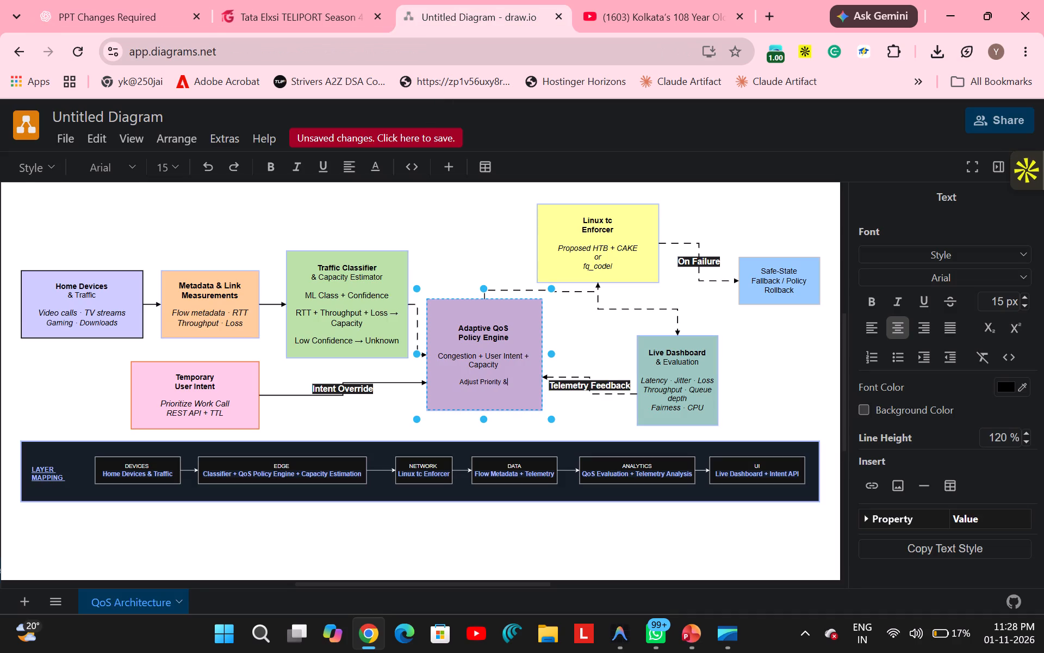
{"action": "key", "text": "space"}
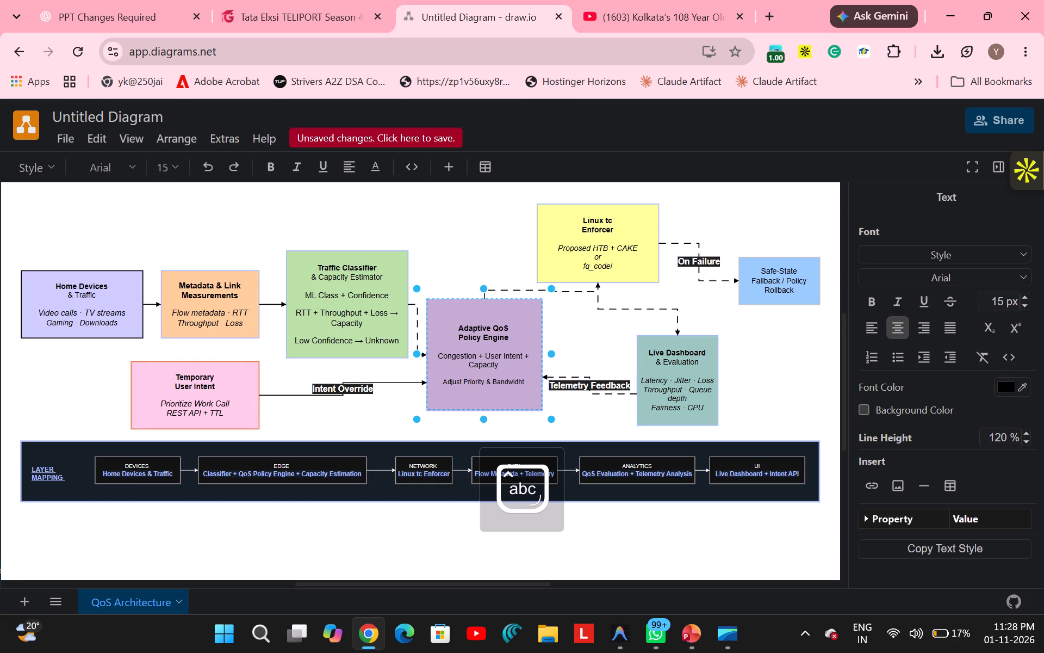
{"action": "key", "text": "BackSpace"}
{"action": "key", "text": "BackSpace"}
{"action": "type", "text": "th"}
Copy "Fairness · Anti-Starvation · Hysteresis" from ChatGPT into the Adaptive QoS Policy Engine box as an unbulleted last line, spaced from the one above.
{"action": "key", "text": "Return"}
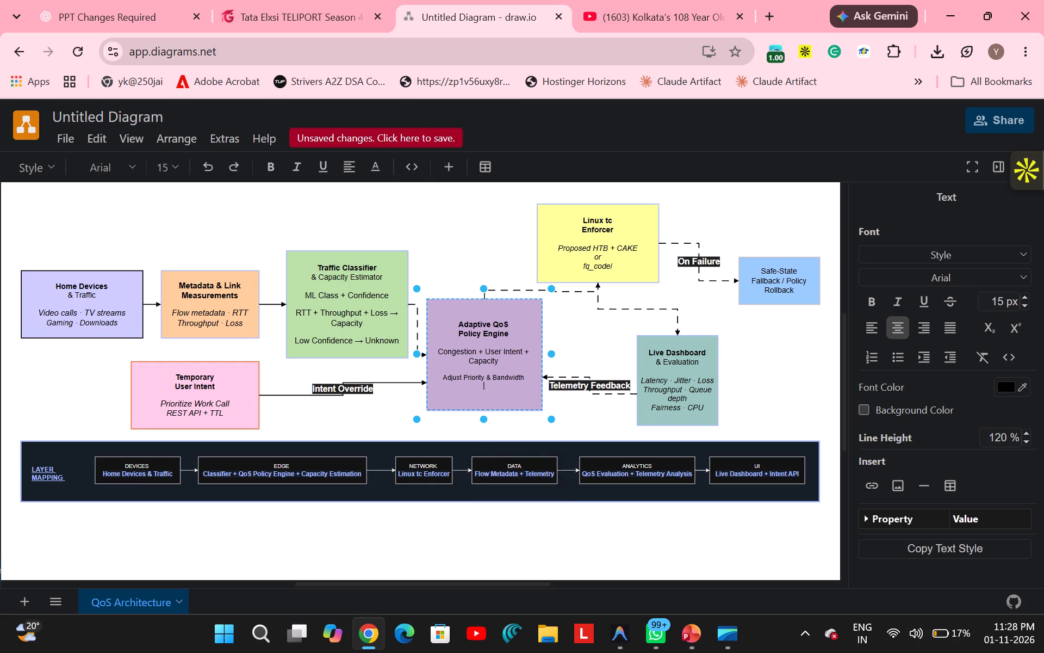
{"action": "key", "text": "Return"}
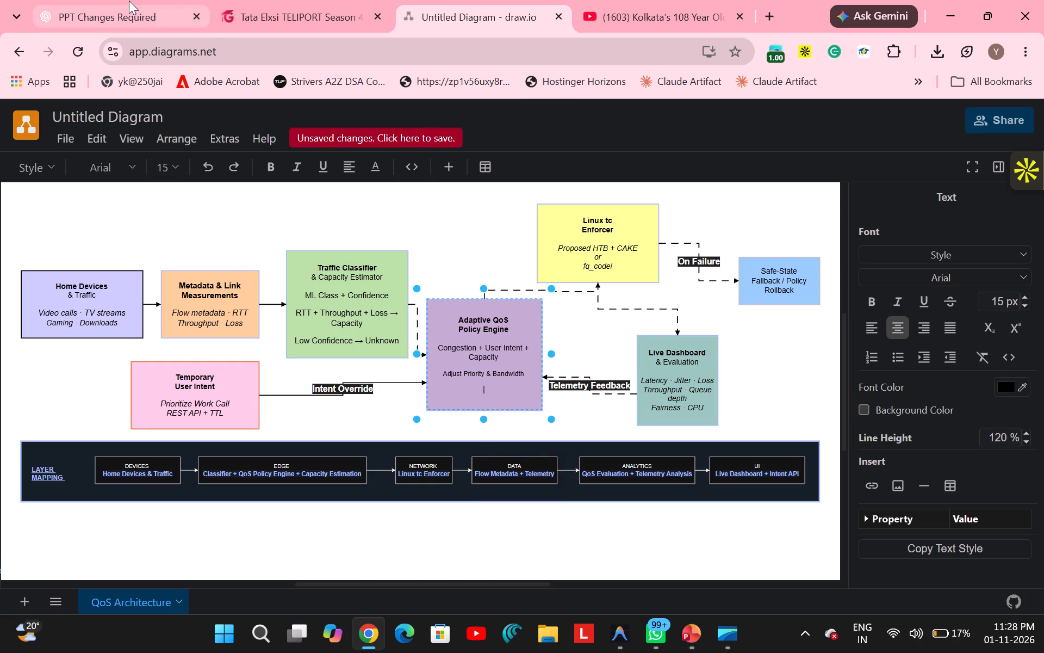
{"action": "left_click", "coordinate": [129, 1]}
{"action": "left_click_drag", "start_coordinate": [387, 374], "coordinate": [499, 385]}
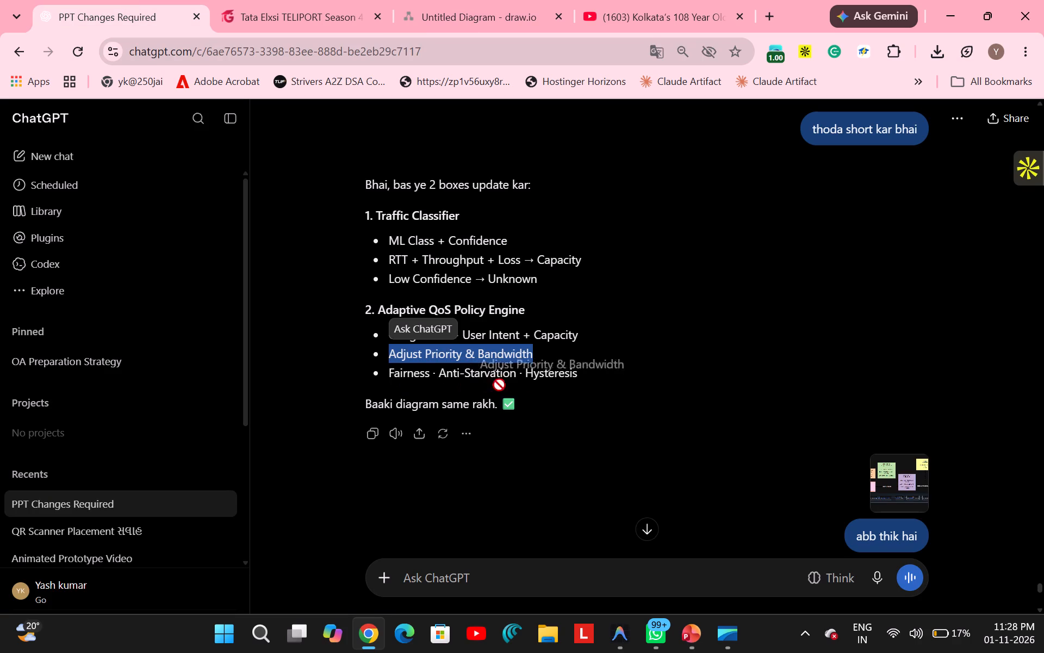
{"action": "left_click_drag", "start_coordinate": [499, 385], "coordinate": [526, 376]}
{"action": "triple_click", "coordinate": [526, 376]}
{"action": "key", "text": "ctrl+c"}
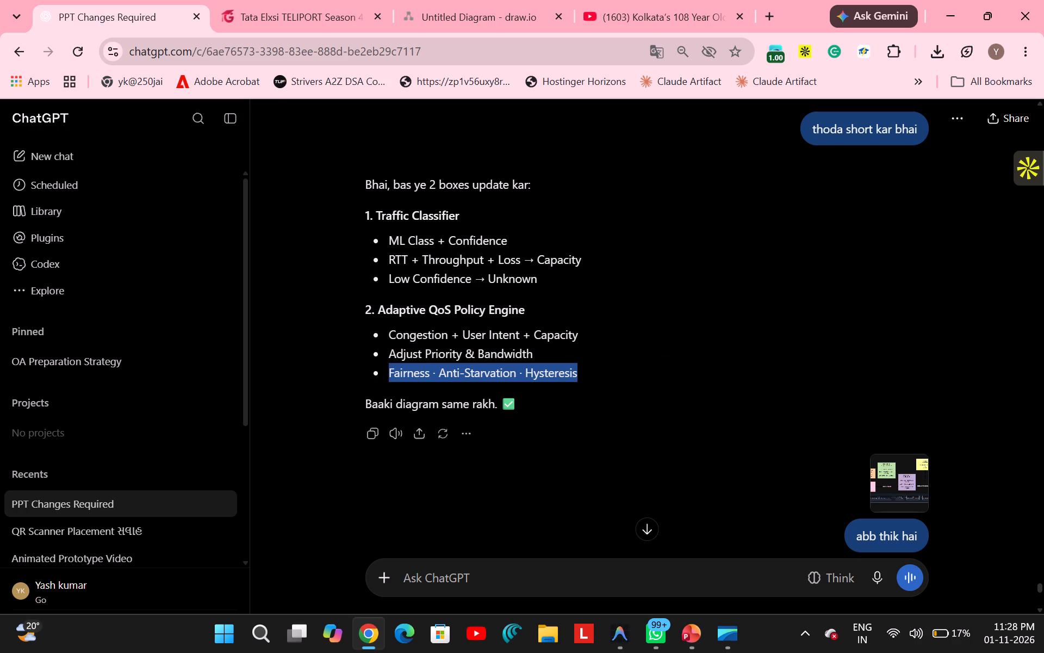
{"action": "left_click", "coordinate": [459, 0]}
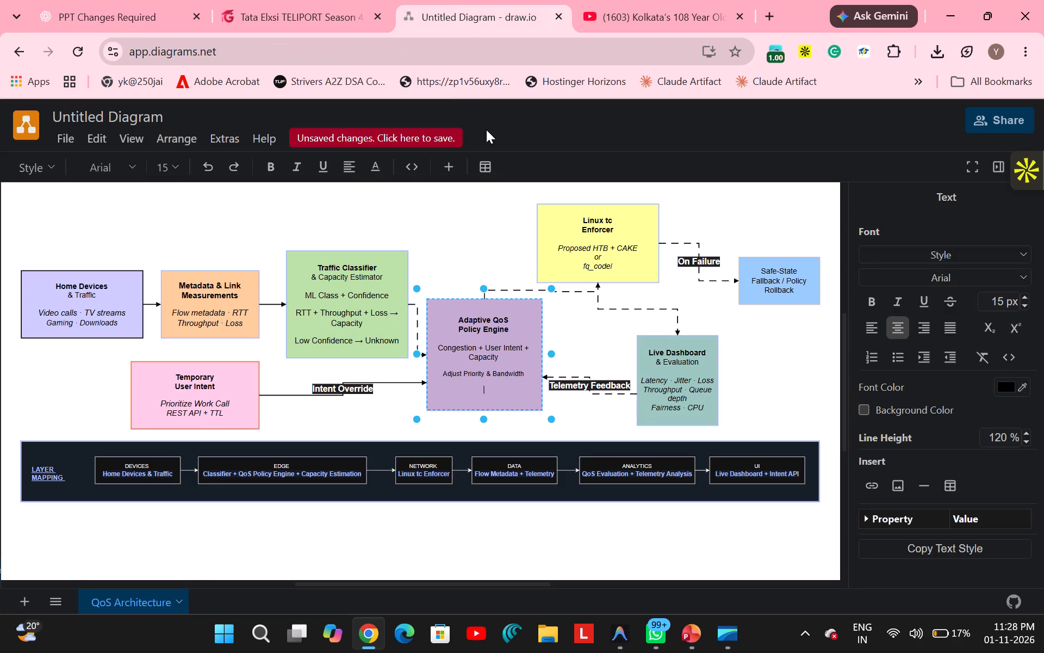
{"action": "key", "text": "ctrl+v"}
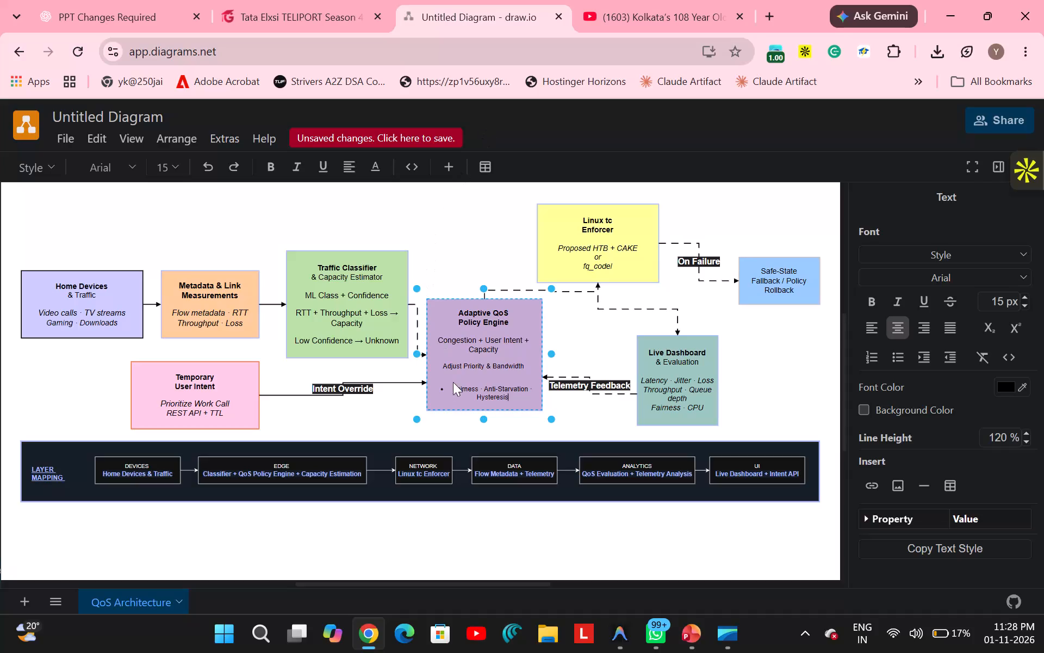
{"action": "left_click", "coordinate": [453, 386]}
{"action": "key", "text": "BackSpace"}
{"action": "key", "text": "Return"}
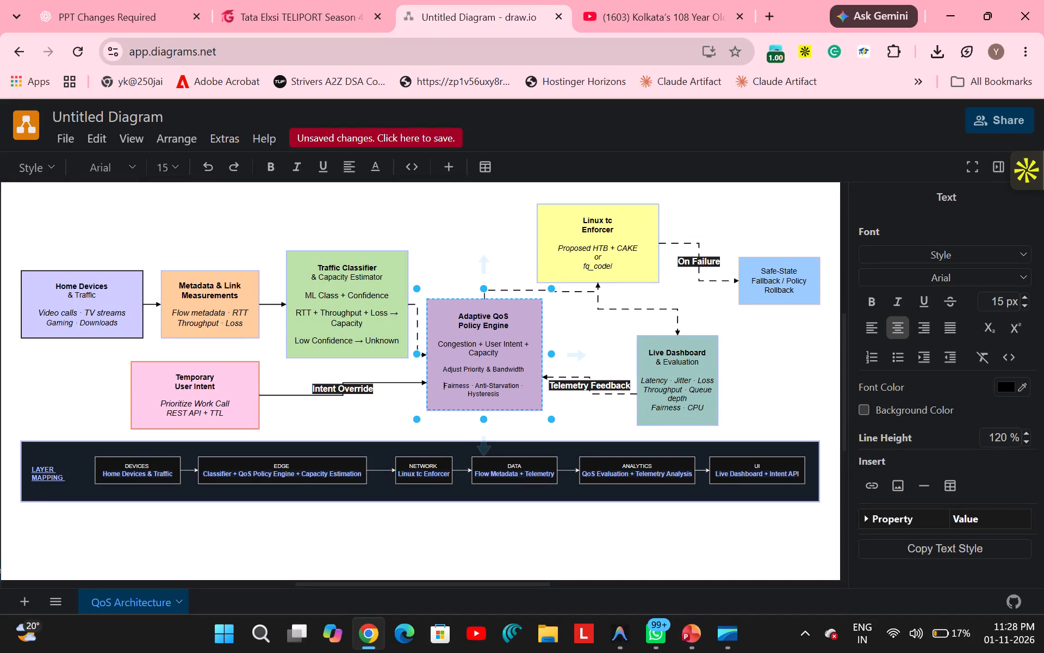
Set the Adaptive QoS Policy Engine lines "Adjust Priority & Bandwidth" and "Fairness · Anti-Starvation · Hysteresis" to 18 px.
{"action": "triple_click", "coordinate": [477, 373]}
{"action": "double_click", "coordinate": [1025, 299]}
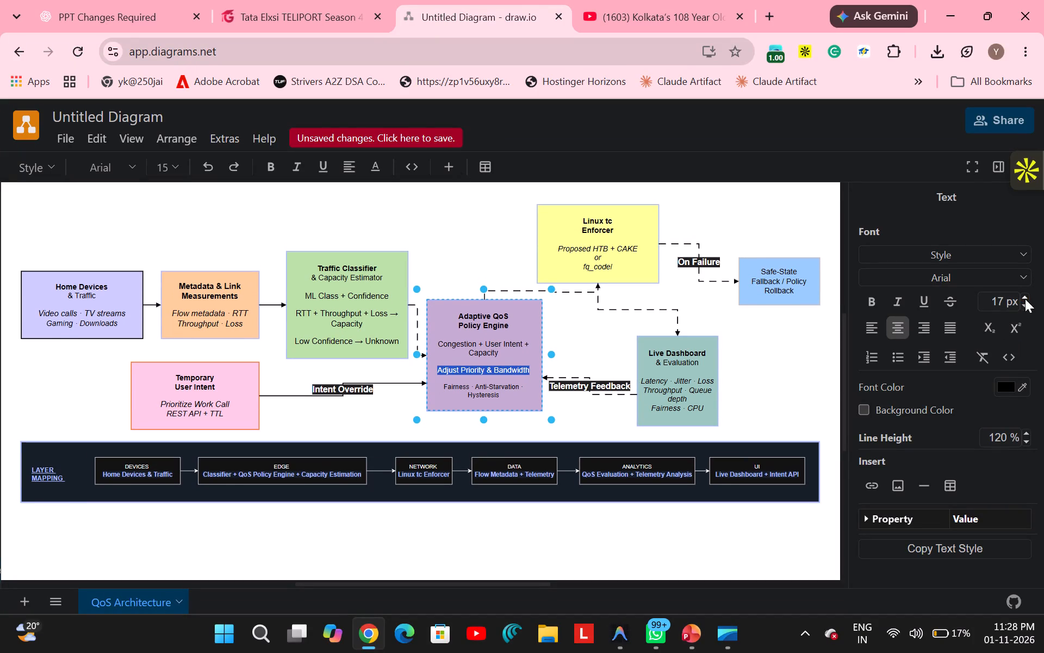
{"action": "left_click", "coordinate": [1025, 299]}
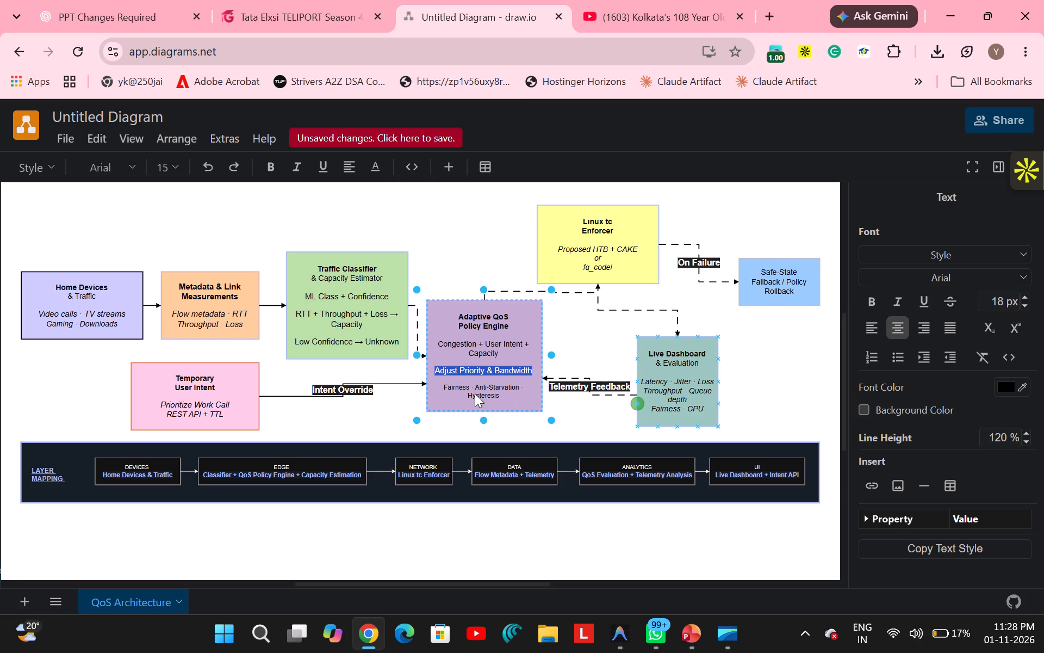
{"action": "triple_click", "coordinate": [475, 393]}
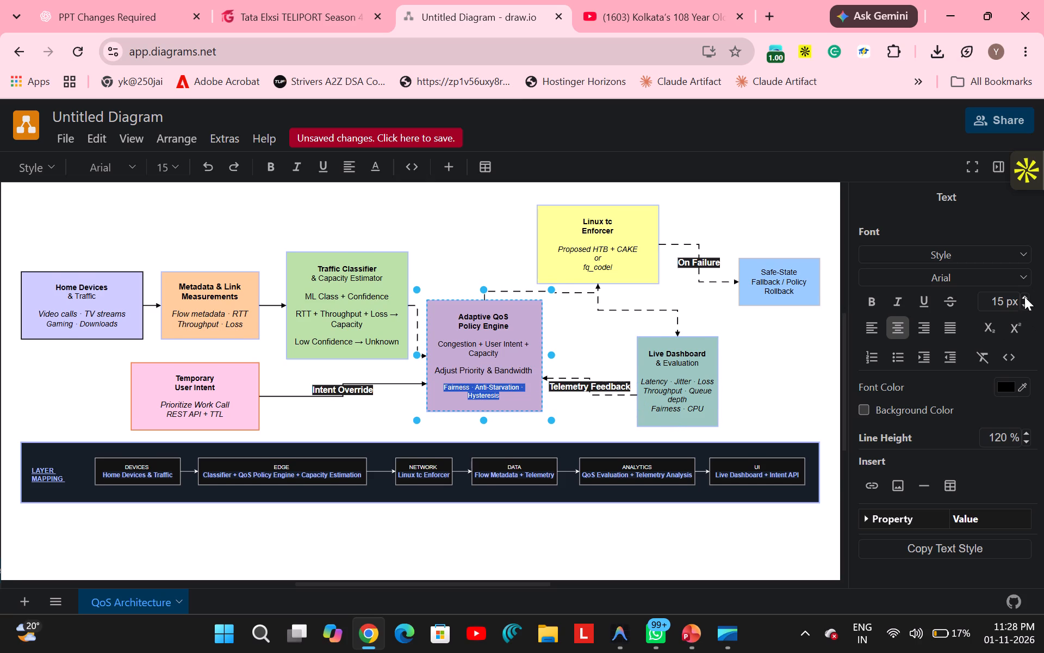
{"action": "triple_click", "coordinate": [1024, 297]}
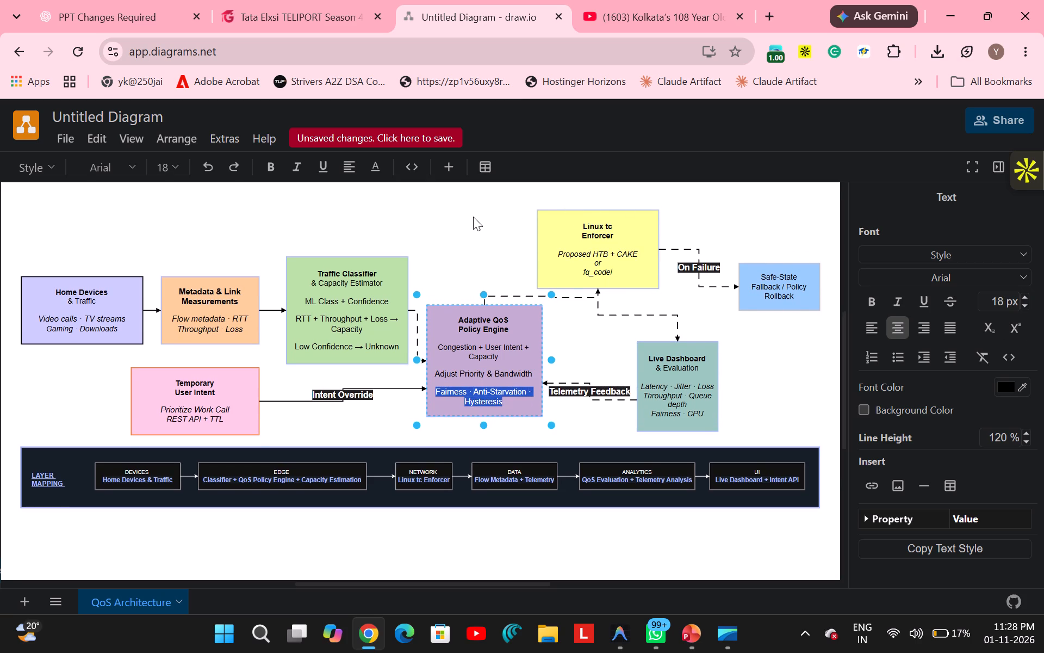
{"action": "left_click", "coordinate": [473, 217]}
Set the italic Linux tc Enforcer text "Proposed HTB + CAKE or fq_codel" to 18 px.
{"action": "double_click", "coordinate": [584, 261]}
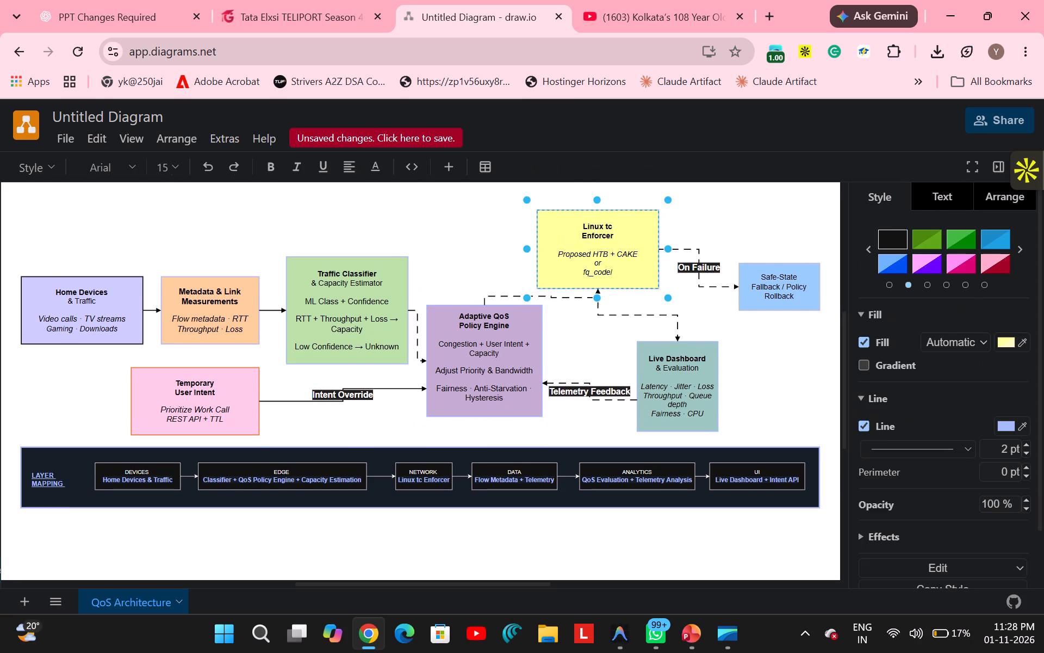
{"action": "left_click", "coordinate": [624, 266]}
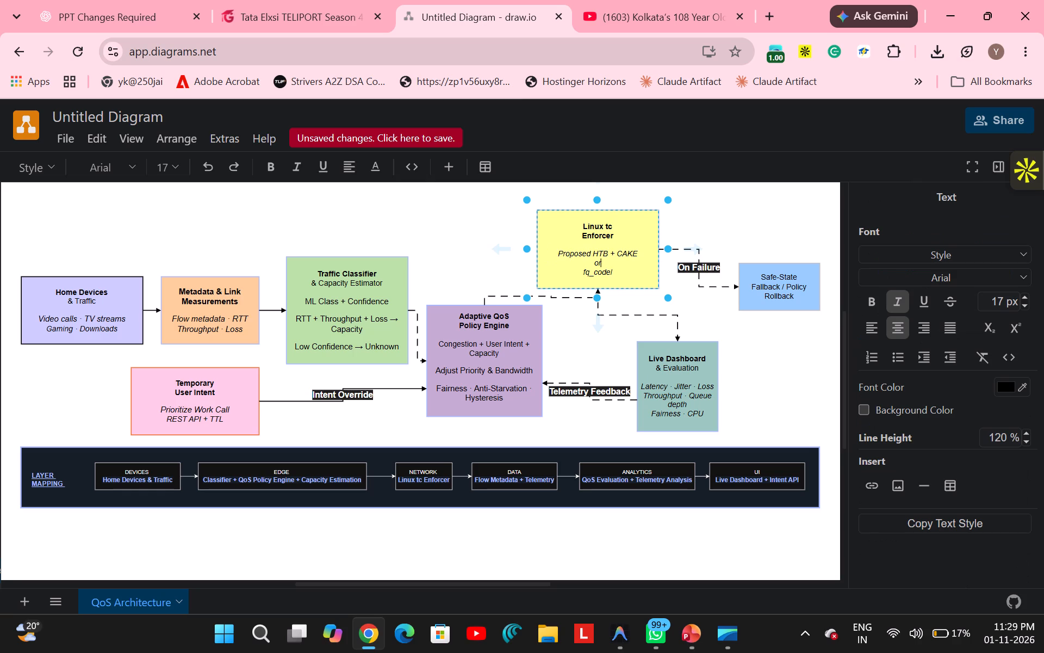
{"action": "left_click_drag", "start_coordinate": [561, 254], "coordinate": [585, 258]}
{"action": "left_click", "coordinate": [585, 258]}
{"action": "left_click_drag", "start_coordinate": [558, 254], "coordinate": [611, 276]}
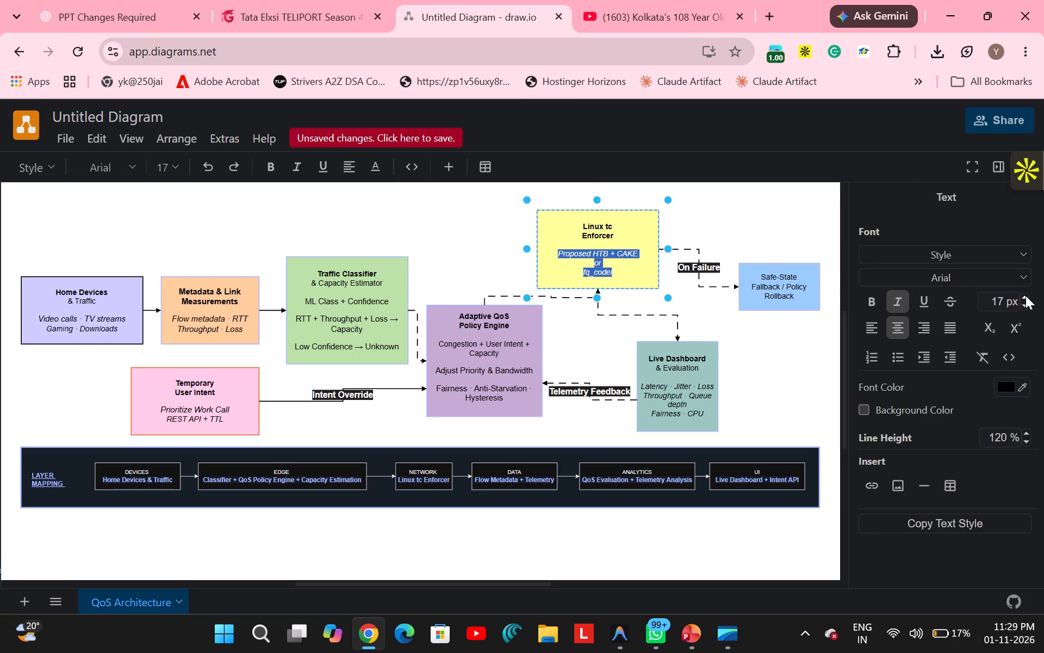
{"action": "left_click", "coordinate": [1026, 295]}
{"action": "left_click", "coordinate": [819, 228]}
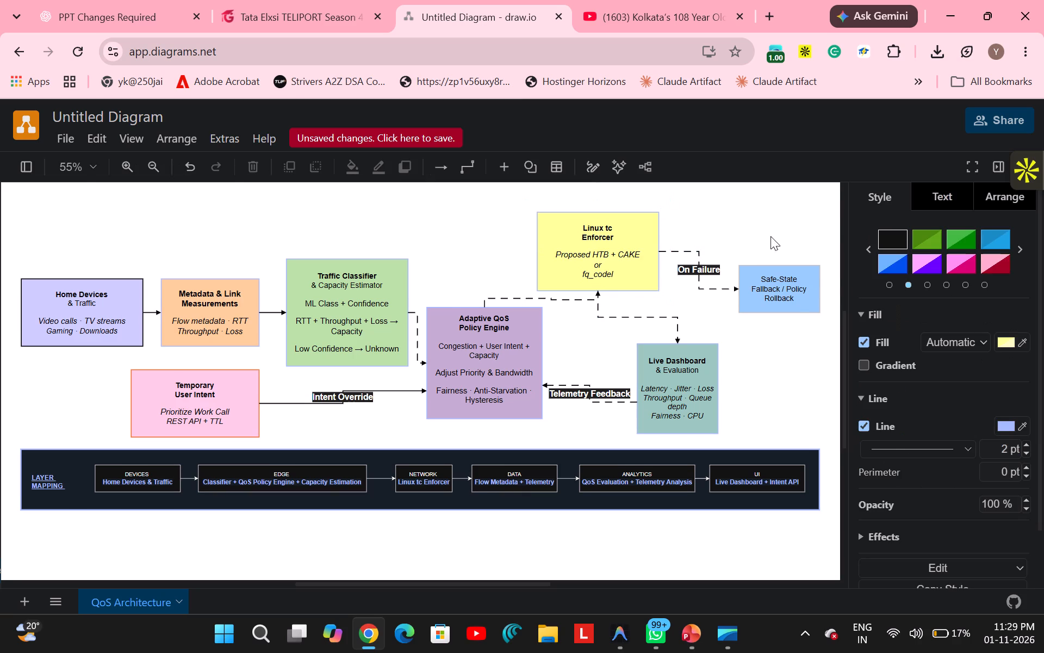
Set the "Safe-State Fallback / Policy Rollback" box text to 18 px.
{"action": "left_click", "coordinate": [759, 293]}
{"action": "double_click", "coordinate": [774, 283]}
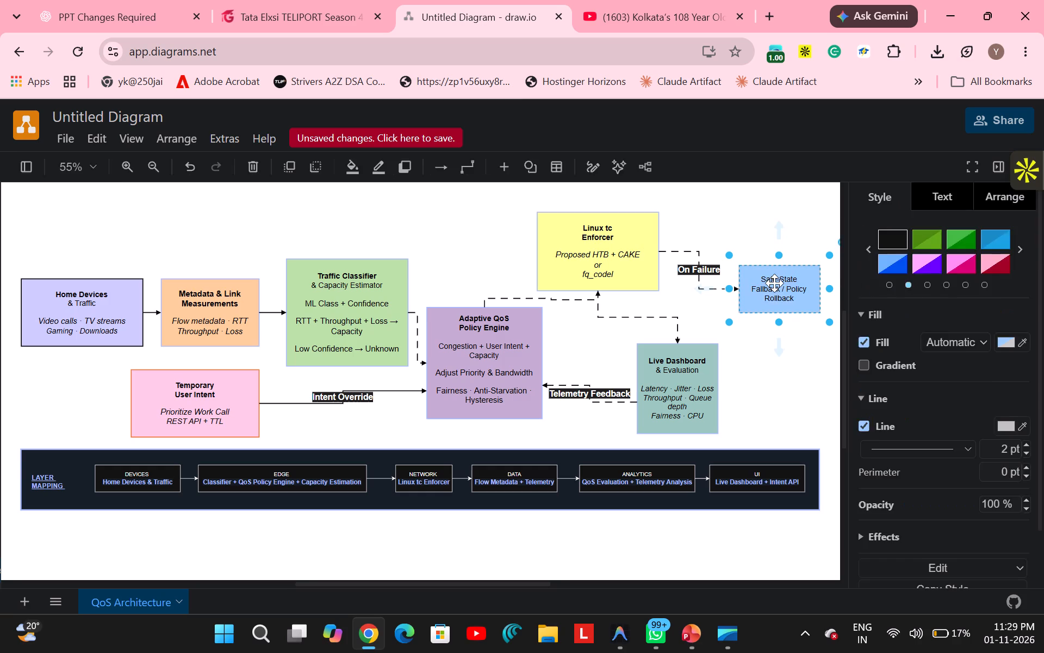
{"action": "left_click", "coordinate": [1024, 298]}
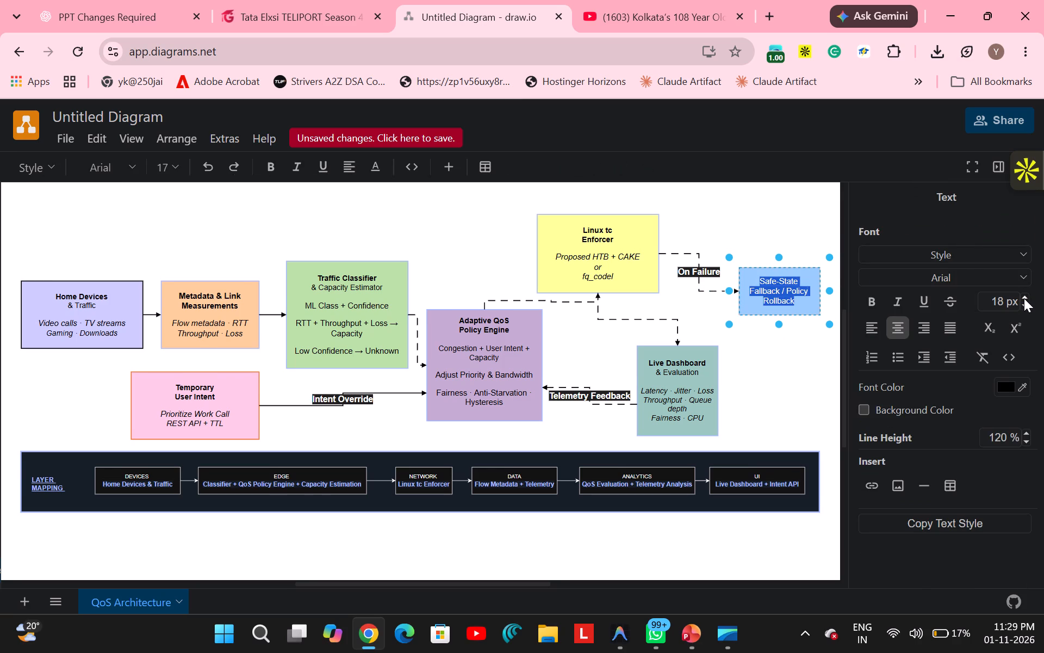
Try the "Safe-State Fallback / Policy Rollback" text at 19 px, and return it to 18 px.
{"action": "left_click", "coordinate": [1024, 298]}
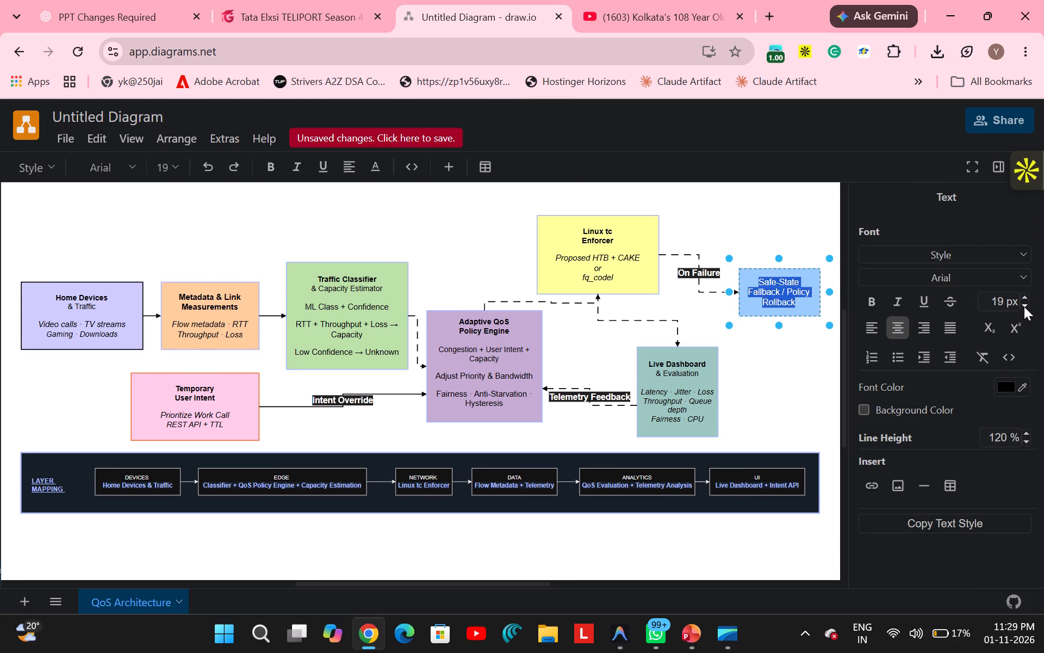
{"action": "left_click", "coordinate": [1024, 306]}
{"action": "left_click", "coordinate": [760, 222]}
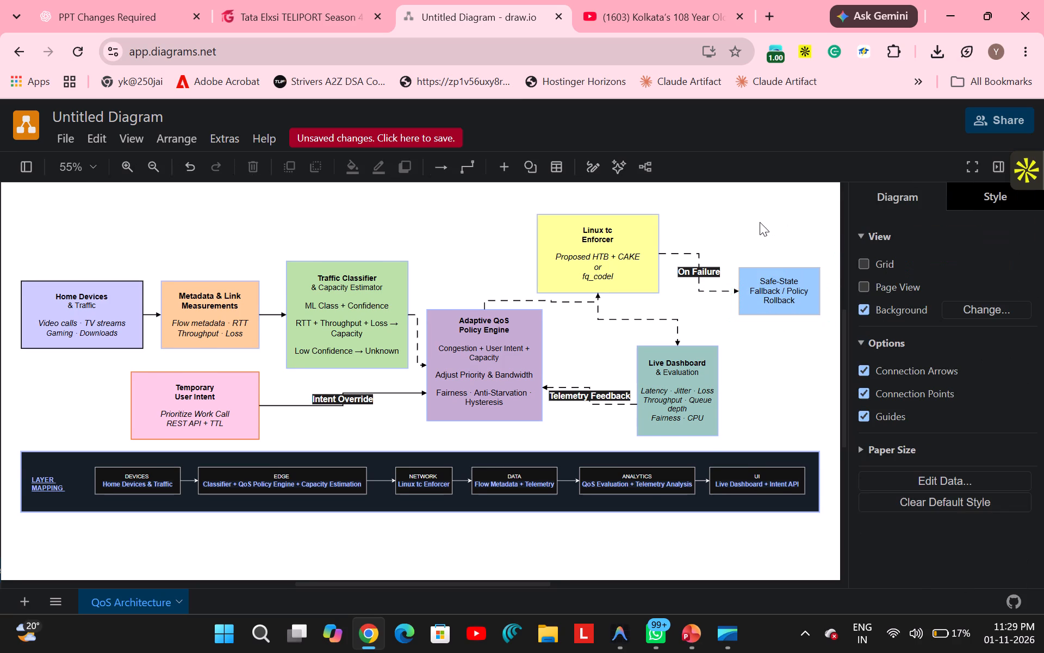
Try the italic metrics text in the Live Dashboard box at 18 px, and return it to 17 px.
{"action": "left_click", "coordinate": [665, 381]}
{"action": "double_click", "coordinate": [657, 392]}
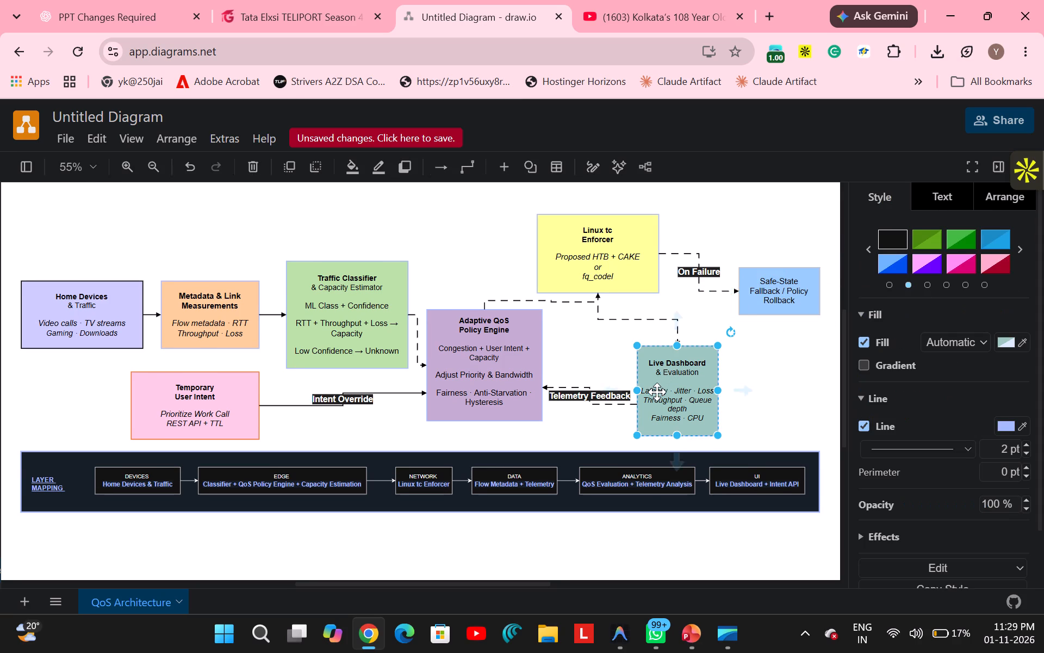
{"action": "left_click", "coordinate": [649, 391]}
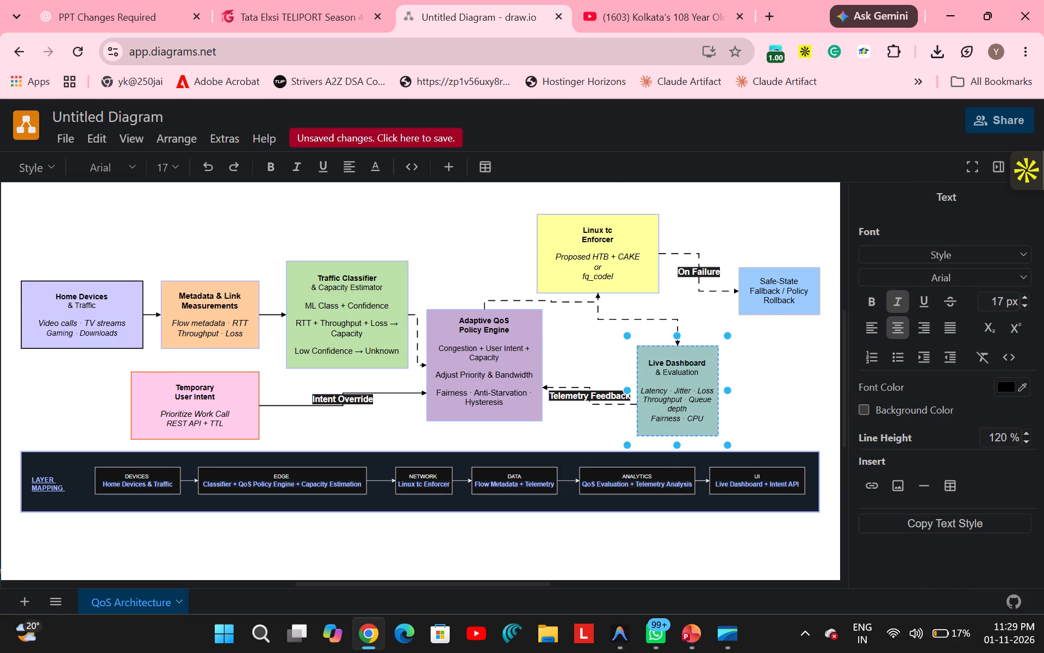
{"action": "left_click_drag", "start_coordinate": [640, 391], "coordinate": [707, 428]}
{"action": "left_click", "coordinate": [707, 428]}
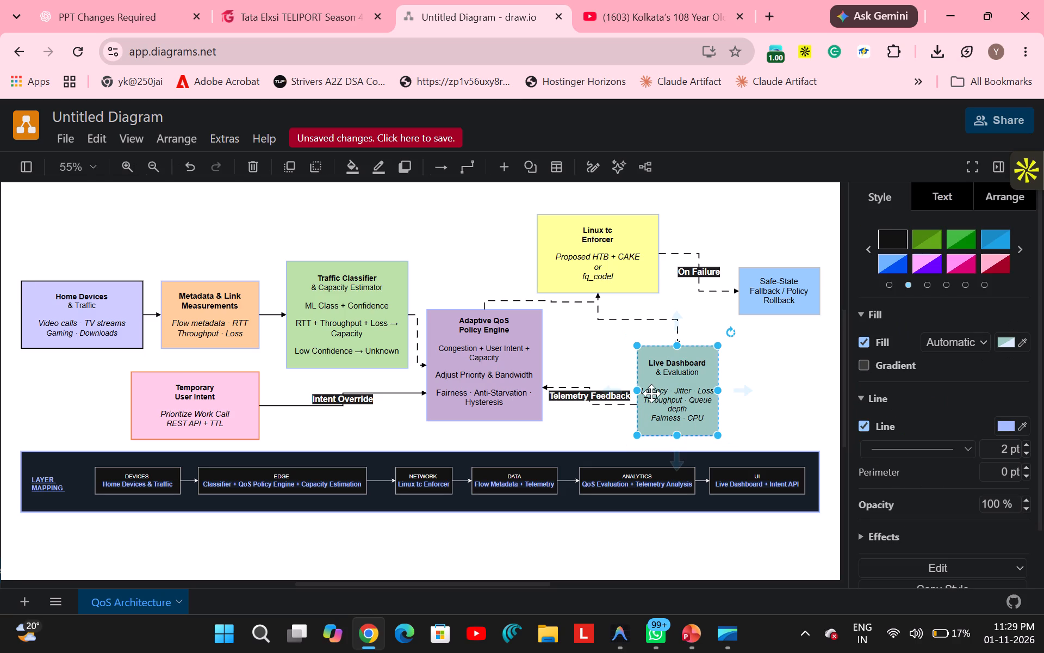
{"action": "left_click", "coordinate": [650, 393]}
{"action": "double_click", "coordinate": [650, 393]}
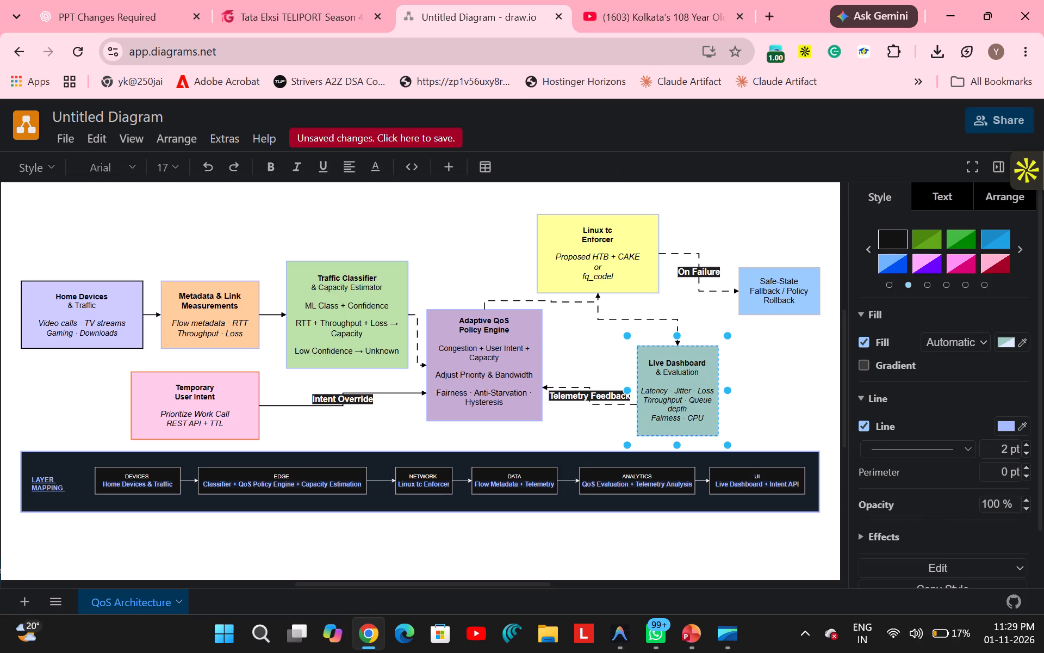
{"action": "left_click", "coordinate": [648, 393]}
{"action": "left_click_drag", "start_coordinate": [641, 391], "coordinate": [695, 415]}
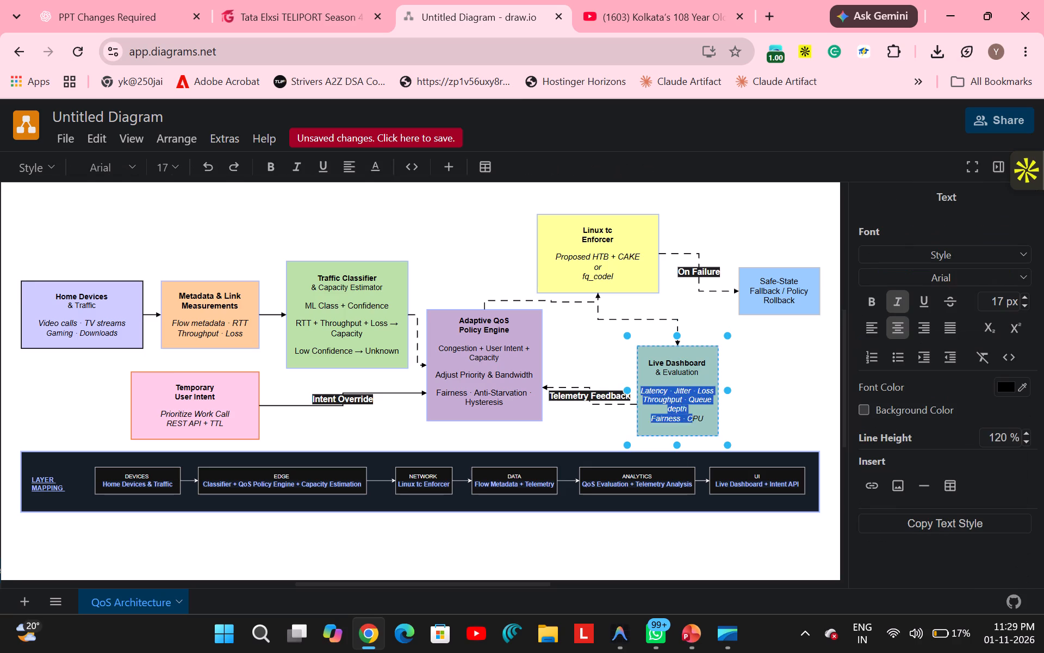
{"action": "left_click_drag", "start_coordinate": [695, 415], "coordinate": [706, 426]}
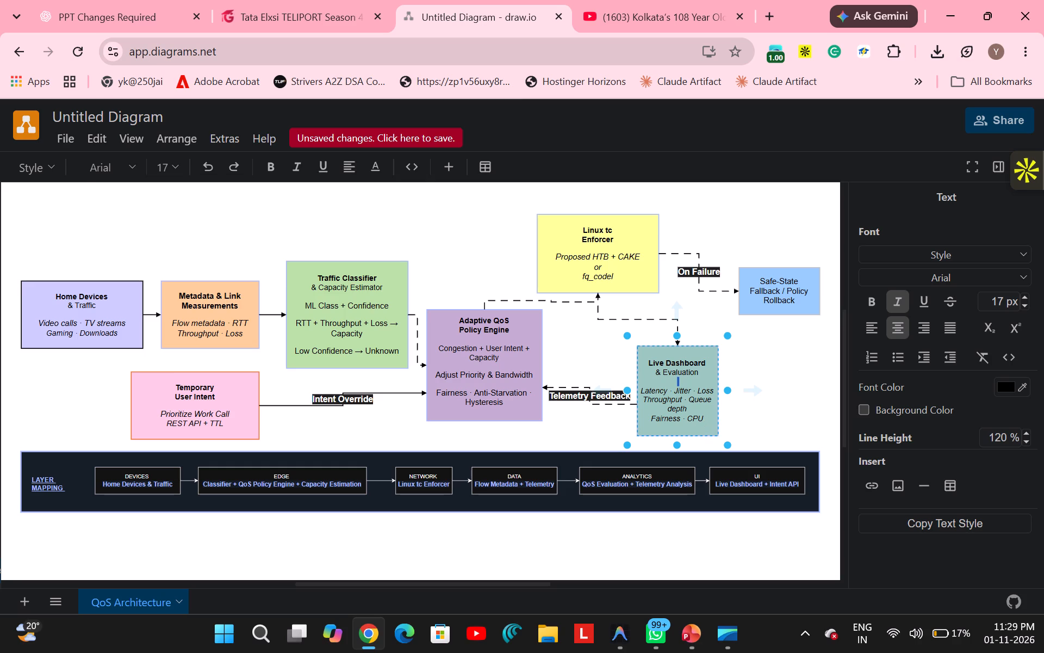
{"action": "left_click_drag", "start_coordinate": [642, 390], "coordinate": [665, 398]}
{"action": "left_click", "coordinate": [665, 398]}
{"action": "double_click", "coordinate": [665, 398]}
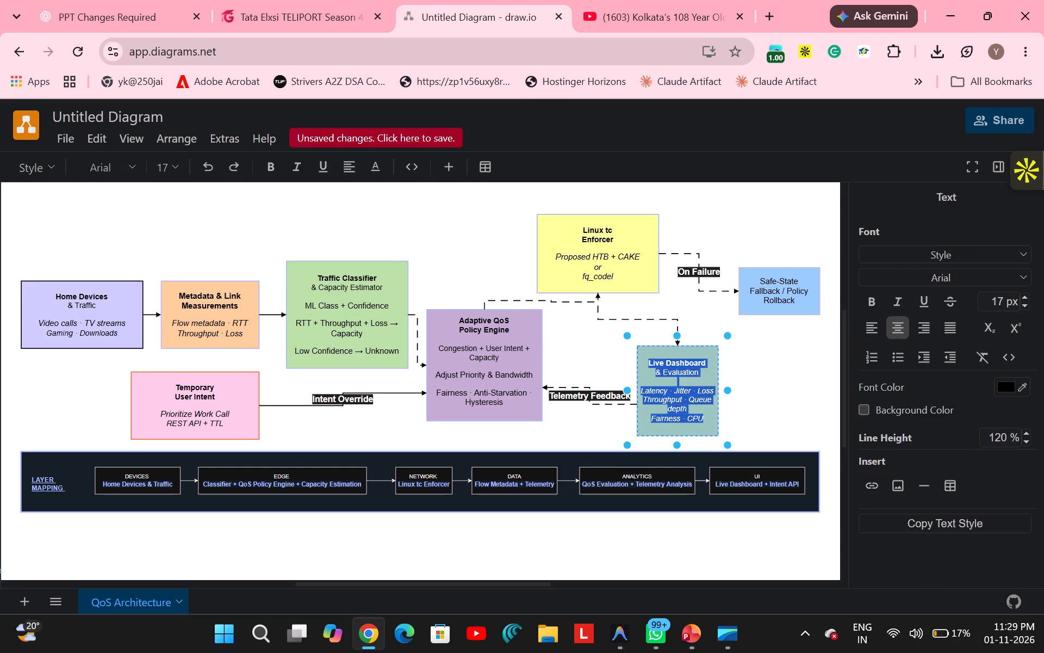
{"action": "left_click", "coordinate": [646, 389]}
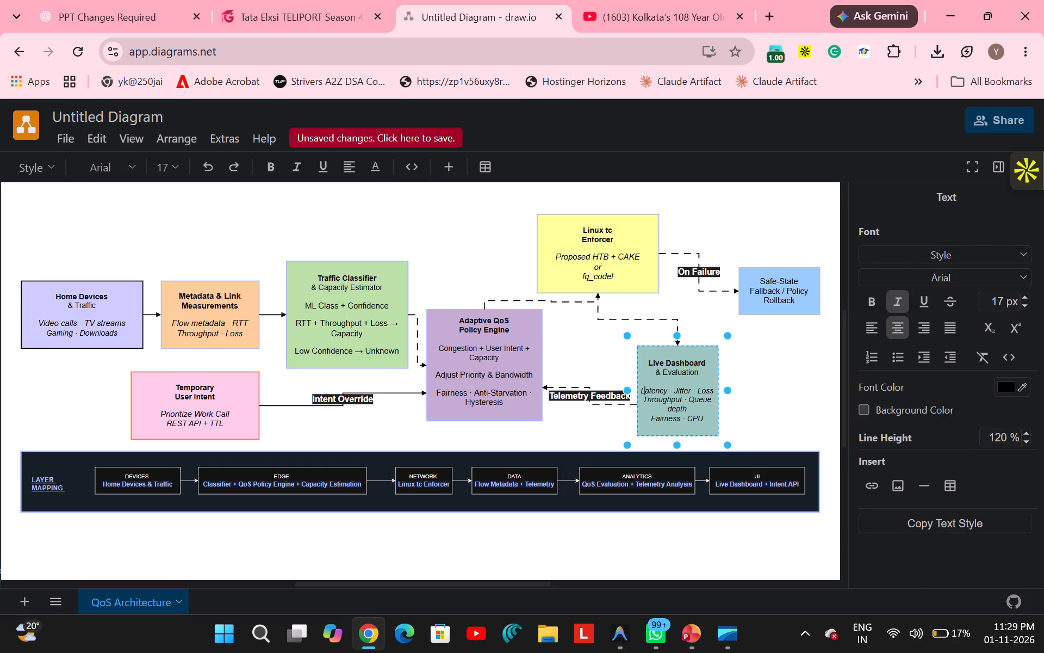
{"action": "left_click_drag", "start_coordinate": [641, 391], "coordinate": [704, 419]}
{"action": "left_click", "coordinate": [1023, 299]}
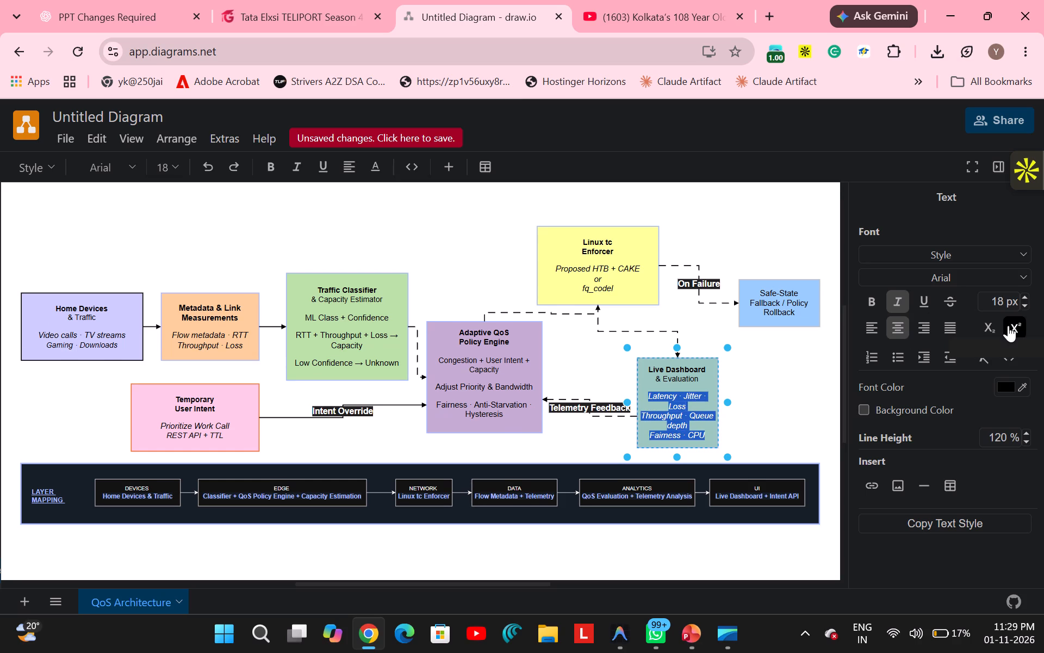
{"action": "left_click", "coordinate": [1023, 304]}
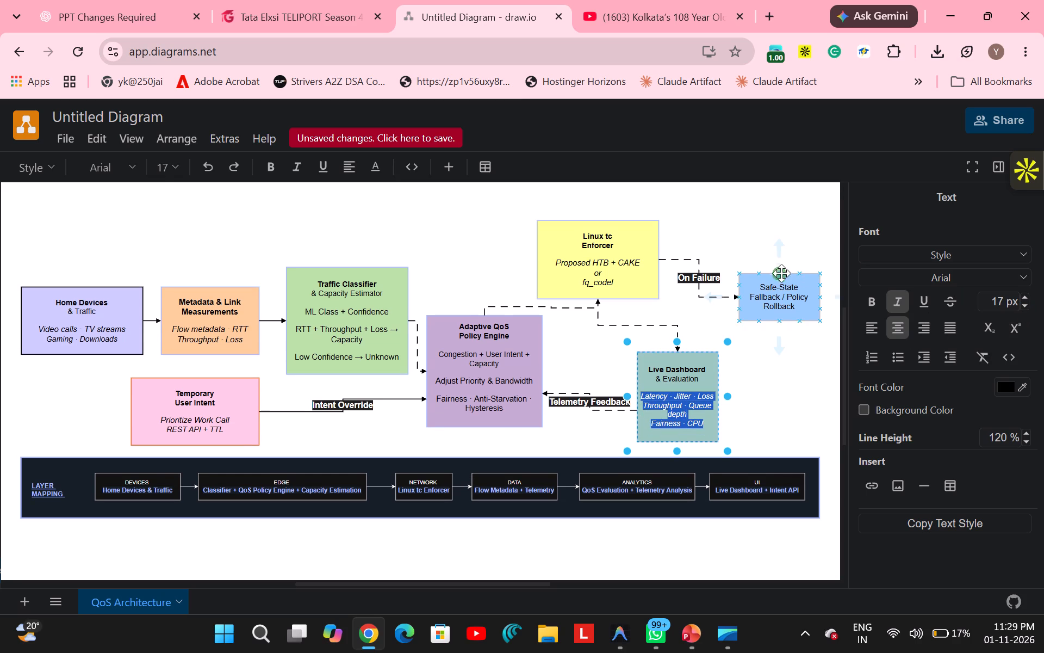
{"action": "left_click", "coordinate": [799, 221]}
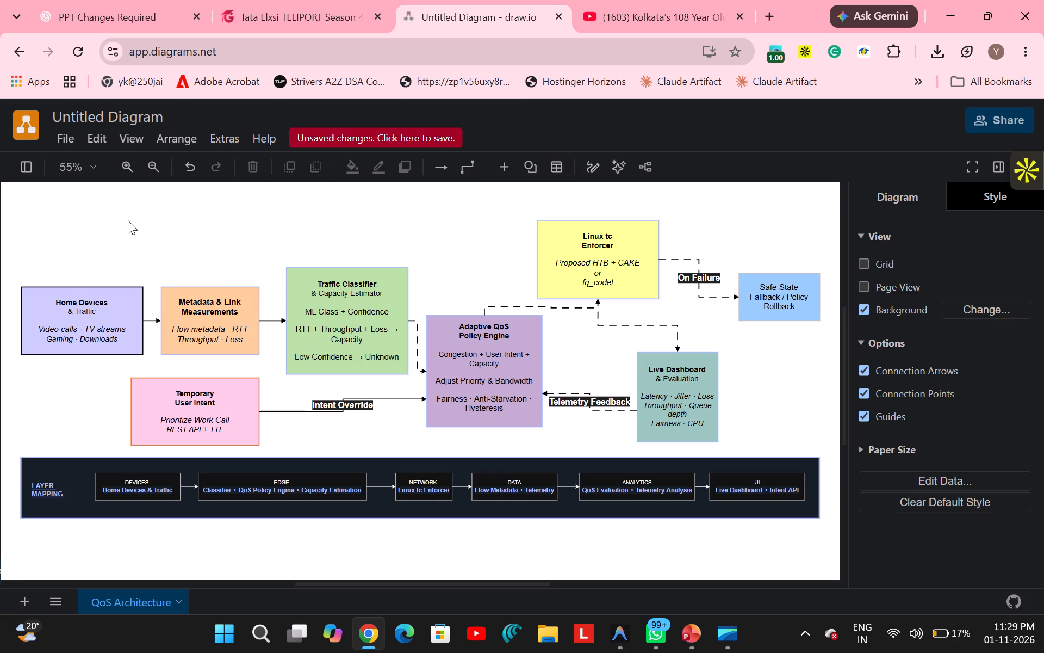
Set the heading "Traffic Classifier & Capacity Estimator" in the green box to 20 px.
{"action": "left_click", "coordinate": [331, 286]}
{"action": "double_click", "coordinate": [331, 286]}
{"action": "left_click", "coordinate": [319, 285]}
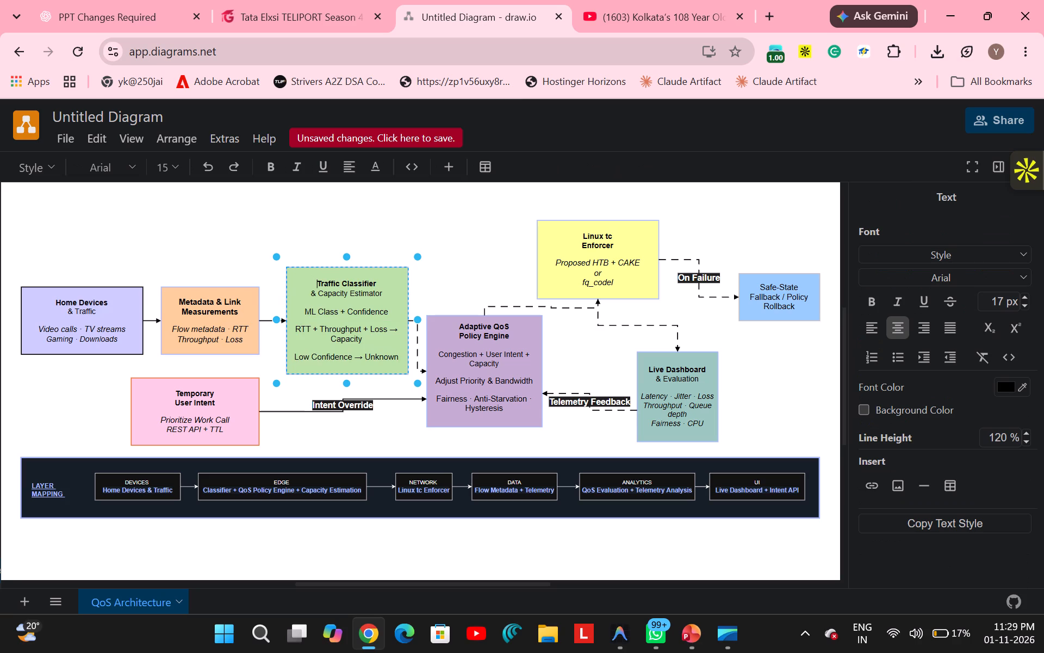
{"action": "left_click_drag", "start_coordinate": [318, 285], "coordinate": [393, 295]}
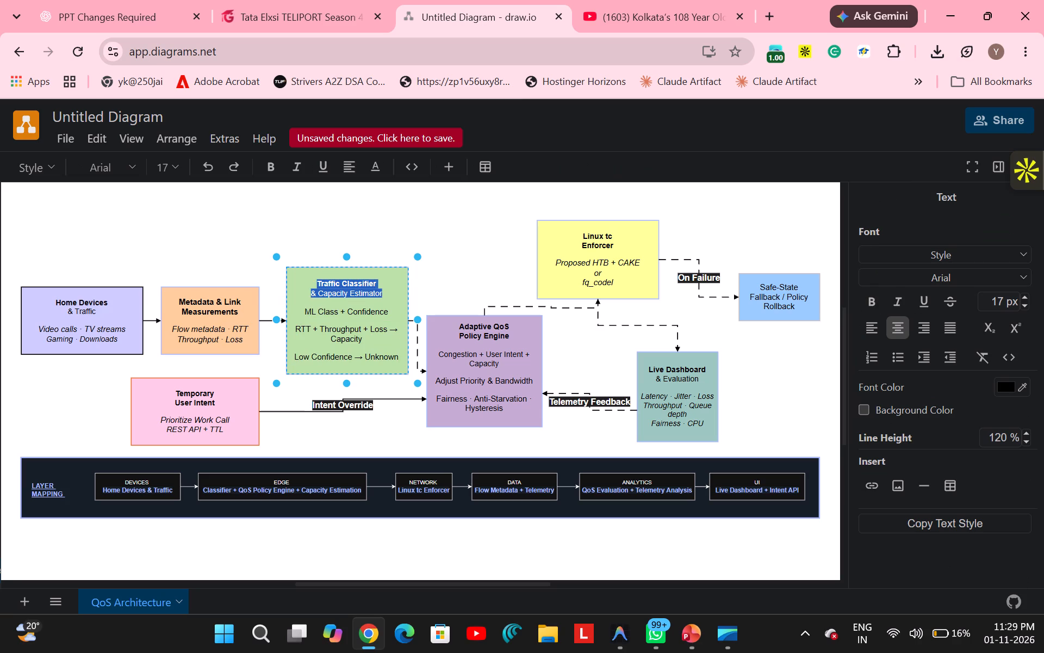
{"action": "left_click", "coordinate": [1023, 298]}
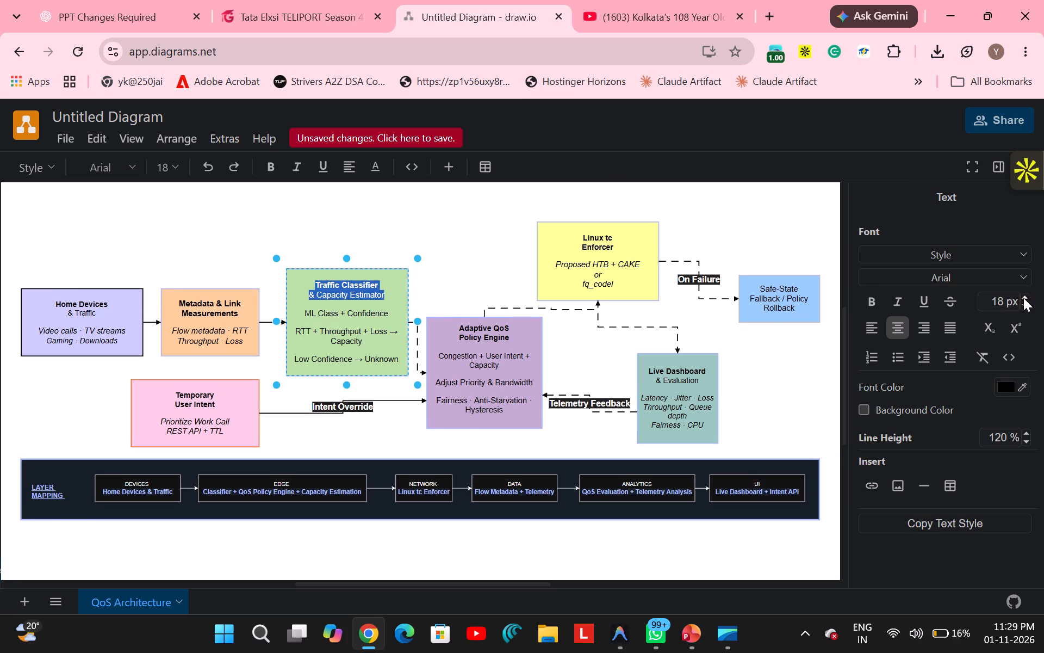
{"action": "left_click", "coordinate": [1023, 298]}
{"action": "left_click", "coordinate": [1023, 298]}
{"action": "left_click", "coordinate": [765, 217]}
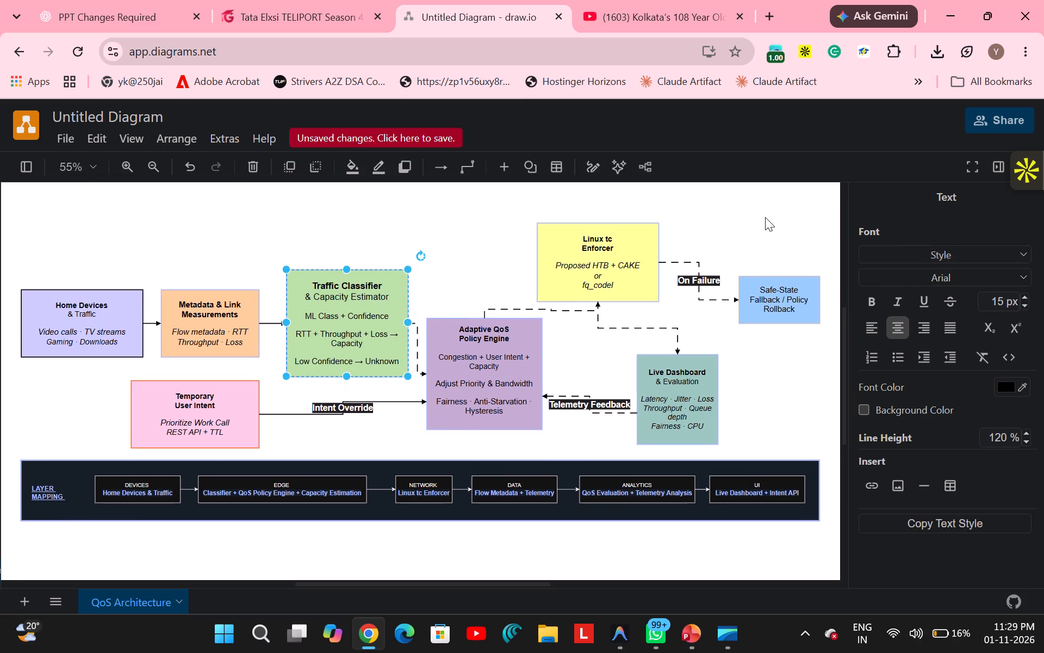
Set the "Metadata & Link Measurements" heading in the orange box to 20 px.
{"action": "triple_click", "coordinate": [184, 307]}
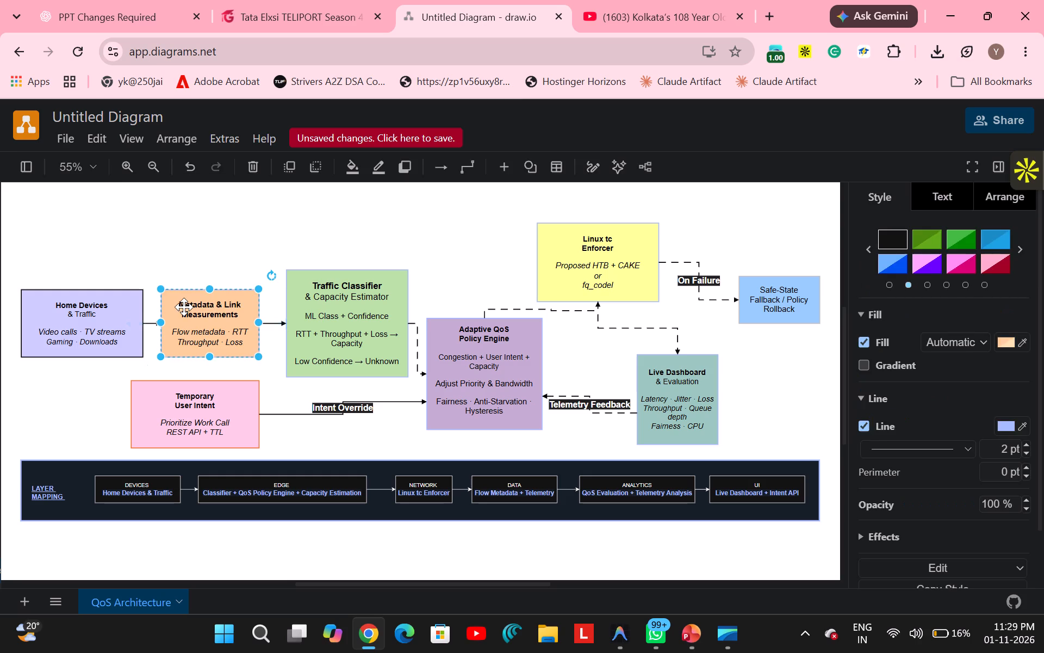
{"action": "left_click", "coordinate": [183, 307]}
{"action": "left_click_drag", "start_coordinate": [179, 307], "coordinate": [246, 315]}
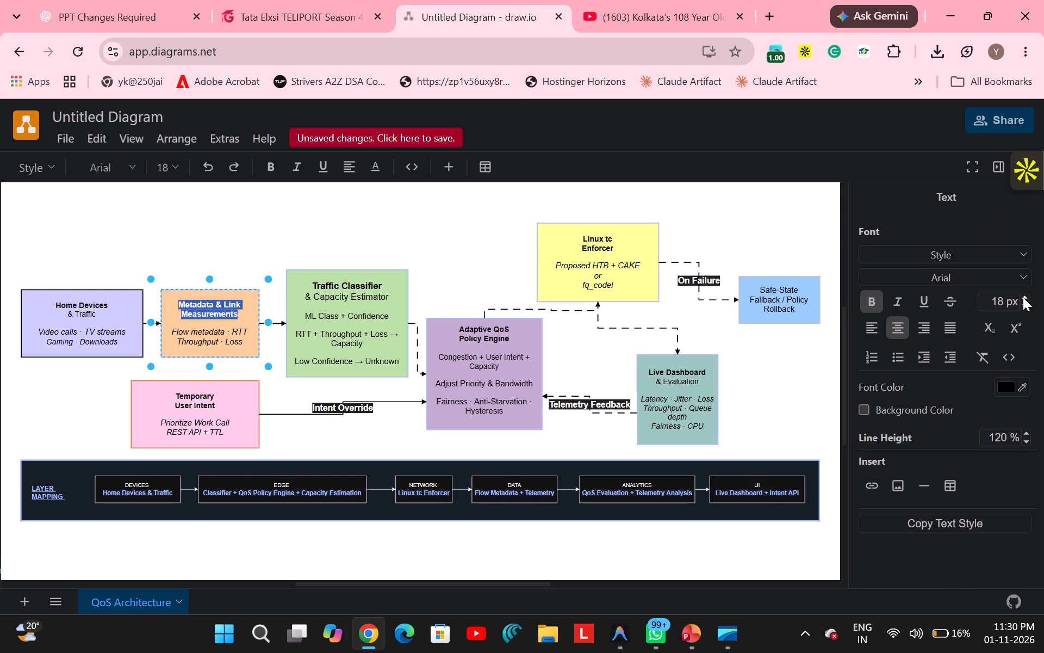
{"action": "left_click", "coordinate": [1023, 297]}
{"action": "left_click", "coordinate": [1023, 297]}
{"action": "left_click", "coordinate": [798, 225]}
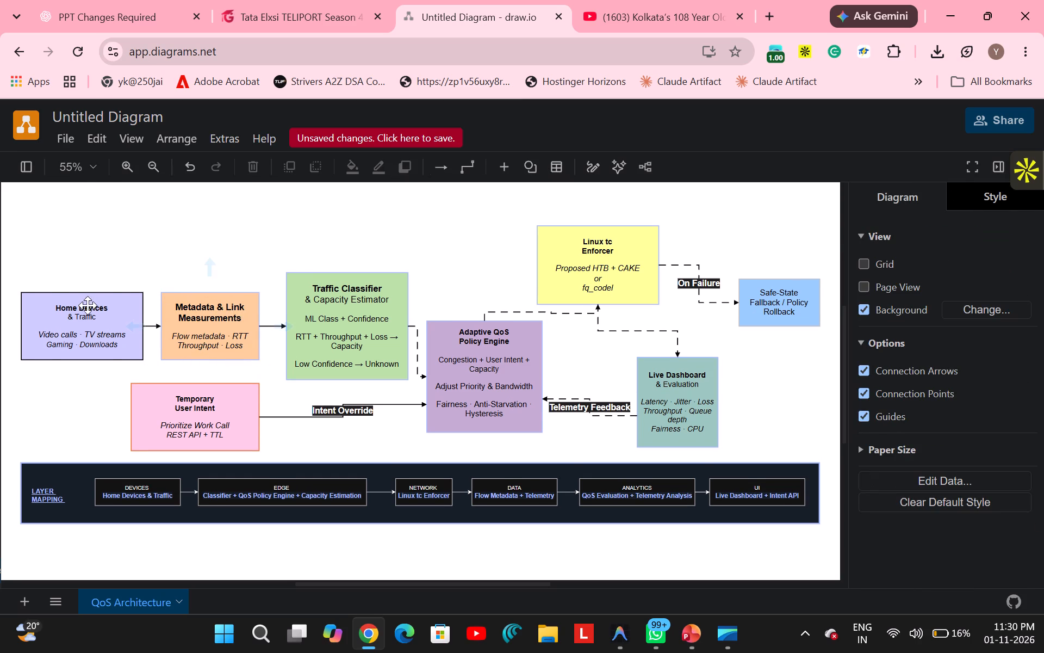
Set the "Home Devices & Traffic" heading, including its second line, to 20 px.
{"action": "double_click", "coordinate": [67, 310]}
{"action": "left_click", "coordinate": [54, 307]}
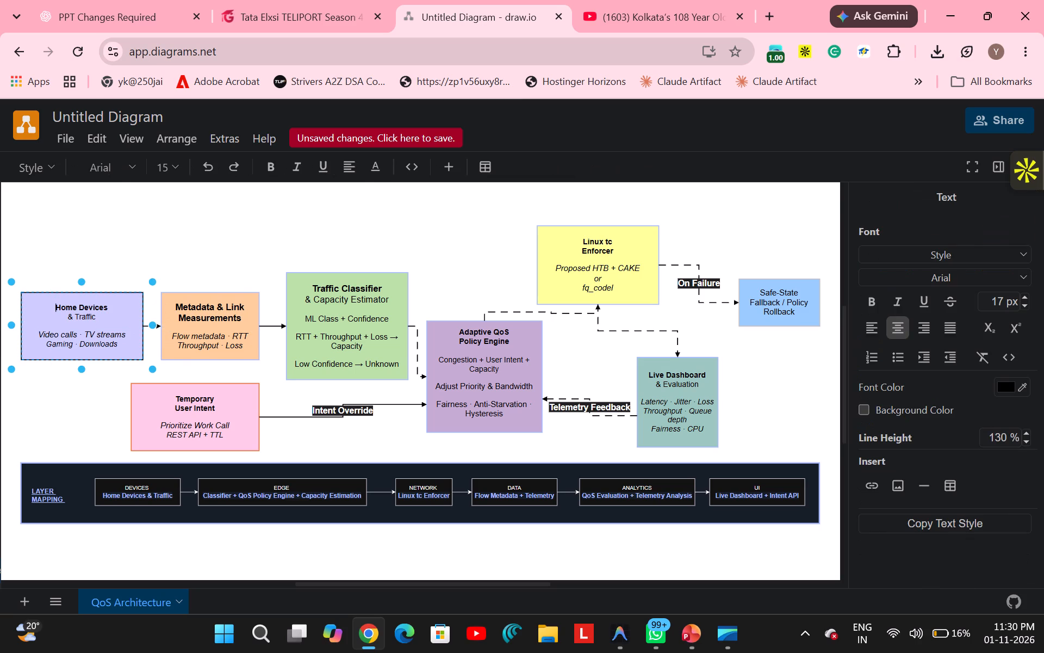
{"action": "left_click_drag", "start_coordinate": [54, 307], "coordinate": [99, 318]}
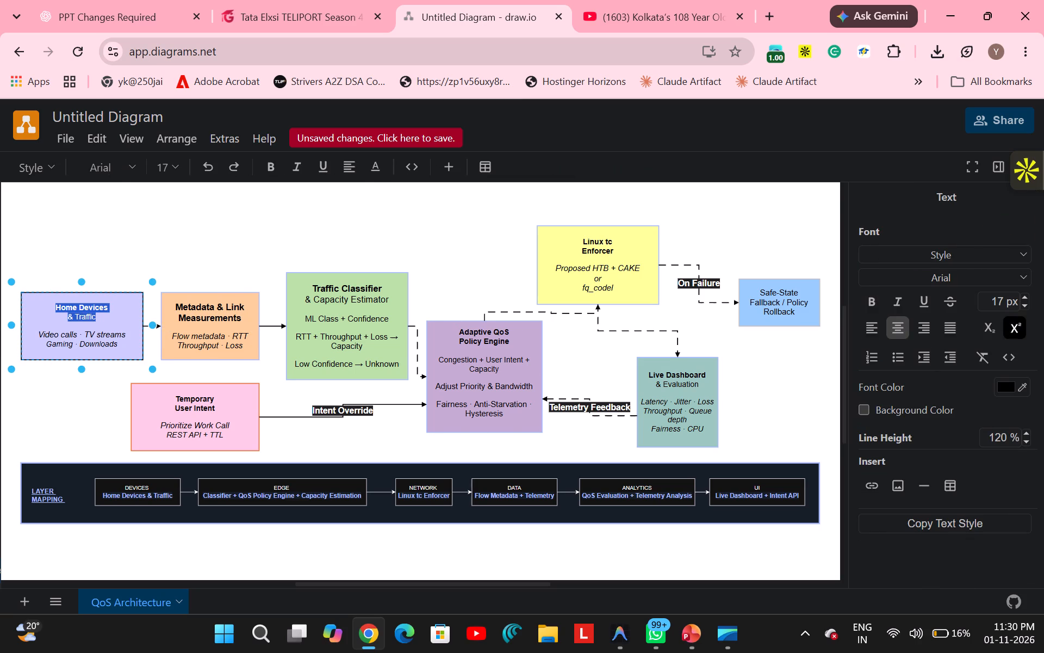
{"action": "double_click", "coordinate": [1023, 298]}
{"action": "left_click", "coordinate": [1023, 298]}
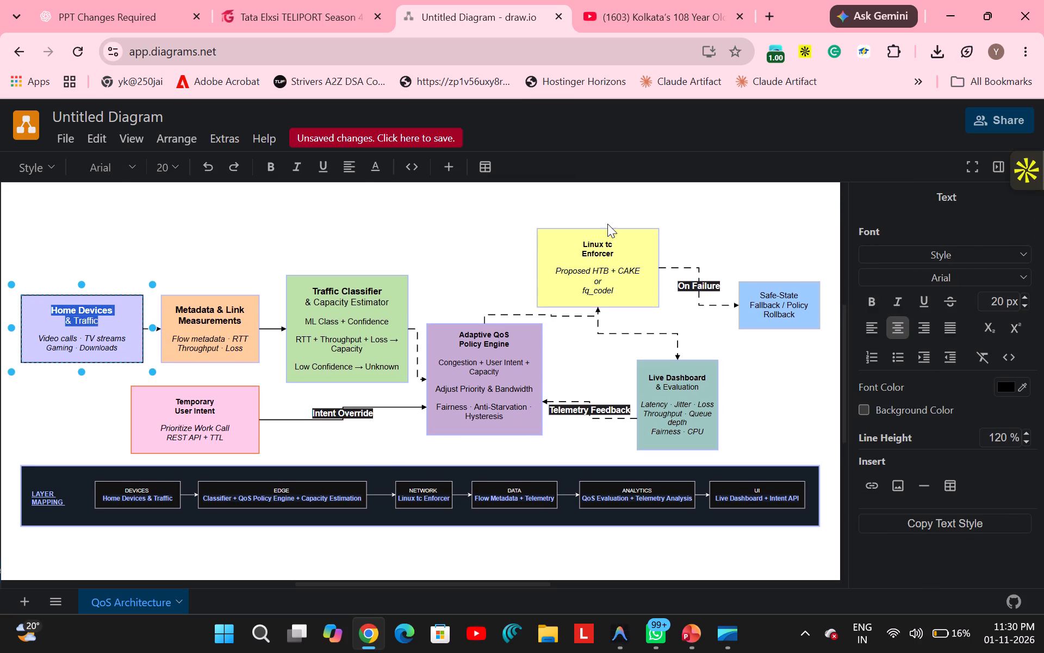
{"action": "left_click", "coordinate": [732, 214]}
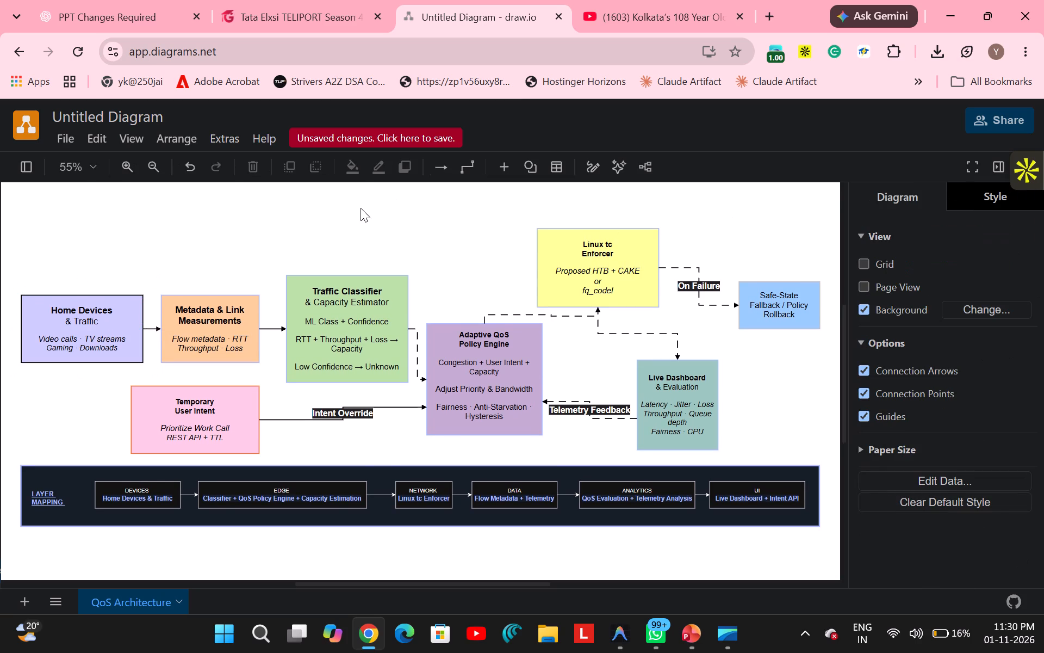
Set the "Adaptive QoS Policy Engine" heading in the purple box to 20 px.
{"action": "double_click", "coordinate": [478, 343]}
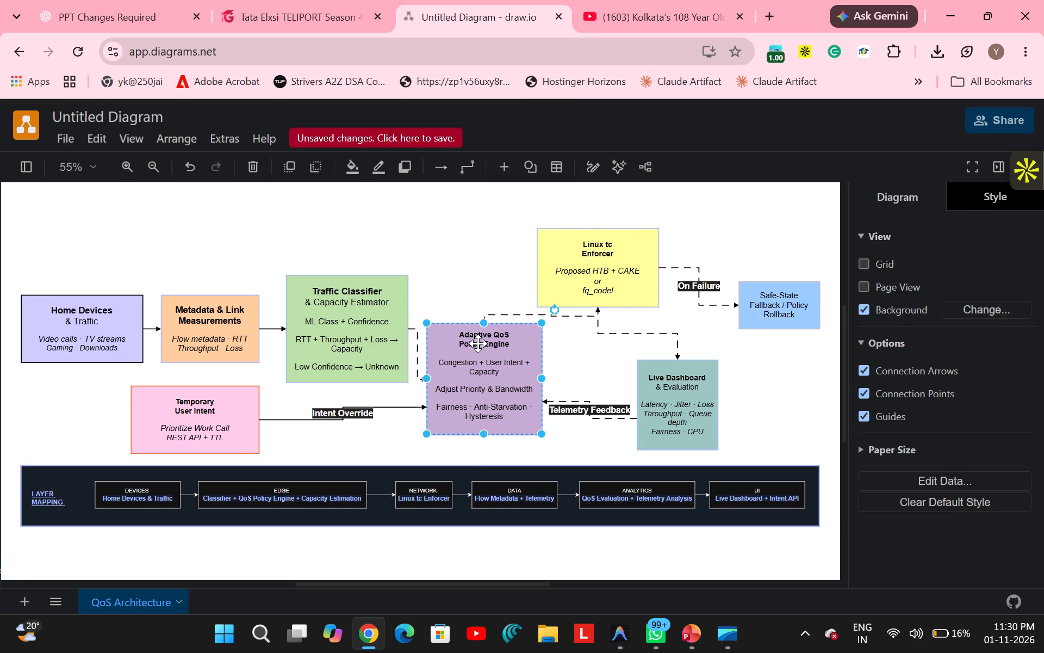
{"action": "left_click", "coordinate": [463, 341]}
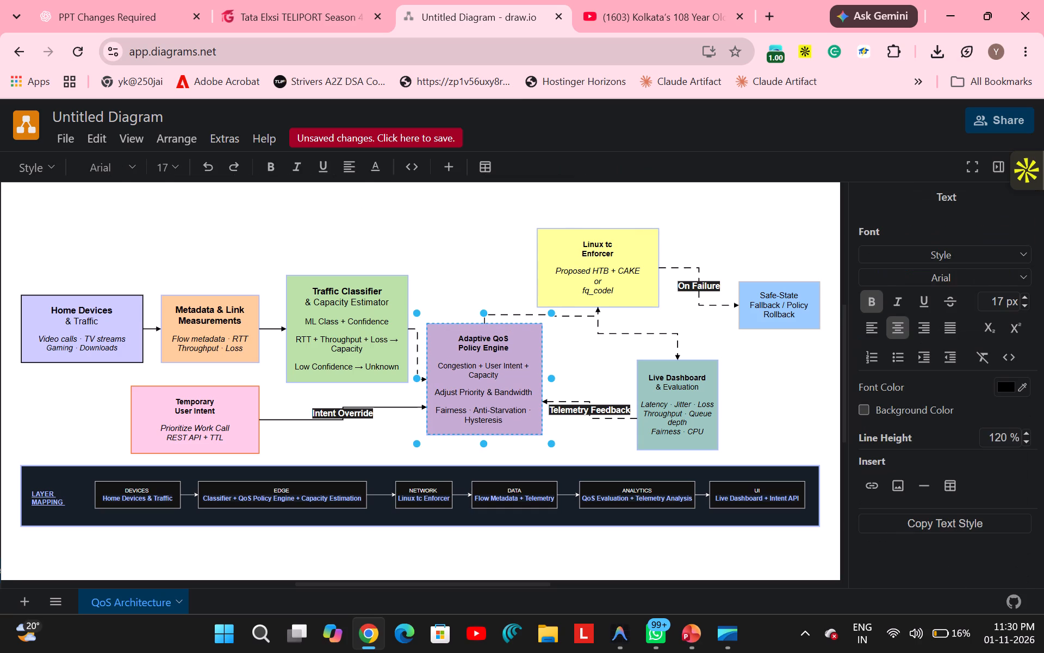
{"action": "left_click_drag", "start_coordinate": [458, 340], "coordinate": [510, 348]}
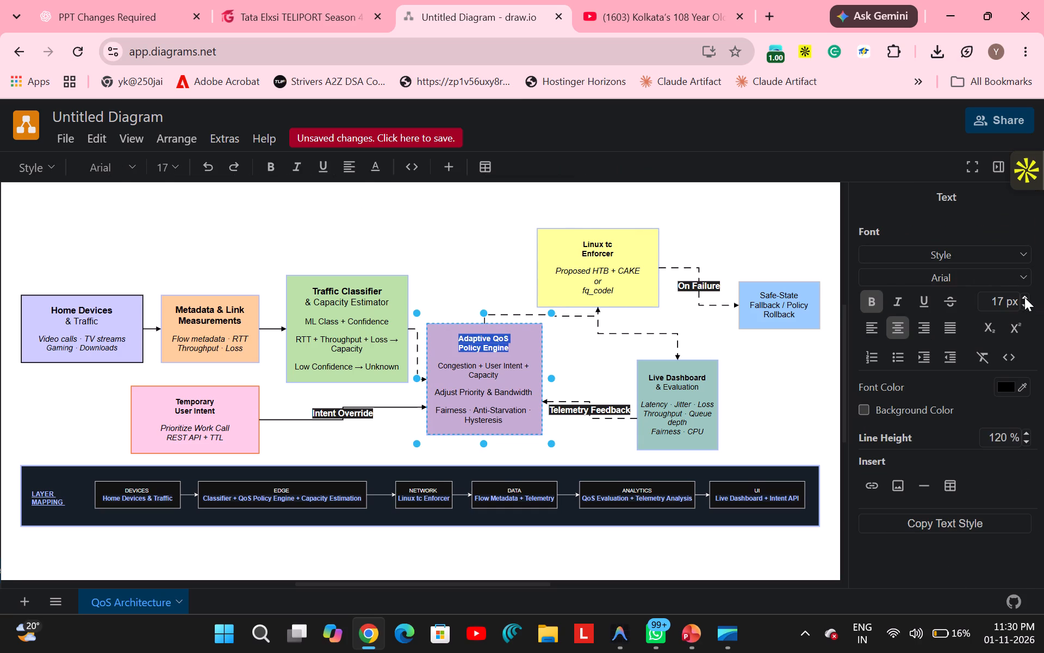
{"action": "double_click", "coordinate": [1024, 297]}
{"action": "left_click", "coordinate": [1024, 297]}
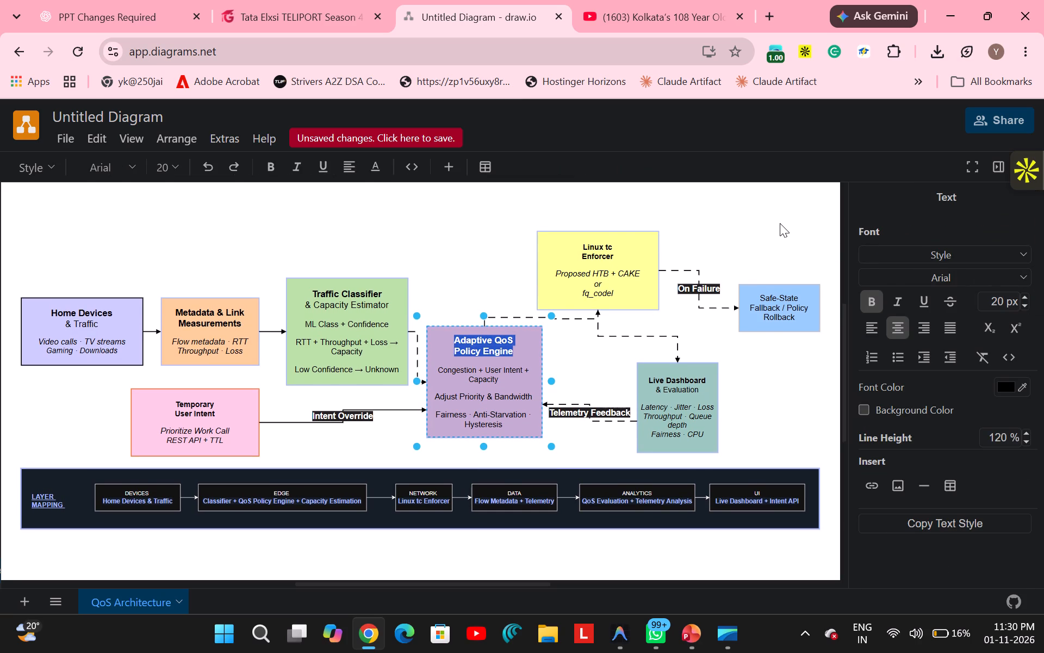
{"action": "left_click", "coordinate": [780, 223]}
Set the "Linux tc Enforcer" heading in the yellow box to 20 px.
{"action": "left_click", "coordinate": [580, 255]}
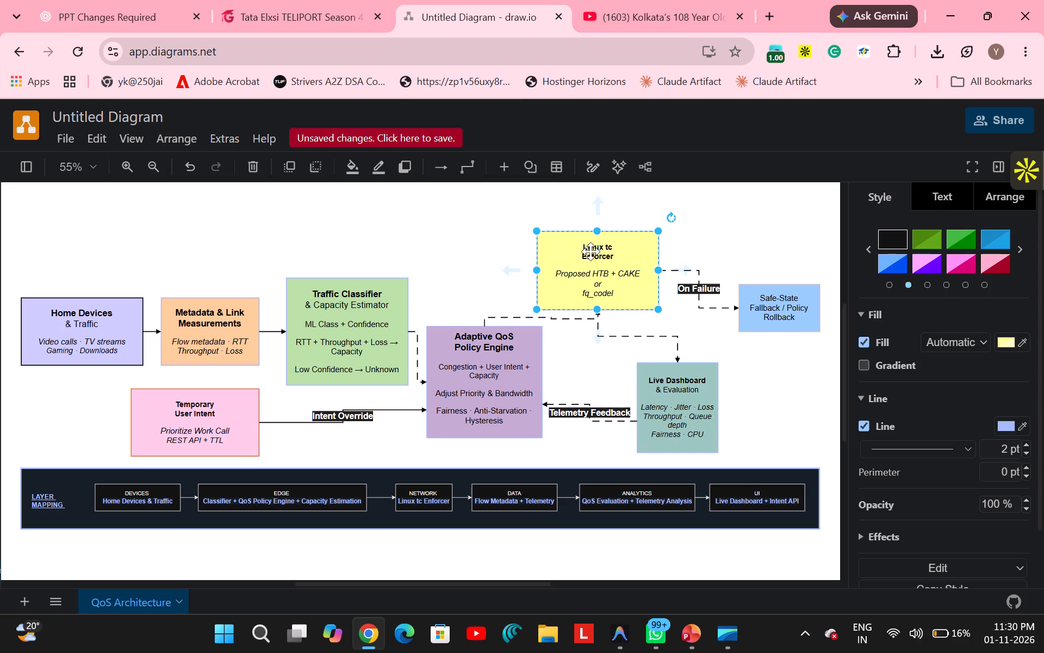
{"action": "double_click", "coordinate": [591, 251]}
{"action": "left_click", "coordinate": [579, 249]}
{"action": "left_click_drag", "start_coordinate": [580, 247], "coordinate": [618, 257]}
{"action": "triple_click", "coordinate": [1023, 300]}
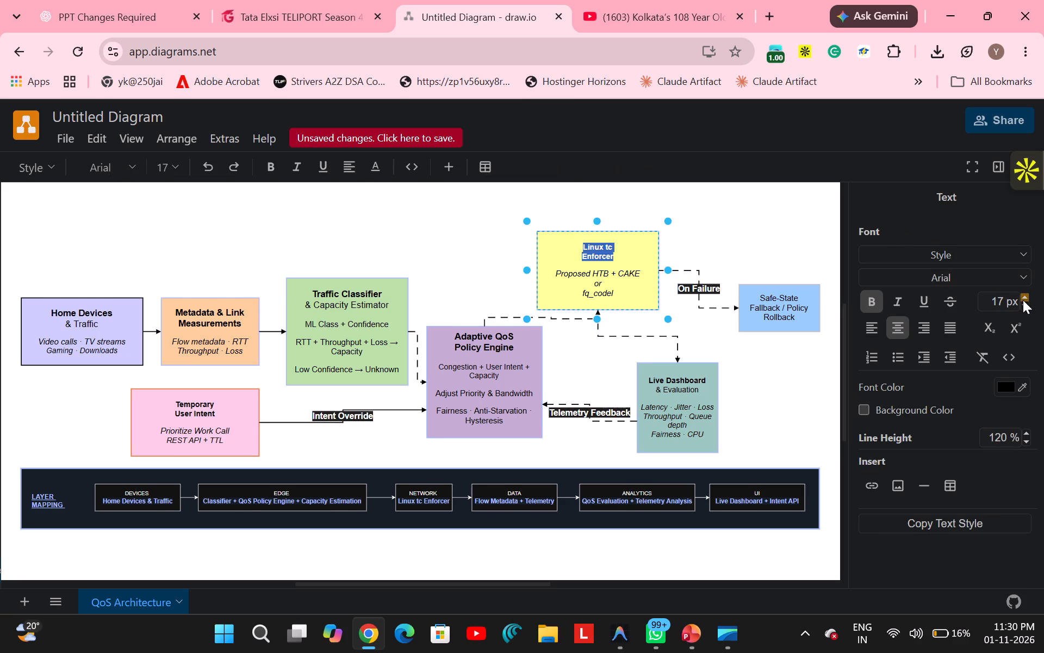
{"action": "left_click", "coordinate": [798, 249]}
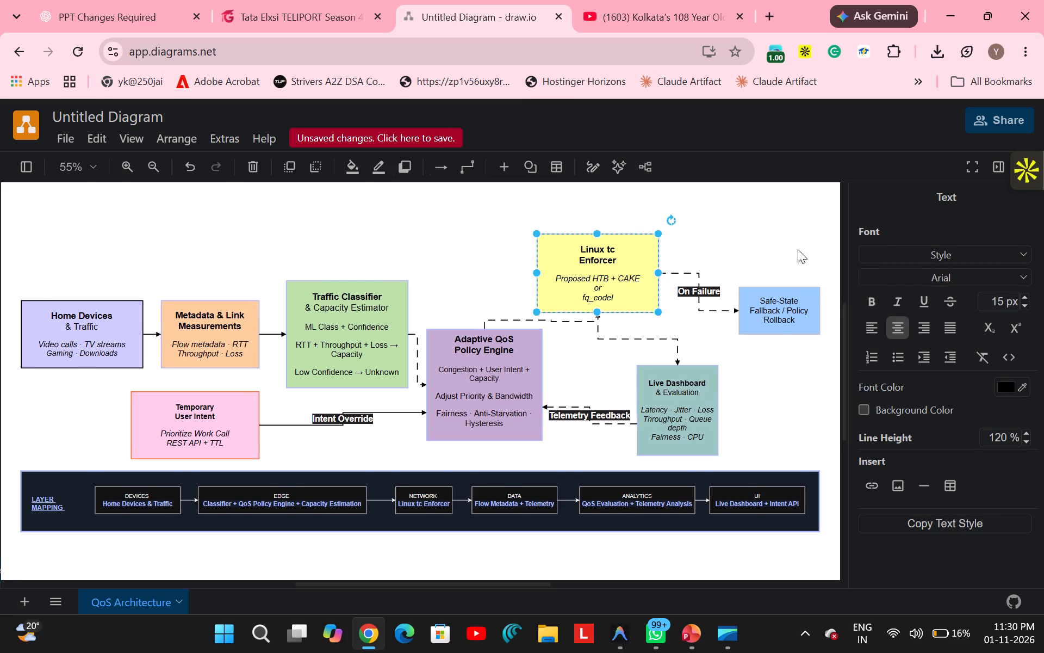
Set all the "Safe-State Fallback / Policy Rollback" text in the blue box to 20 px.
{"action": "left_click", "coordinate": [770, 308]}
{"action": "left_click", "coordinate": [749, 220]}
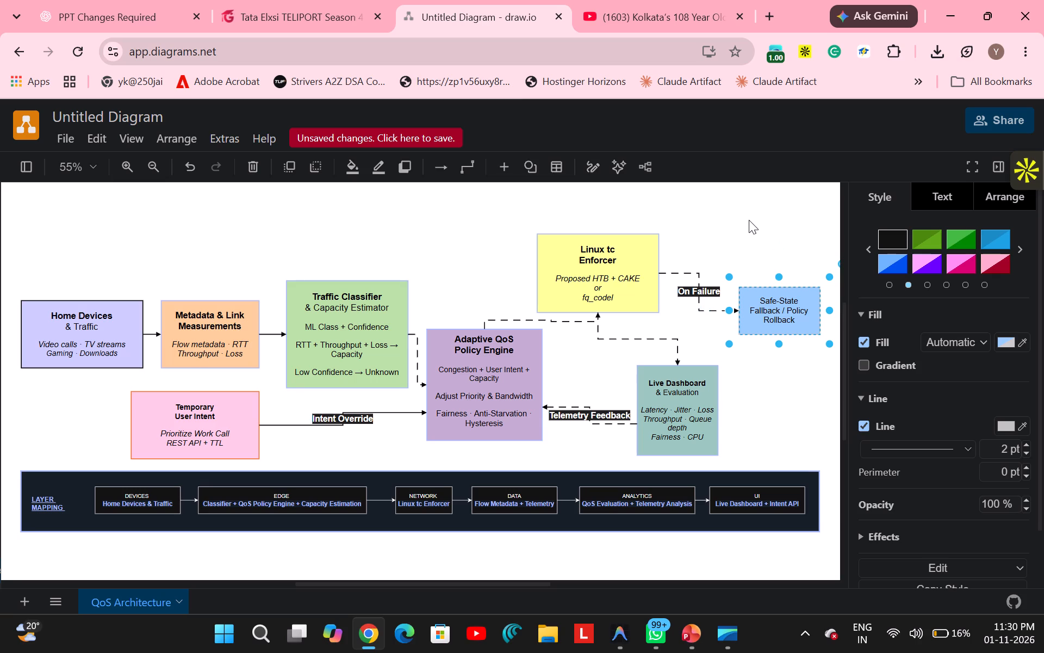
{"action": "triple_click", "coordinate": [791, 326]}
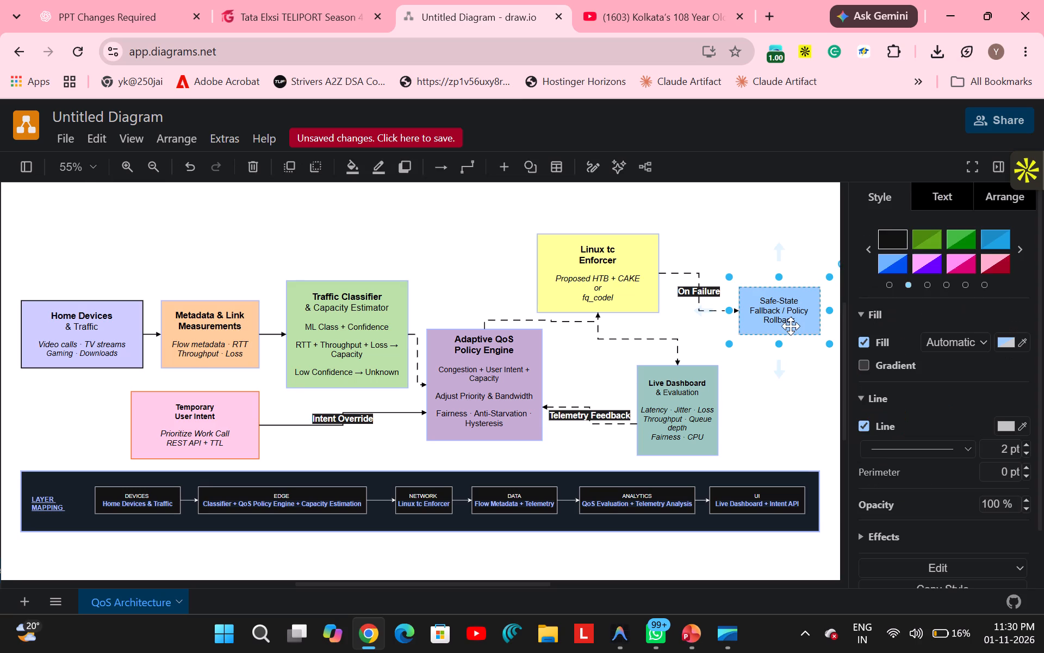
{"action": "triple_click", "coordinate": [791, 326]}
{"action": "triple_click", "coordinate": [791, 326]}
{"action": "triple_click", "coordinate": [775, 317]}
{"action": "left_click", "coordinate": [775, 317]}
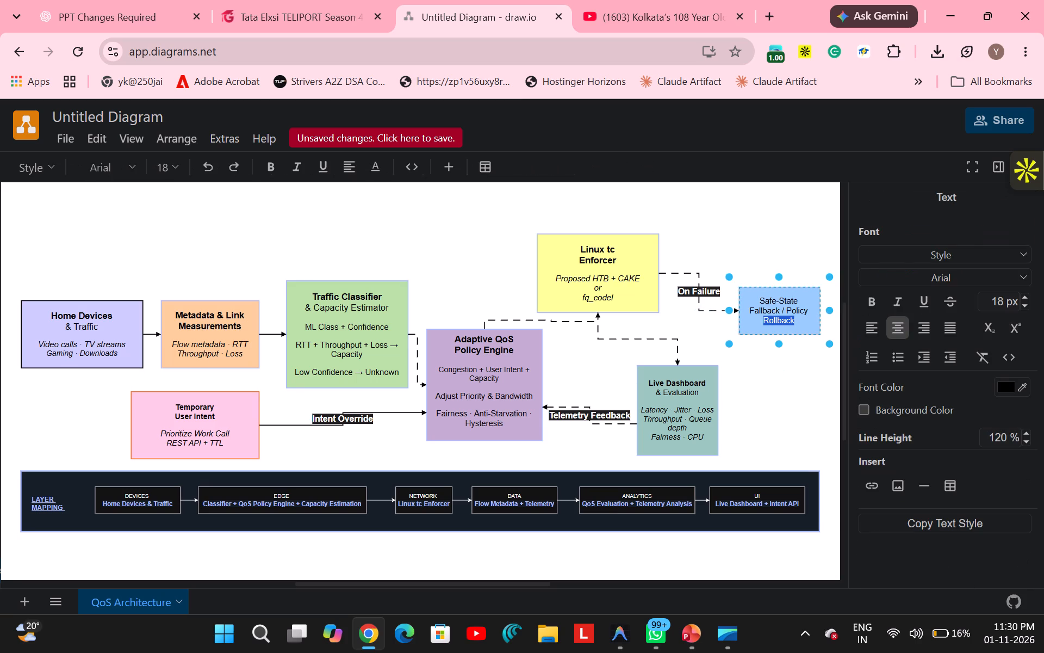
{"action": "left_click_drag", "start_coordinate": [758, 297], "coordinate": [800, 323]}
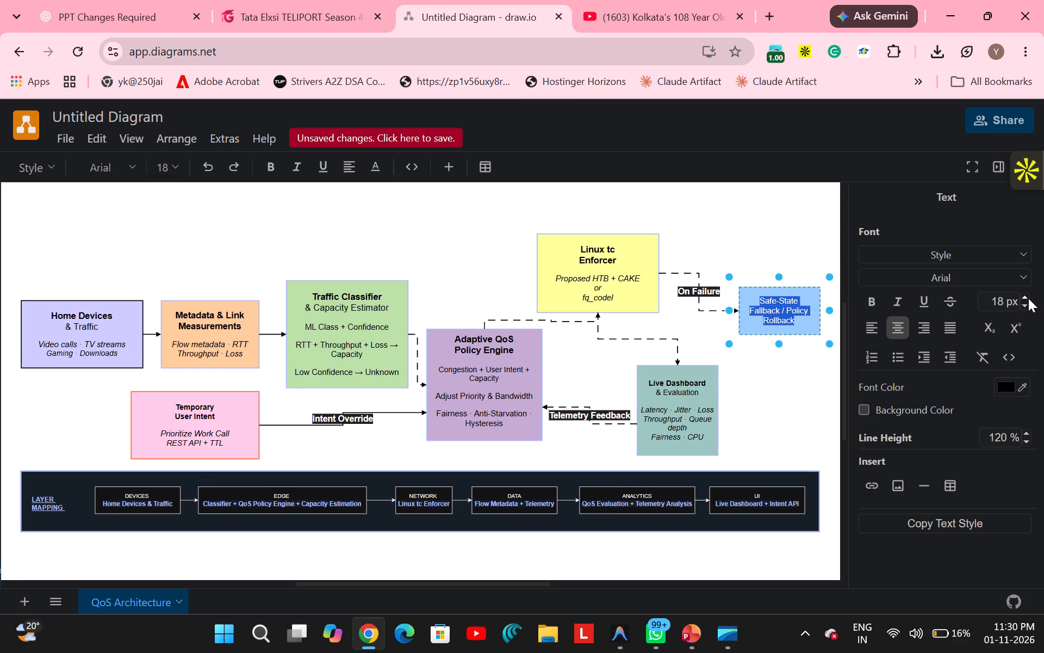
{"action": "left_click", "coordinate": [1027, 297]}
{"action": "left_click", "coordinate": [1027, 297]}
{"action": "left_click", "coordinate": [825, 224]}
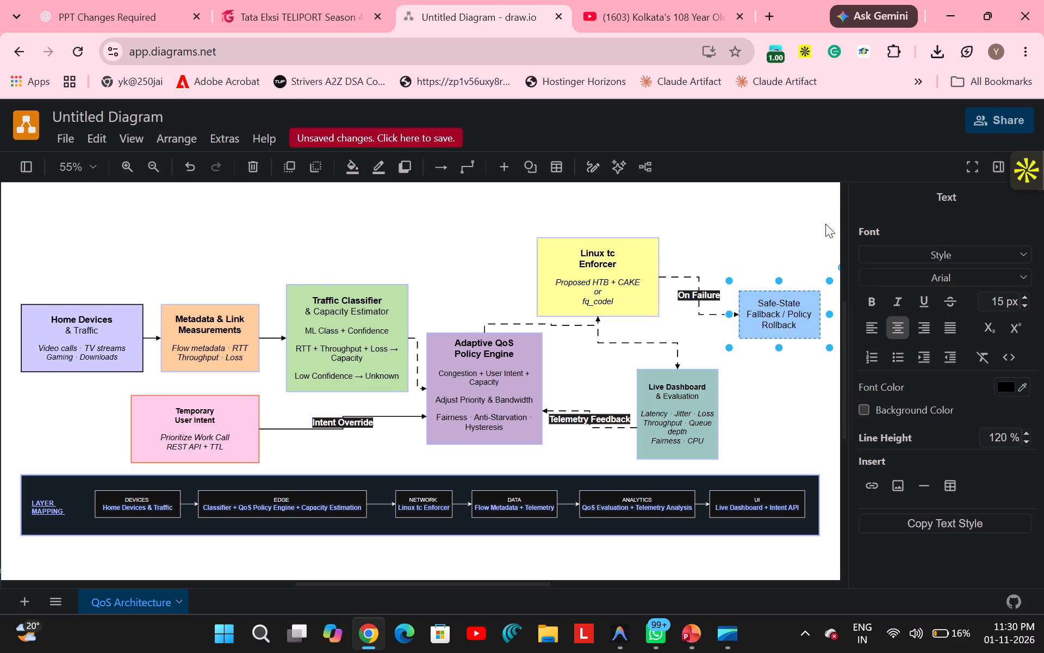
Set the body lines of the green Traffic Classifier box, from "ML Class + Confidence" to "Low Confidence → Unknown", to 19 px.
{"action": "scroll", "coordinate": [825, 224], "scroll_direction": "down", "scroll_amount": 1}
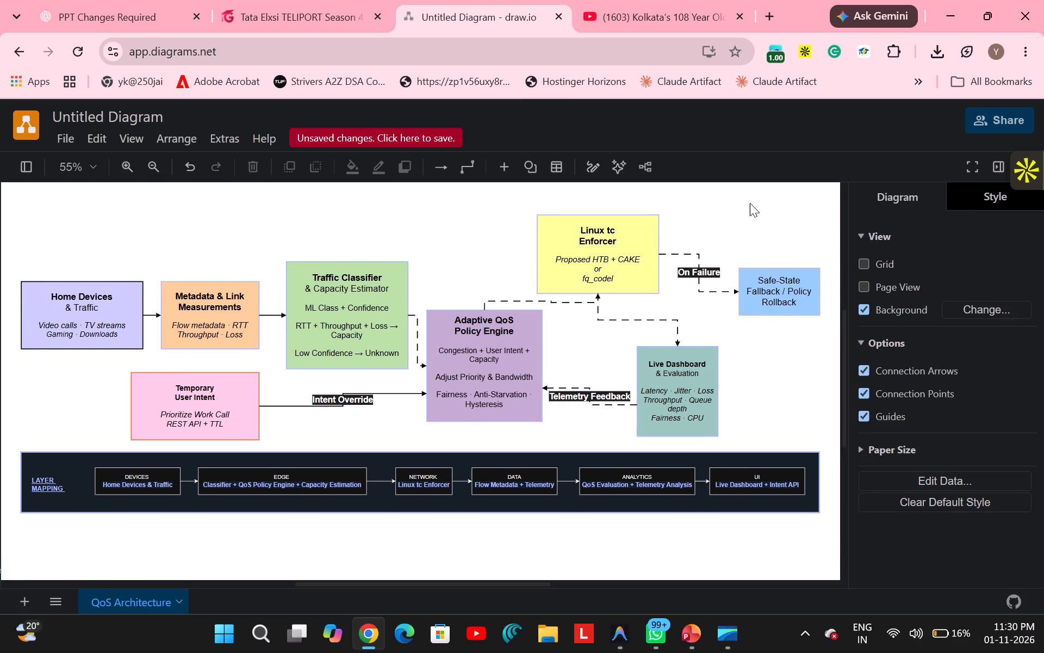
{"action": "left_click", "coordinate": [314, 309]}
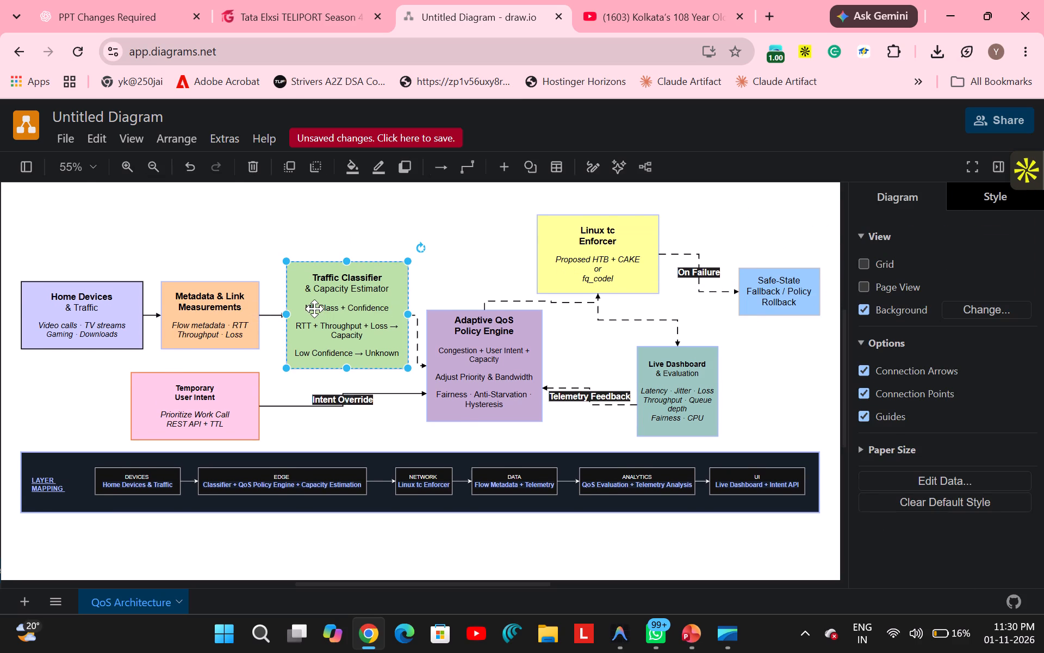
{"action": "double_click", "coordinate": [310, 309]}
{"action": "left_click", "coordinate": [307, 308]}
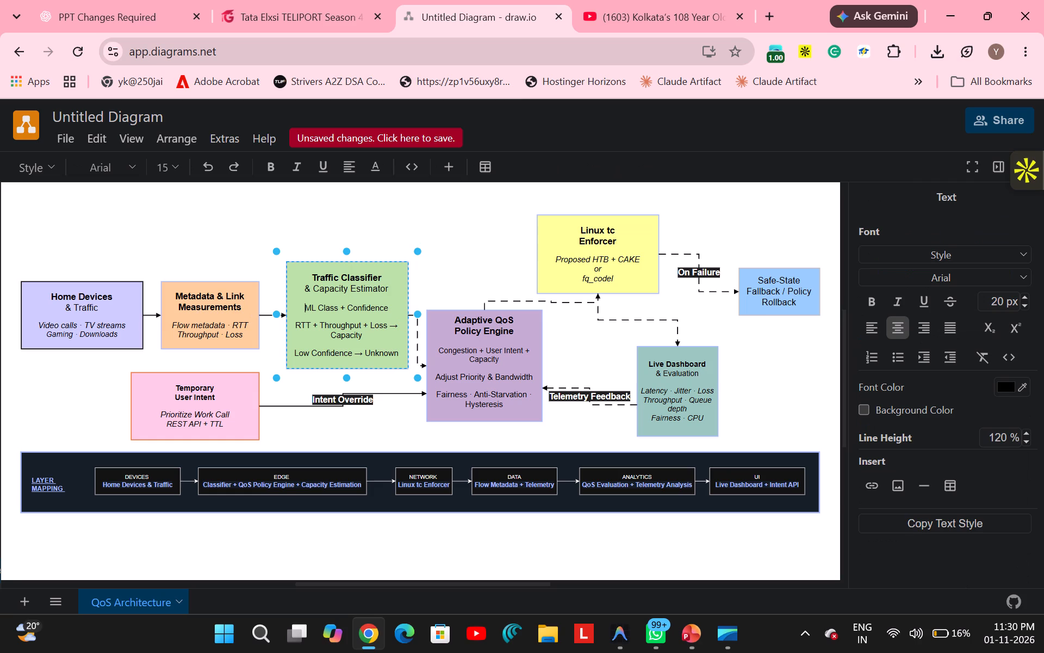
{"action": "left_click_drag", "start_coordinate": [304, 308], "coordinate": [400, 360]}
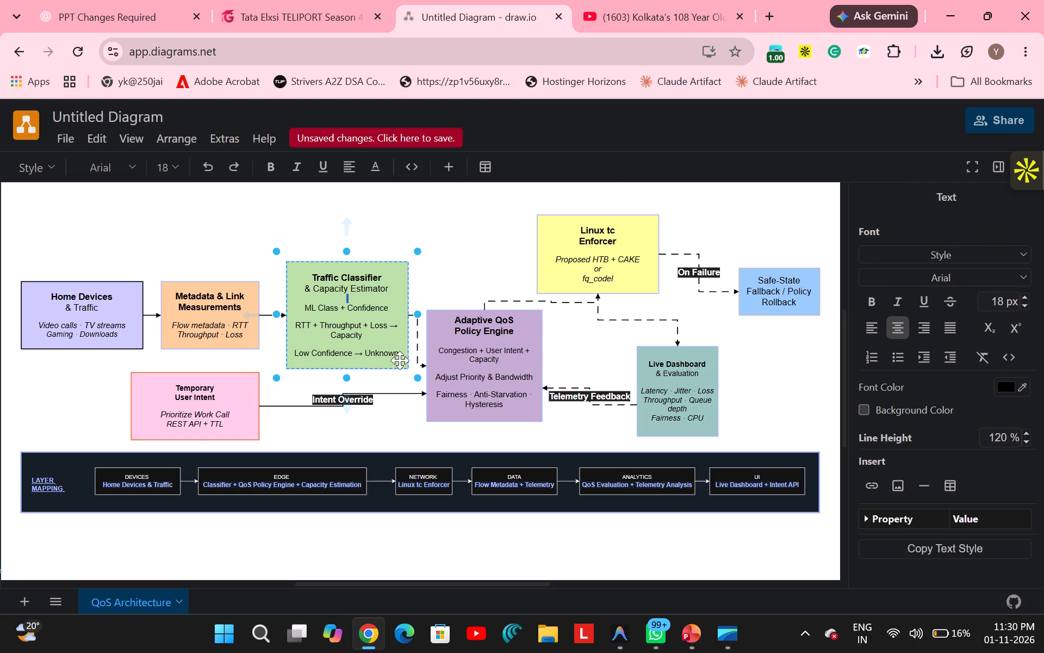
{"action": "left_click_drag", "start_coordinate": [400, 360], "coordinate": [397, 355]}
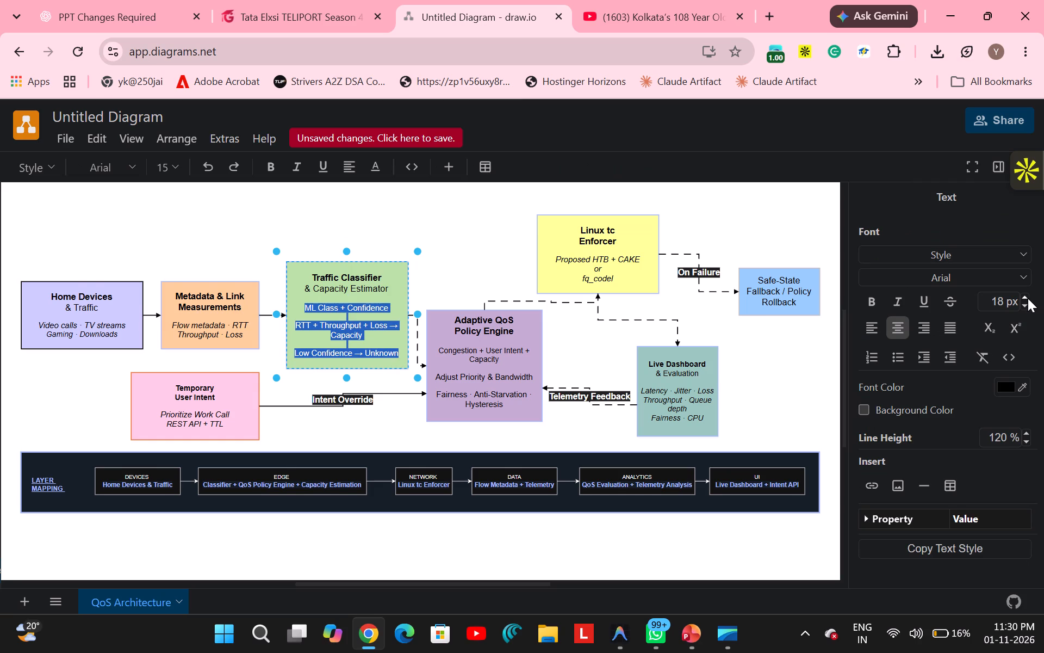
{"action": "left_click", "coordinate": [1028, 298]}
{"action": "left_click", "coordinate": [780, 223]}
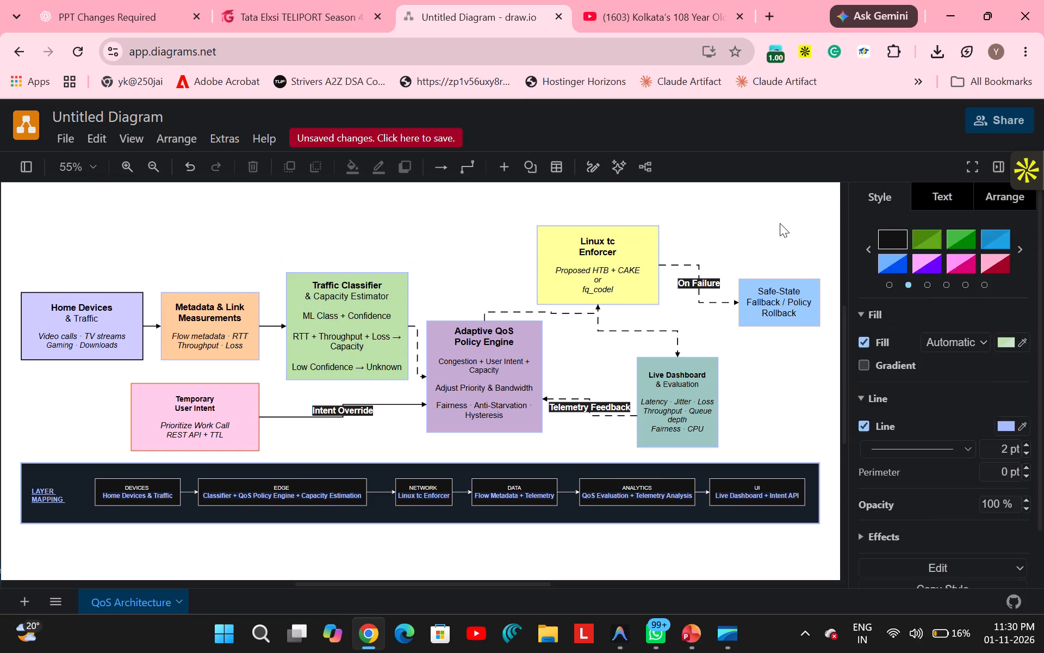
Set the italic "Flow metadata · RTT Throughput · Loss" text in the orange Metadata & Link Measurements box to 19 px.
{"action": "left_click", "coordinate": [195, 344]}
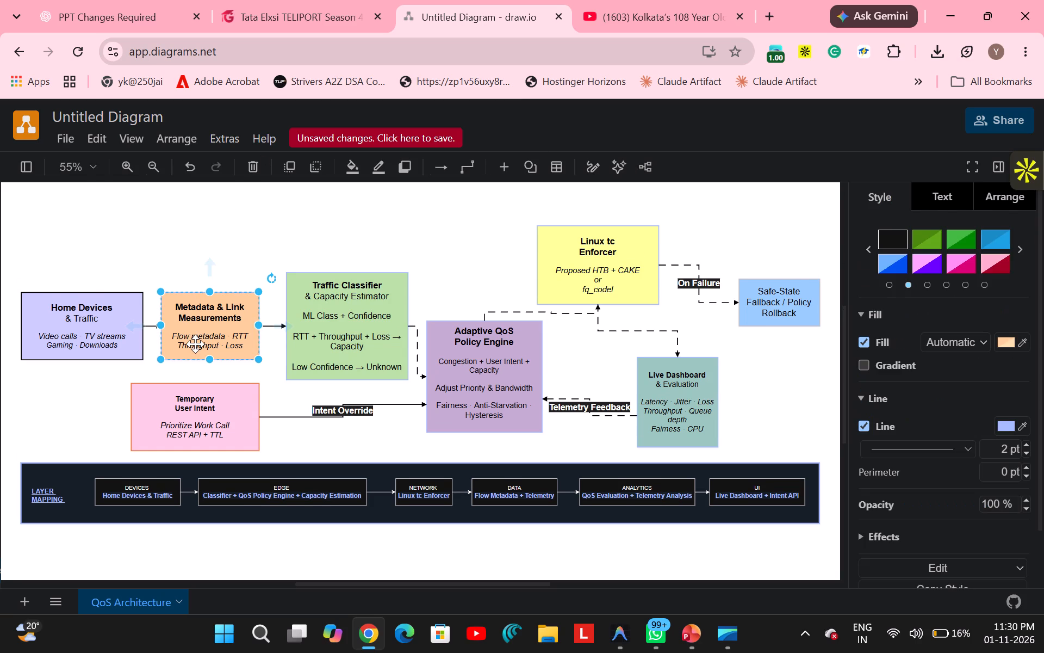
{"action": "double_click", "coordinate": [182, 335]}
{"action": "left_click", "coordinate": [178, 335]}
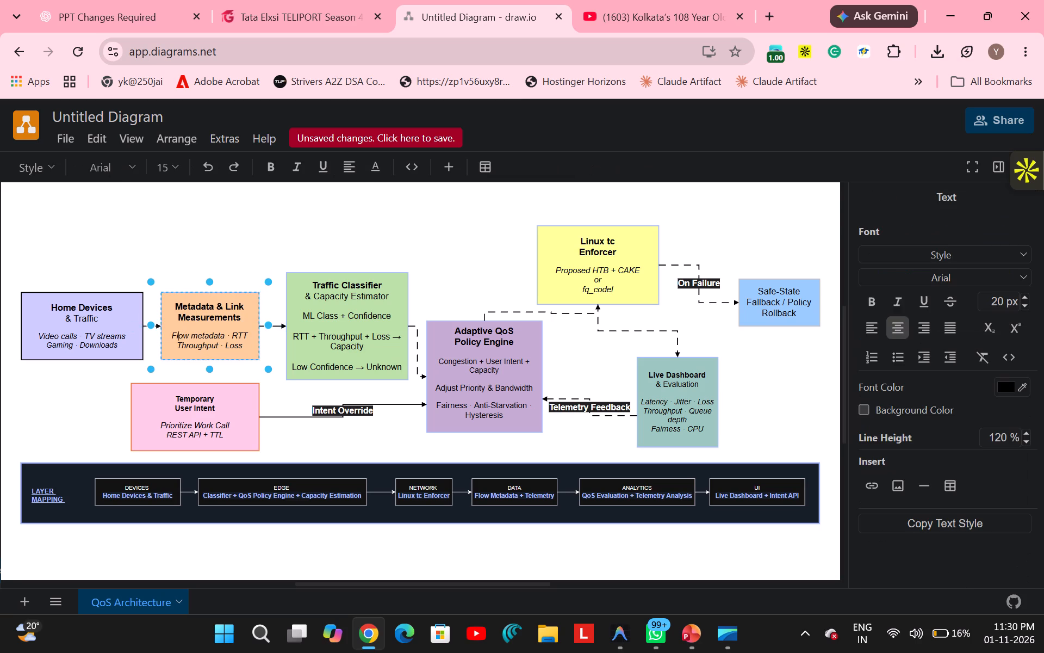
{"action": "left_click", "coordinate": [169, 335]}
{"action": "double_click", "coordinate": [173, 335]}
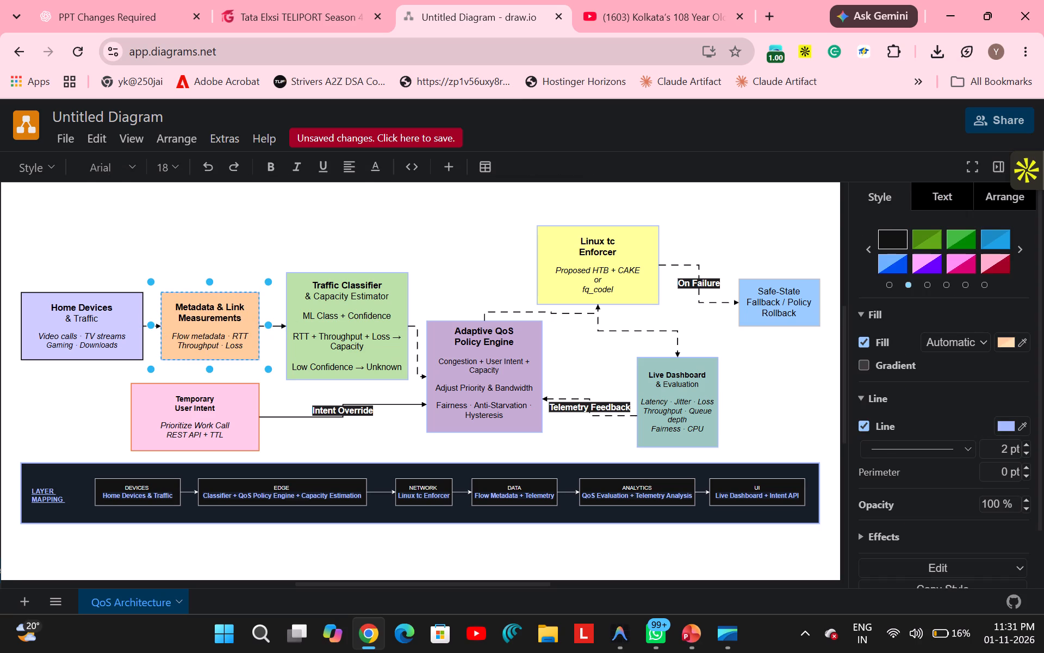
{"action": "left_click", "coordinate": [173, 335]}
{"action": "left_click_drag", "start_coordinate": [173, 335], "coordinate": [247, 347]}
{"action": "left_click", "coordinate": [247, 347]}
{"action": "triple_click", "coordinate": [173, 336]}
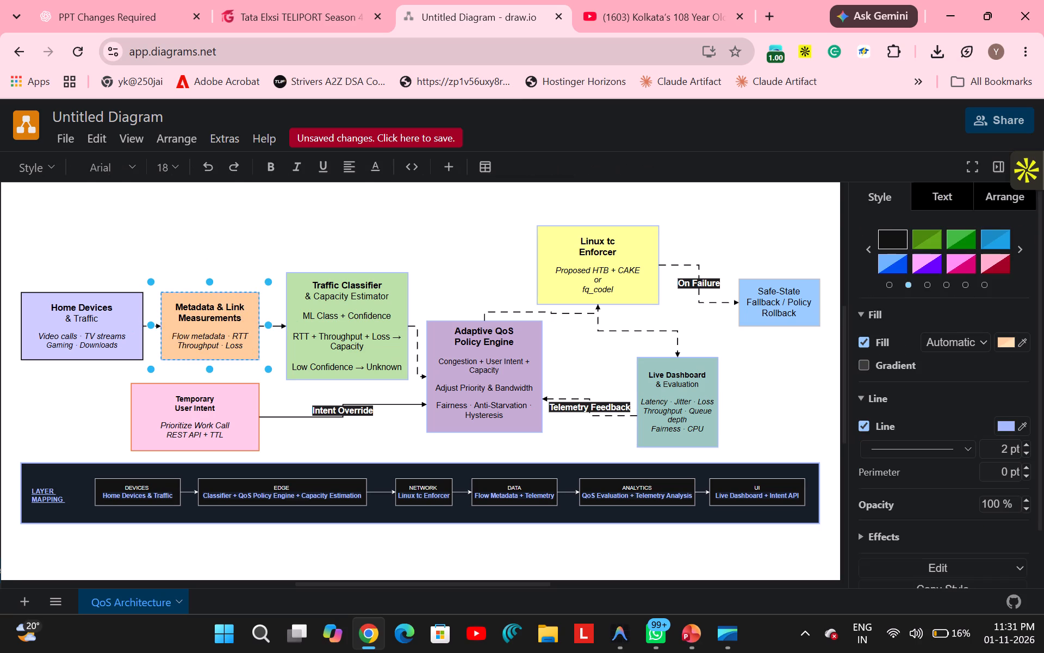
{"action": "left_click", "coordinate": [173, 336]}
{"action": "left_click_drag", "start_coordinate": [173, 336], "coordinate": [207, 341]}
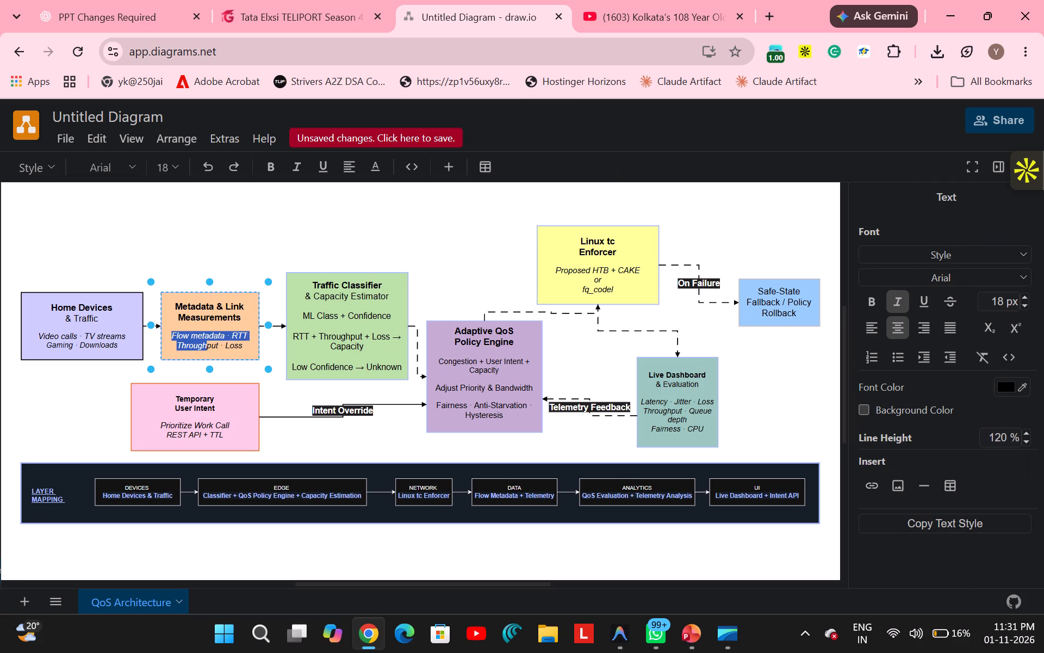
{"action": "left_click_drag", "start_coordinate": [207, 341], "coordinate": [249, 347]}
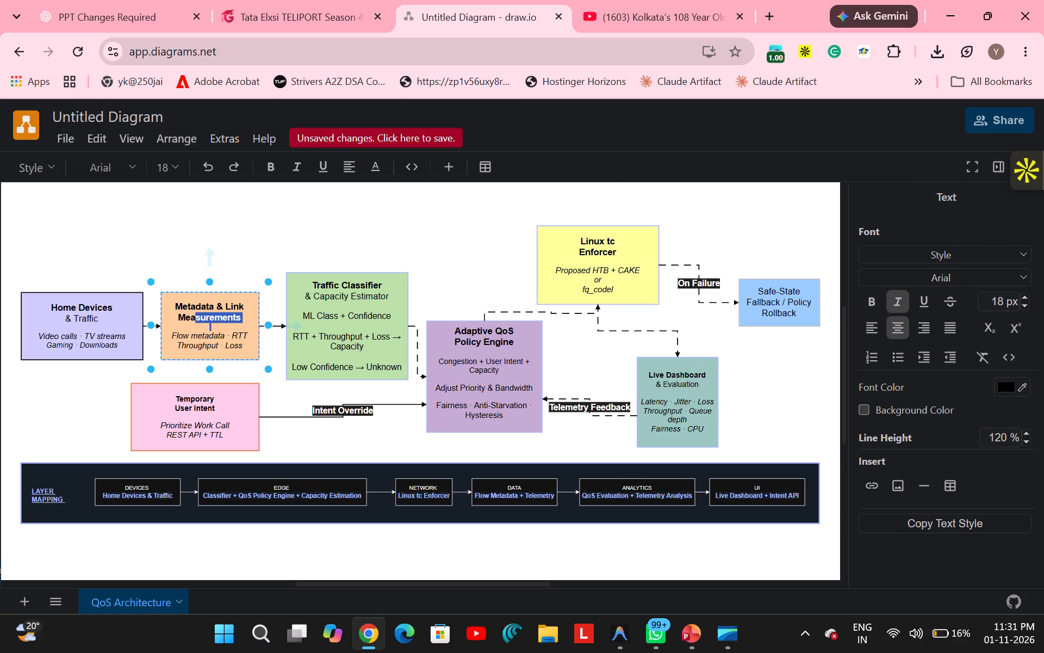
{"action": "left_click", "coordinate": [172, 334]}
{"action": "left_click_drag", "start_coordinate": [172, 334], "coordinate": [245, 345]}
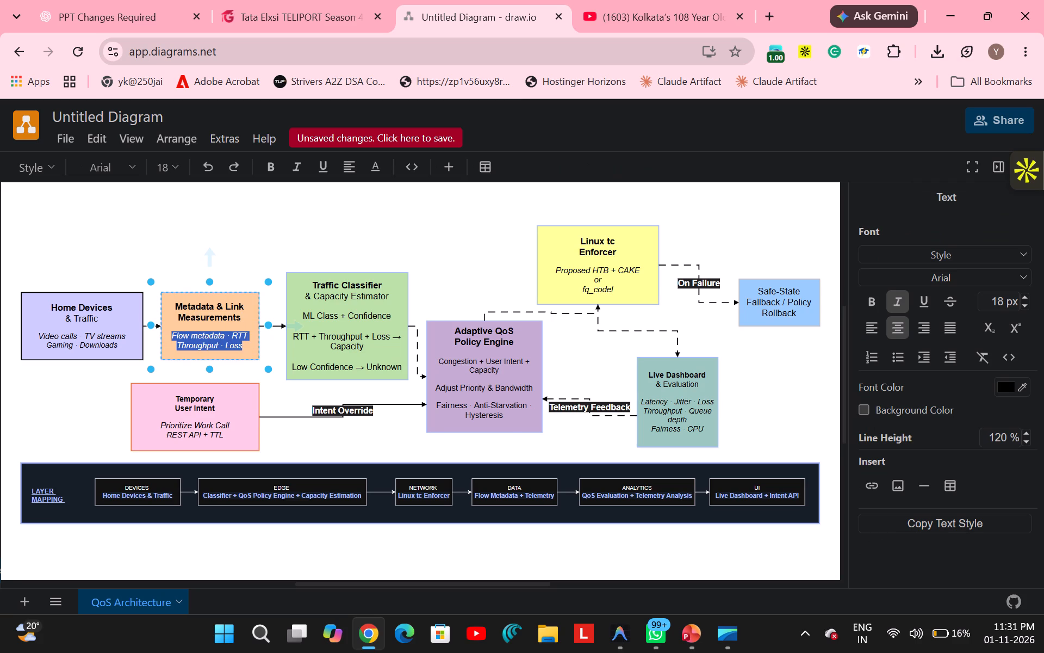
{"action": "left_click", "coordinate": [1024, 298]}
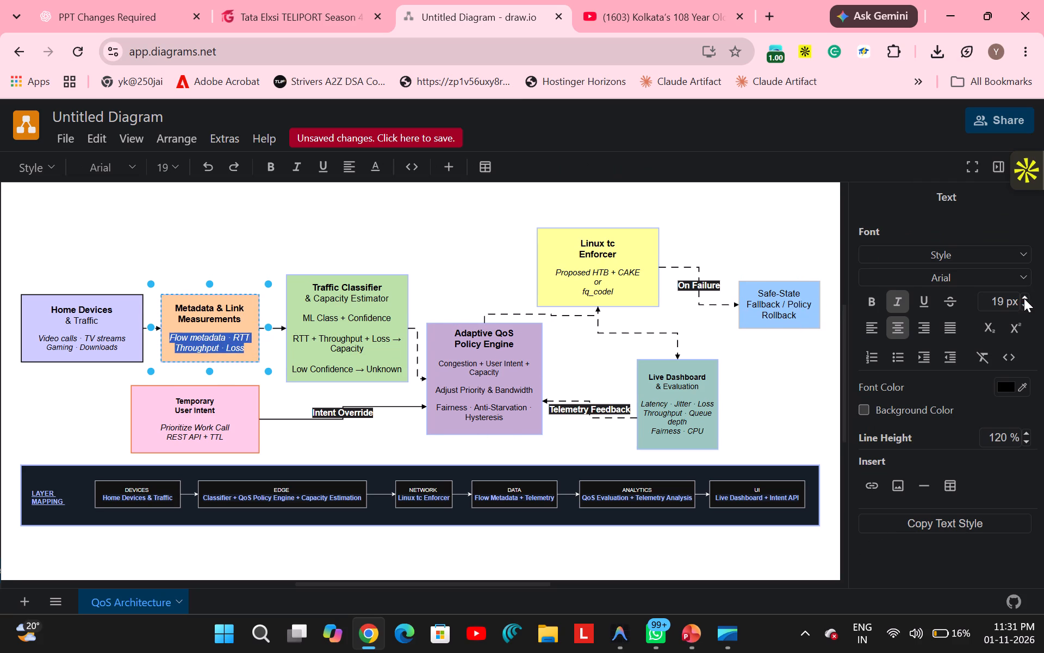
{"action": "left_click", "coordinate": [772, 213]}
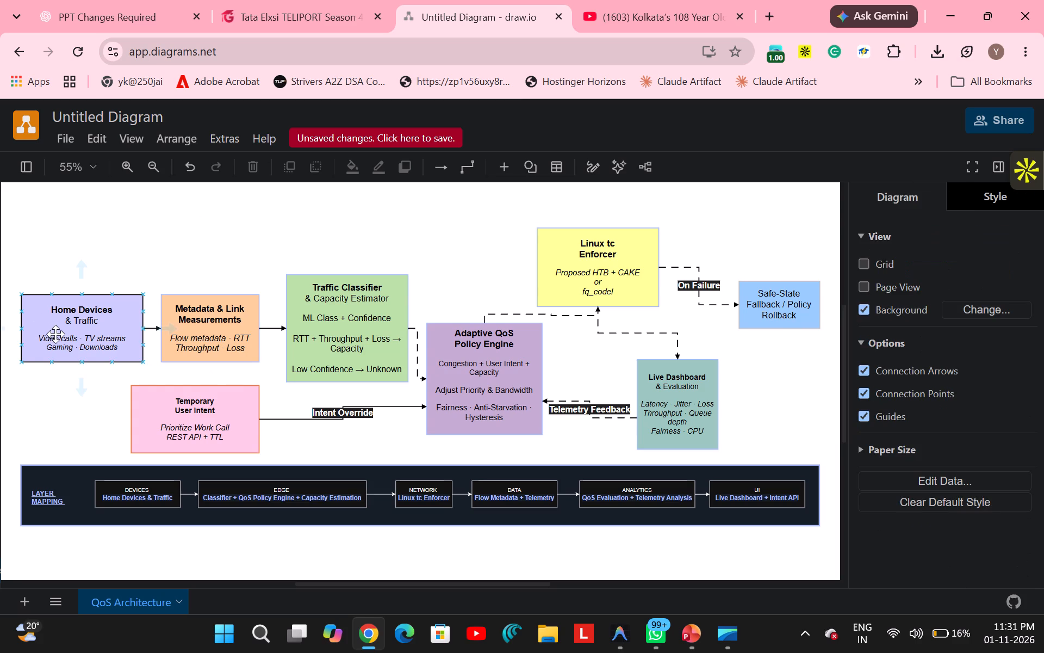
Set the italic "Video calls · TV streams Gaming · Downloads" text in the Home Devices box to 19 px.
{"action": "triple_click", "coordinate": [57, 337]}
{"action": "left_click", "coordinate": [57, 337]}
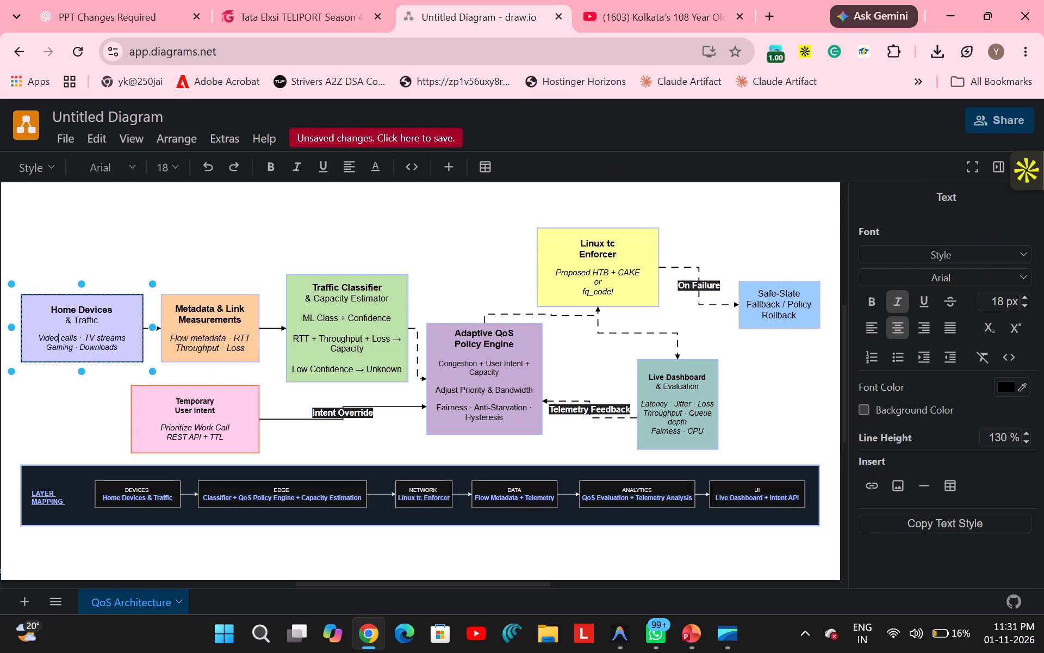
{"action": "left_click_drag", "start_coordinate": [40, 338], "coordinate": [121, 346]}
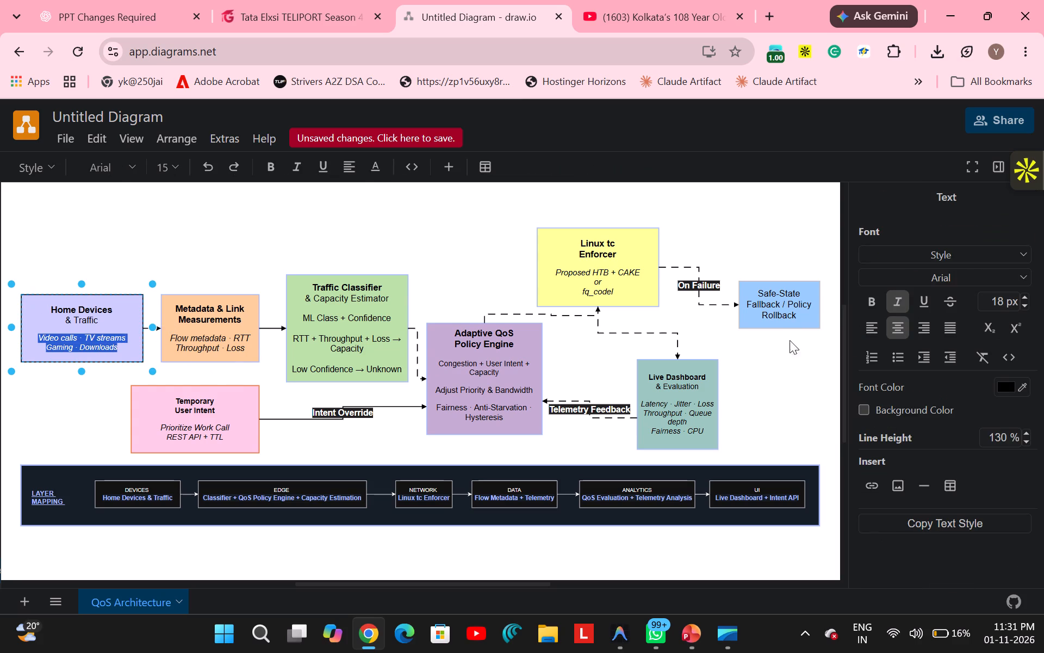
{"action": "left_click", "coordinate": [1027, 297]}
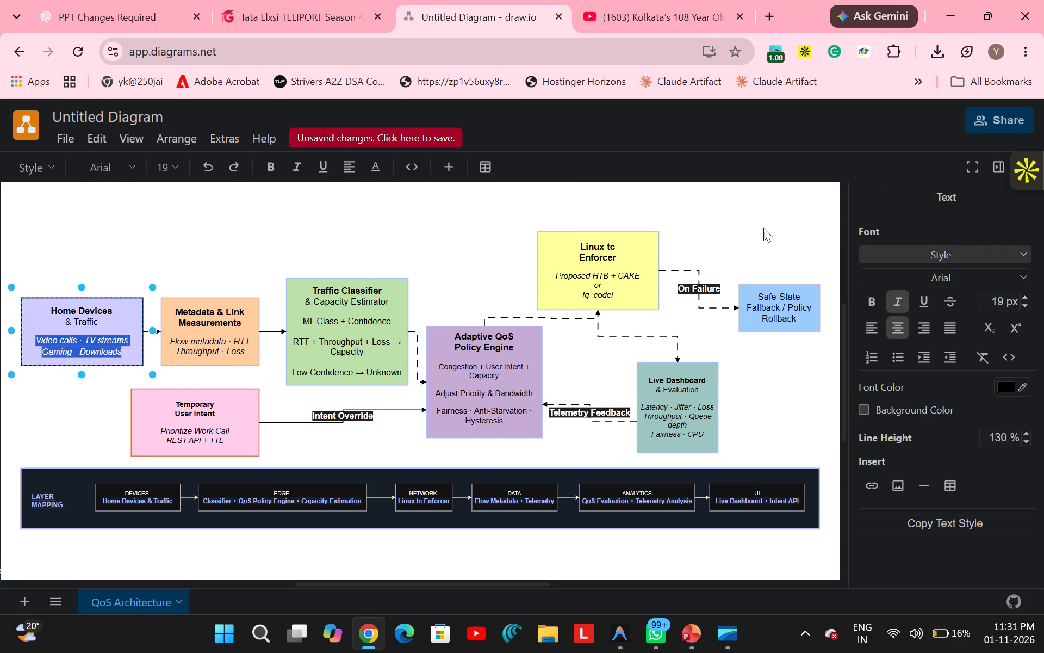
{"action": "left_click", "coordinate": [763, 228]}
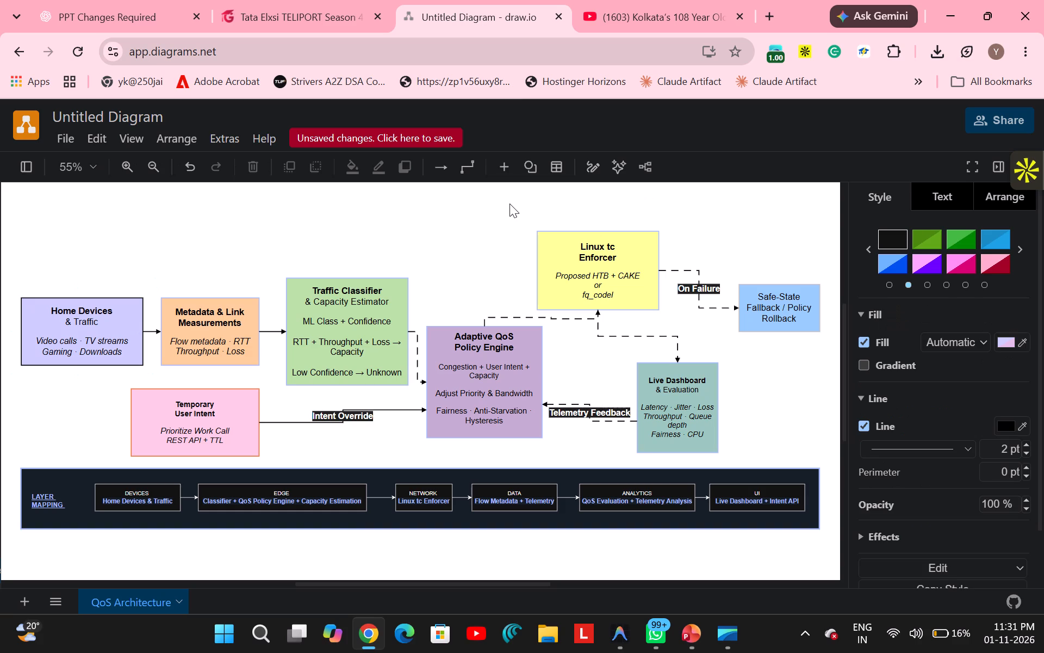
Set the body lines of the purple Adaptive QoS Policy Engine box, from "Congestion + User Intent + Capacity" to "Hysteresis", to 19 px.
{"action": "left_click", "coordinate": [470, 377]}
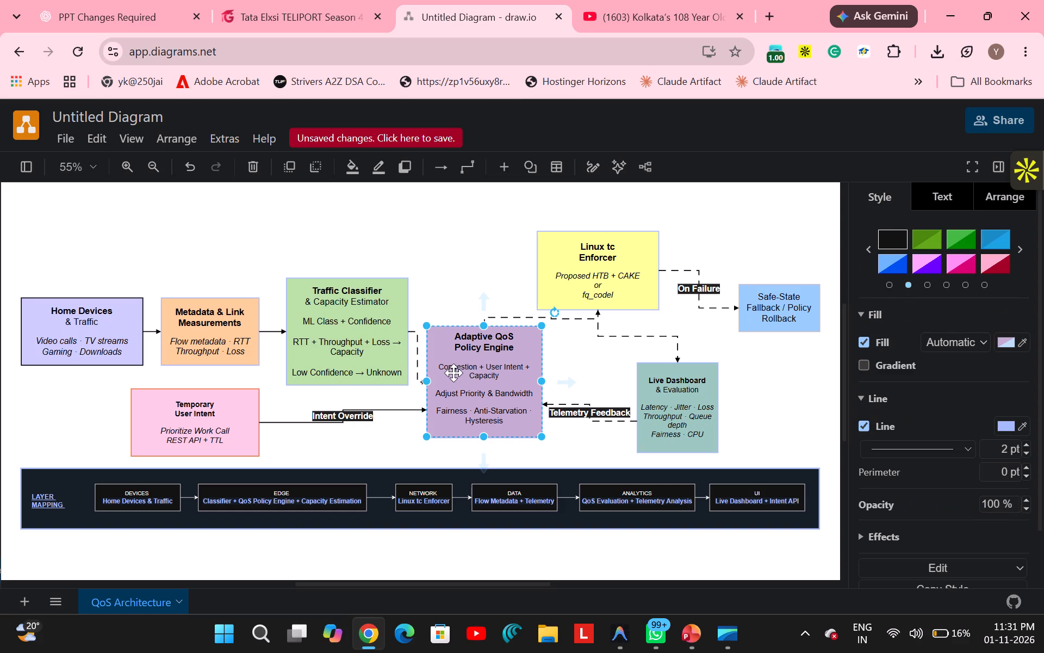
{"action": "double_click", "coordinate": [450, 370]}
{"action": "left_click", "coordinate": [443, 368]}
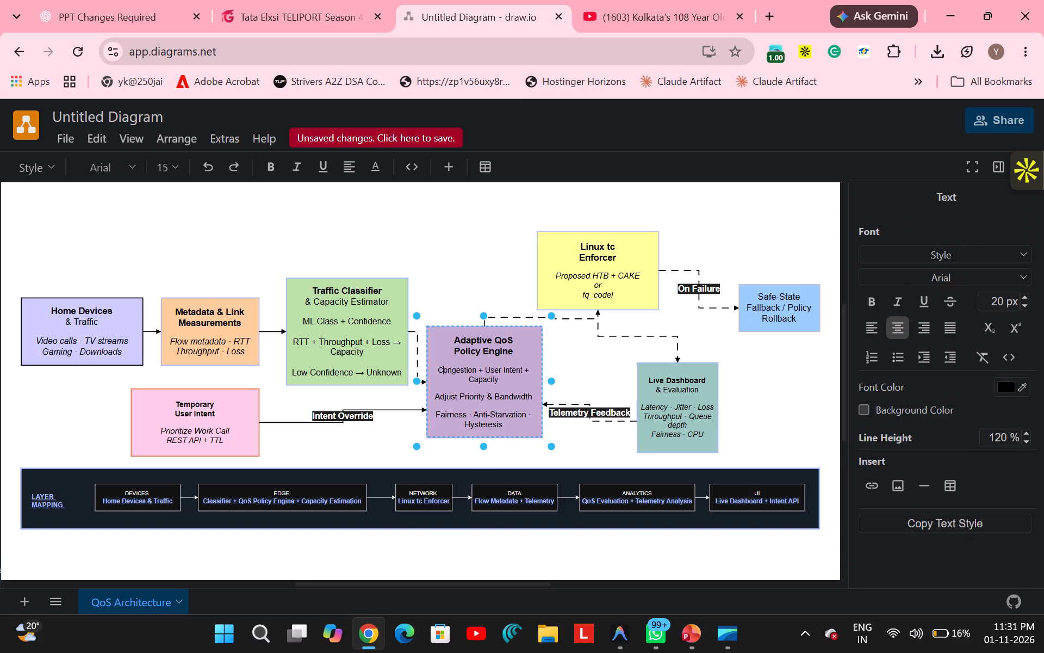
{"action": "left_click_drag", "start_coordinate": [438, 368], "coordinate": [508, 428]}
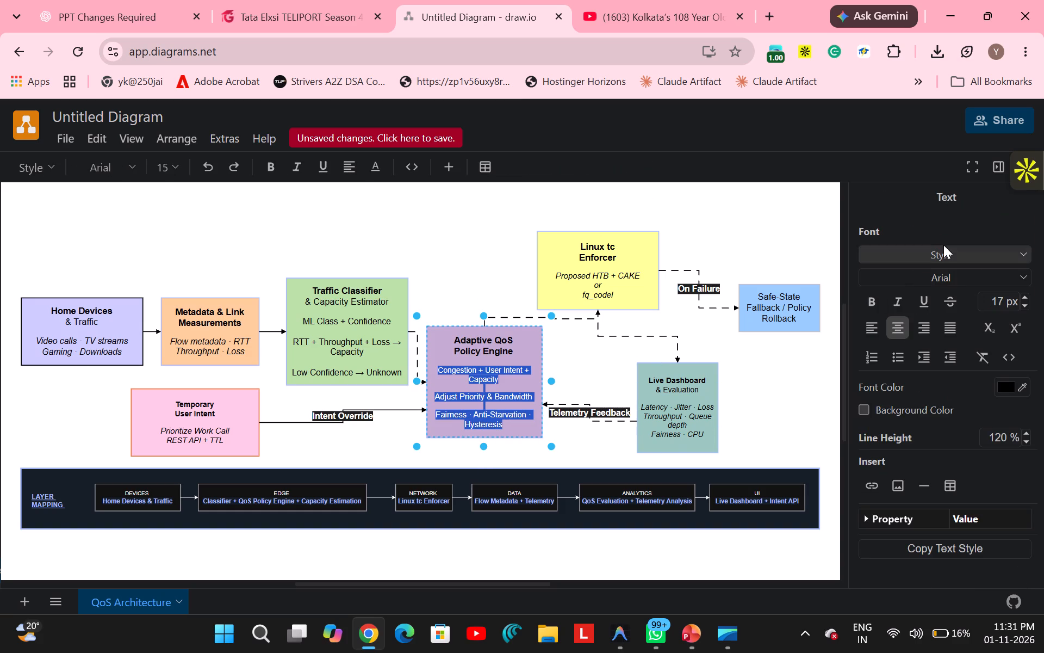
{"action": "left_click", "coordinate": [1026, 299]}
{"action": "left_click", "coordinate": [1026, 299]}
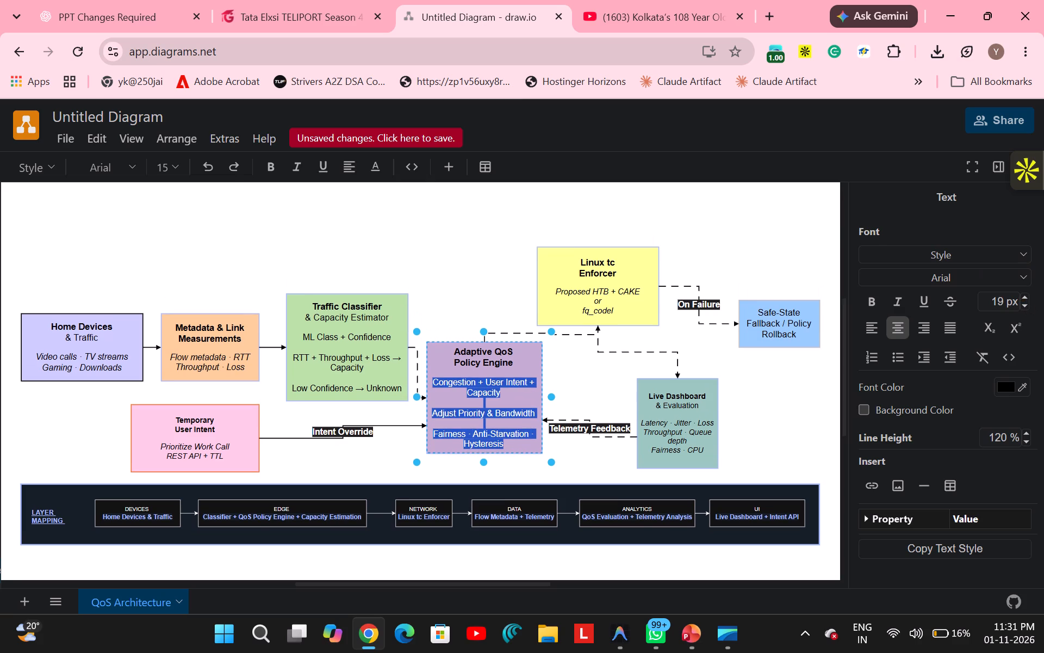
{"action": "left_click", "coordinate": [781, 228]}
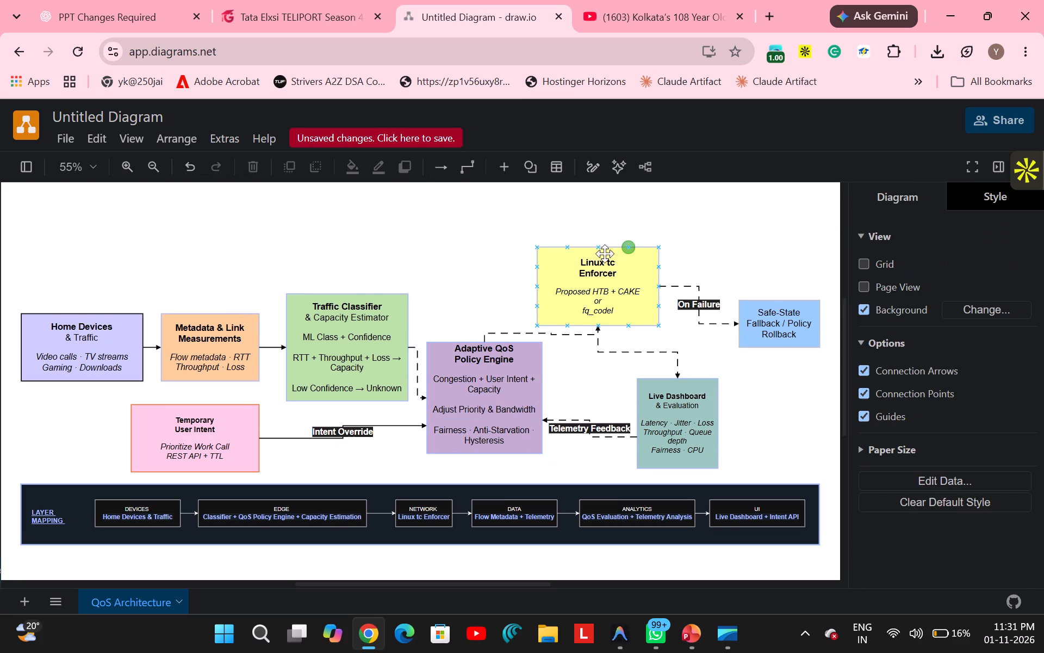
Set the italic "Proposed HTB + CAKE or fq_codel" text in the yellow Linux tc Enforcer box to 19 px.
{"action": "left_click", "coordinate": [573, 299]}
{"action": "double_click", "coordinate": [562, 292]}
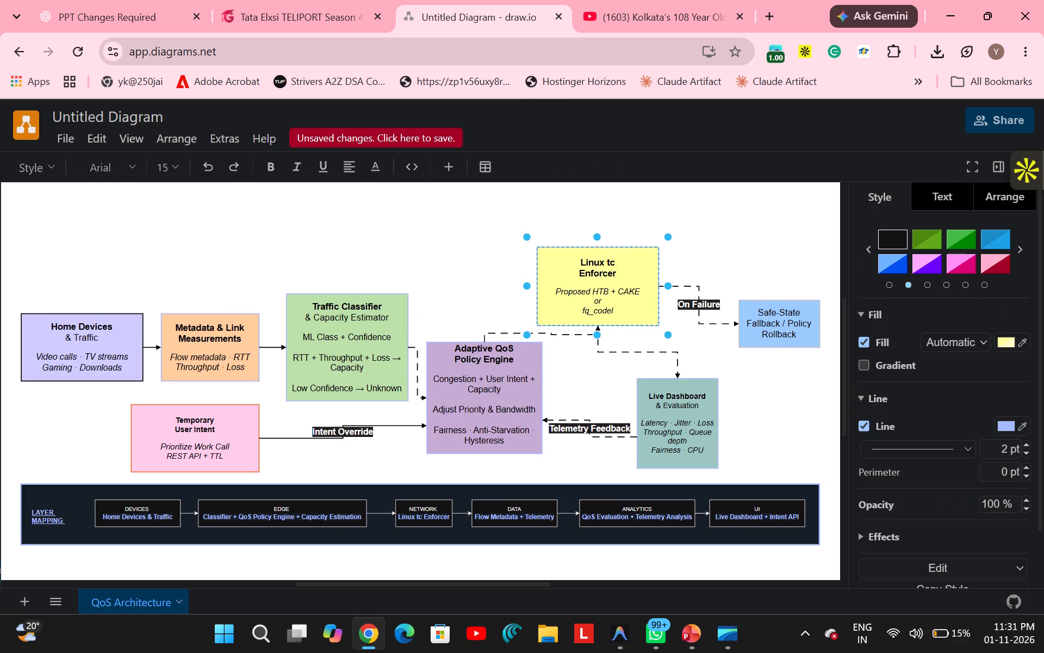
{"action": "left_click", "coordinate": [558, 292]}
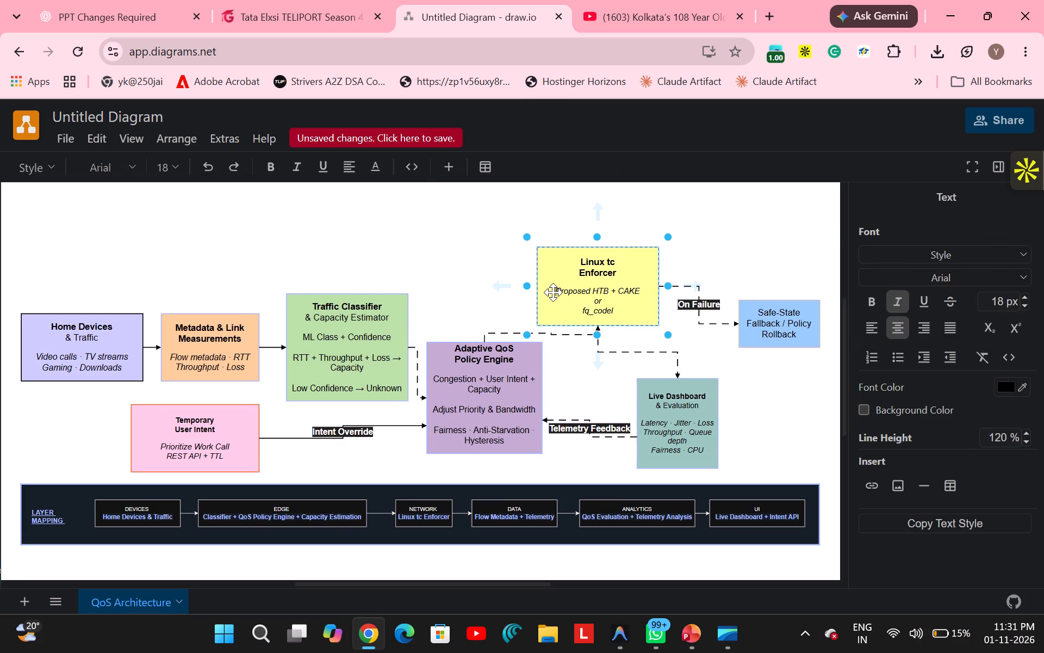
{"action": "left_click_drag", "start_coordinate": [557, 292], "coordinate": [621, 309]}
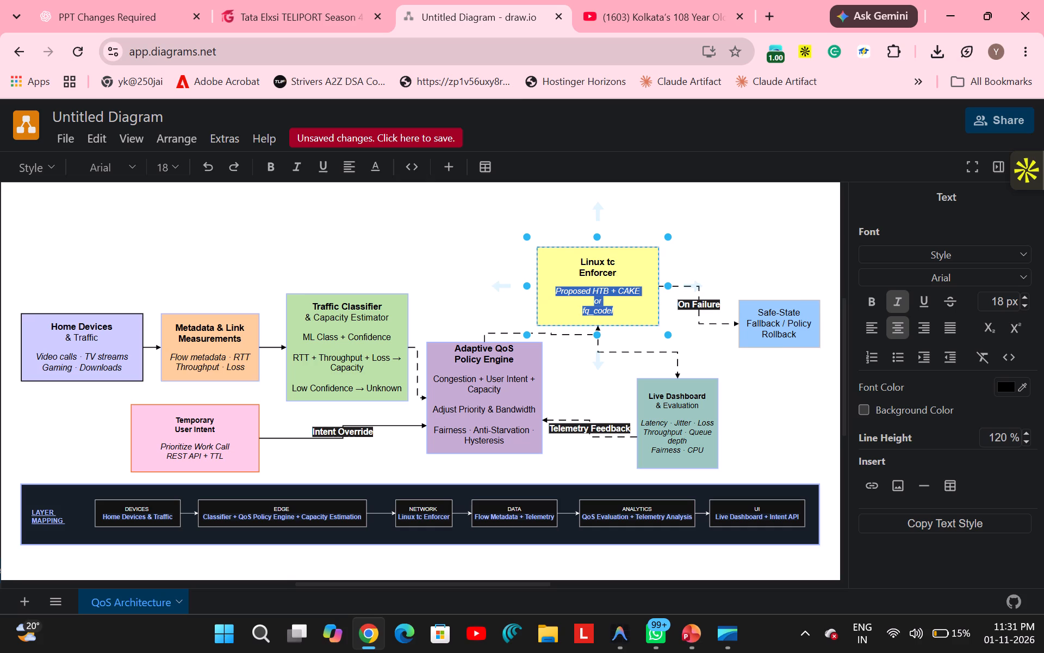
{"action": "left_click", "coordinate": [1024, 300]}
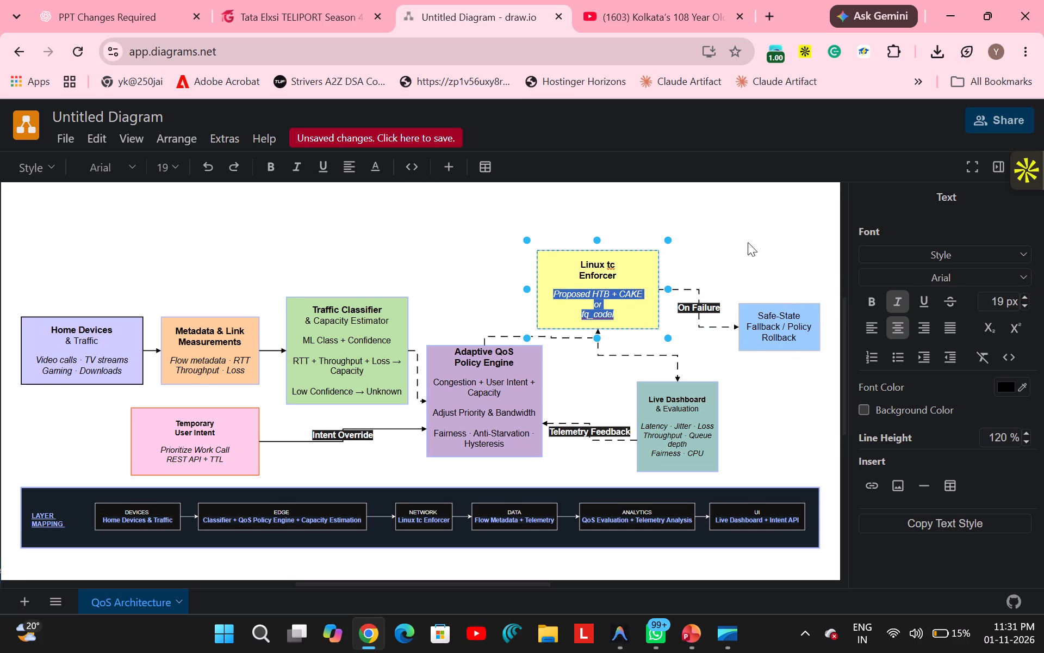
{"action": "left_click", "coordinate": [731, 245]}
{"action": "scroll", "coordinate": [731, 245], "scroll_direction": "down", "scroll_amount": 1}
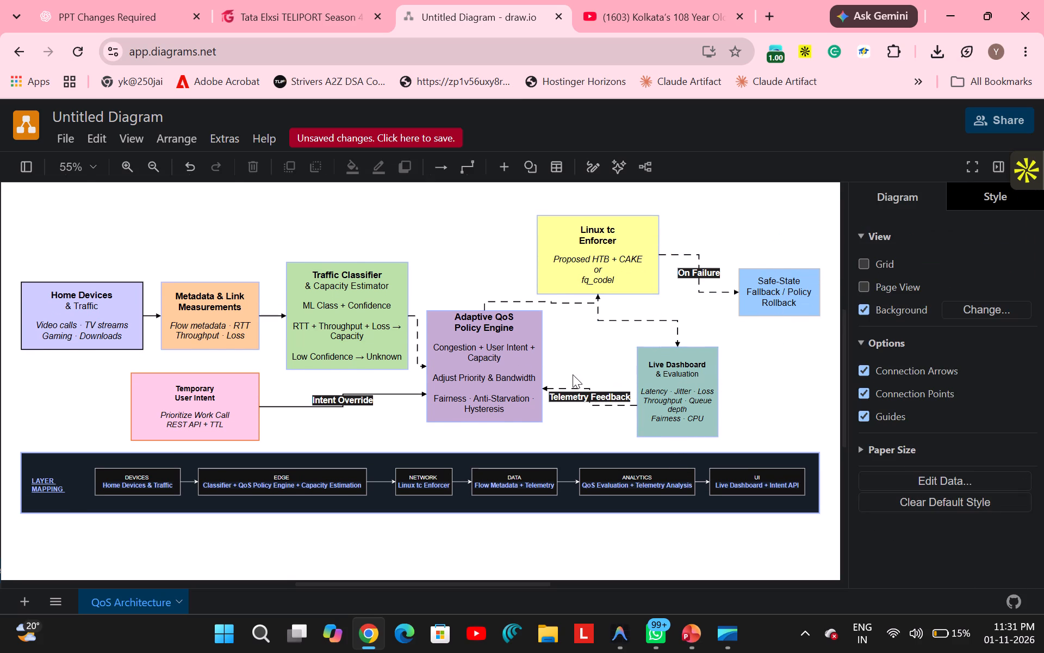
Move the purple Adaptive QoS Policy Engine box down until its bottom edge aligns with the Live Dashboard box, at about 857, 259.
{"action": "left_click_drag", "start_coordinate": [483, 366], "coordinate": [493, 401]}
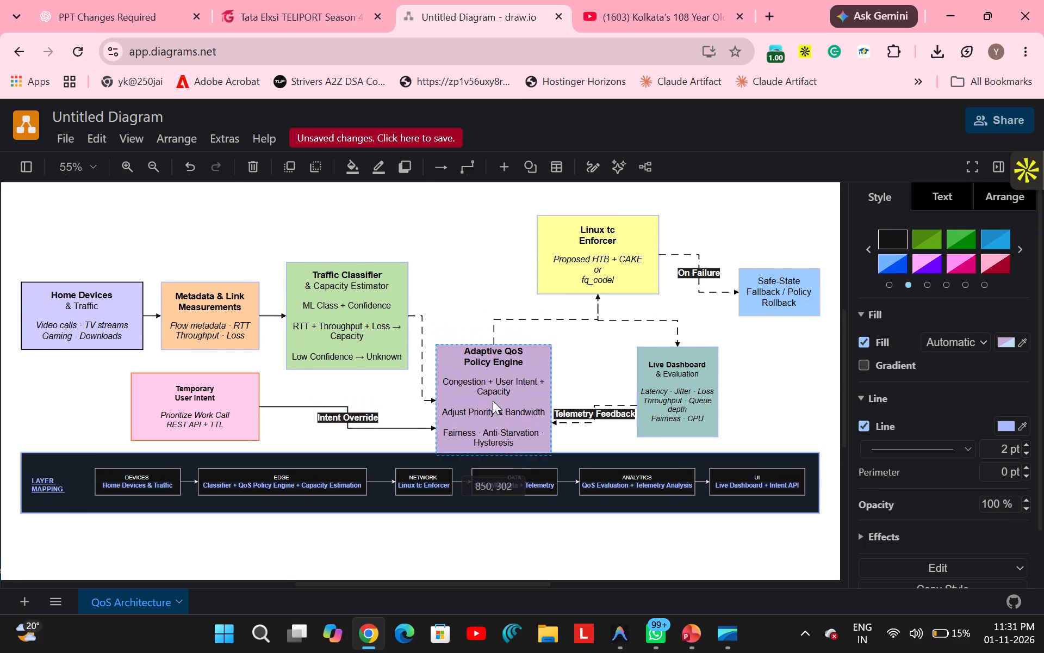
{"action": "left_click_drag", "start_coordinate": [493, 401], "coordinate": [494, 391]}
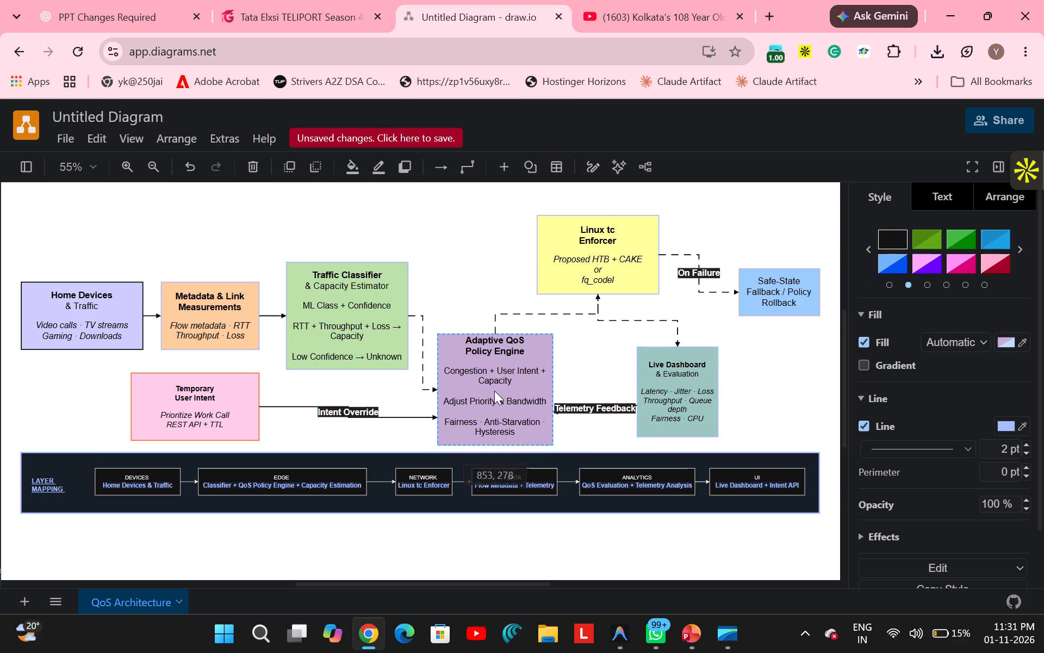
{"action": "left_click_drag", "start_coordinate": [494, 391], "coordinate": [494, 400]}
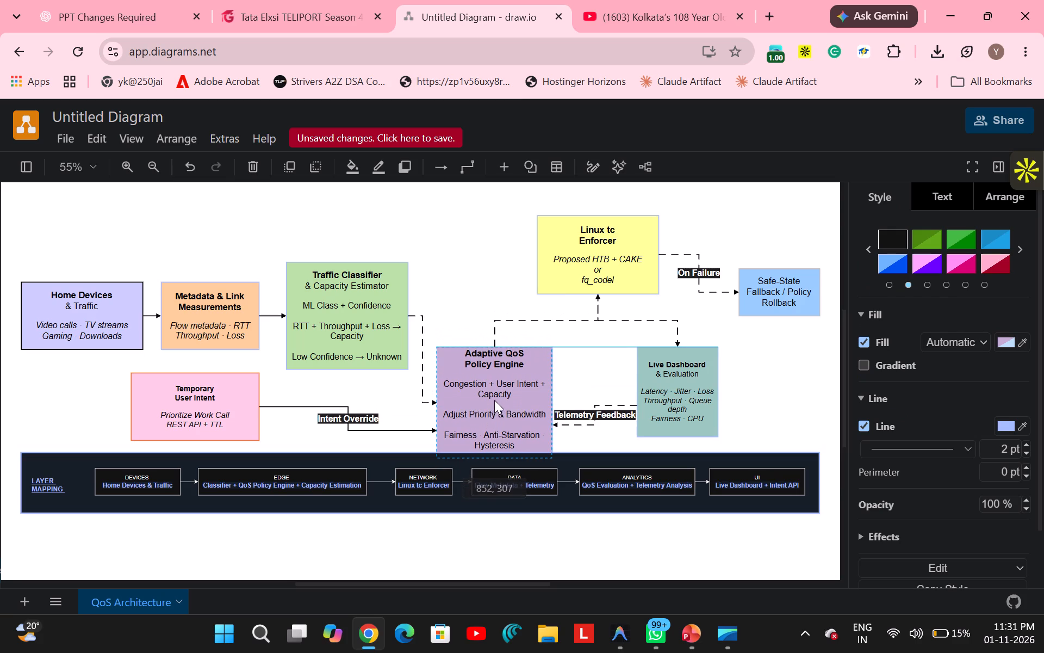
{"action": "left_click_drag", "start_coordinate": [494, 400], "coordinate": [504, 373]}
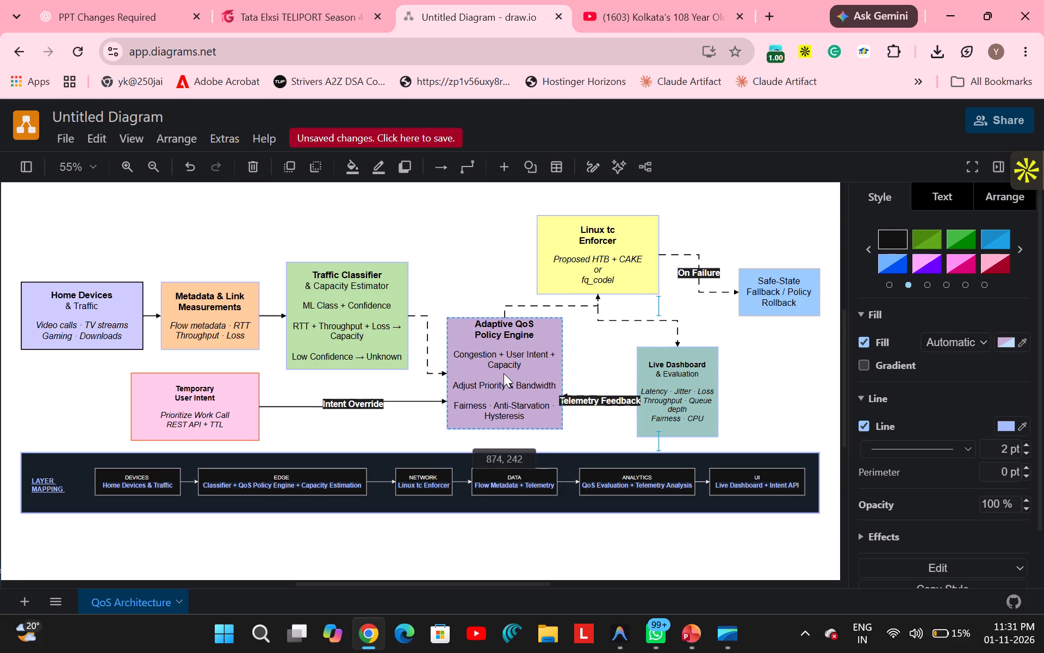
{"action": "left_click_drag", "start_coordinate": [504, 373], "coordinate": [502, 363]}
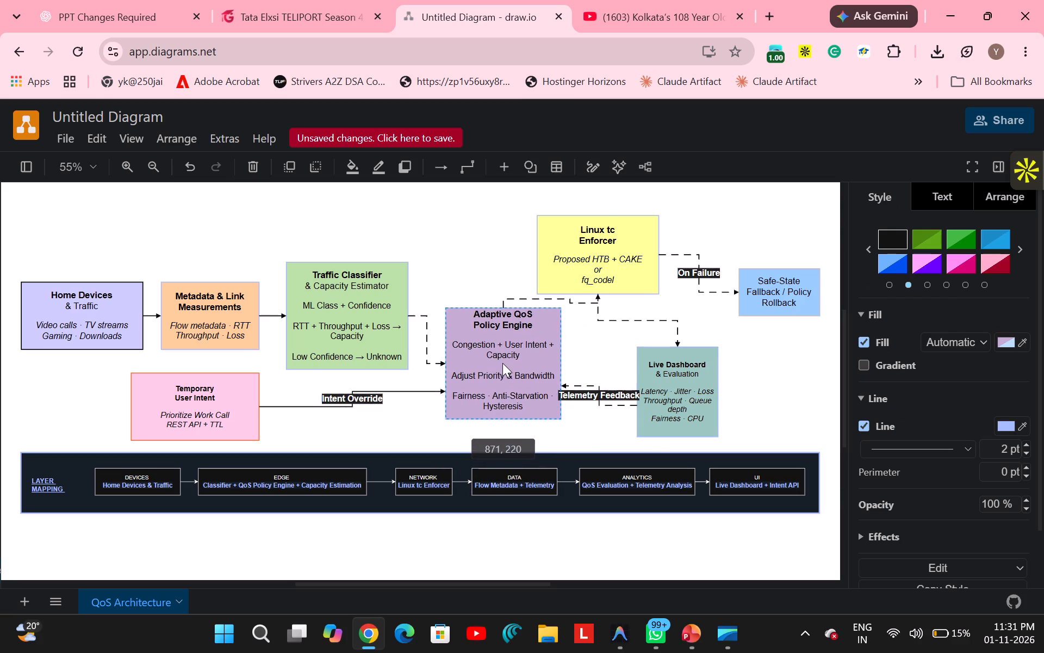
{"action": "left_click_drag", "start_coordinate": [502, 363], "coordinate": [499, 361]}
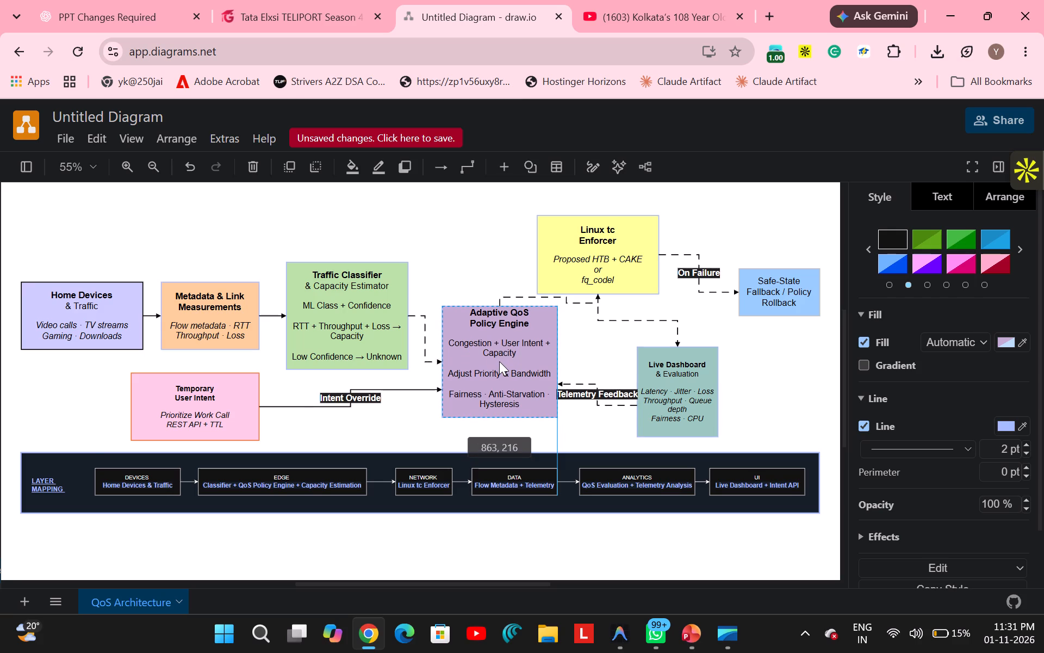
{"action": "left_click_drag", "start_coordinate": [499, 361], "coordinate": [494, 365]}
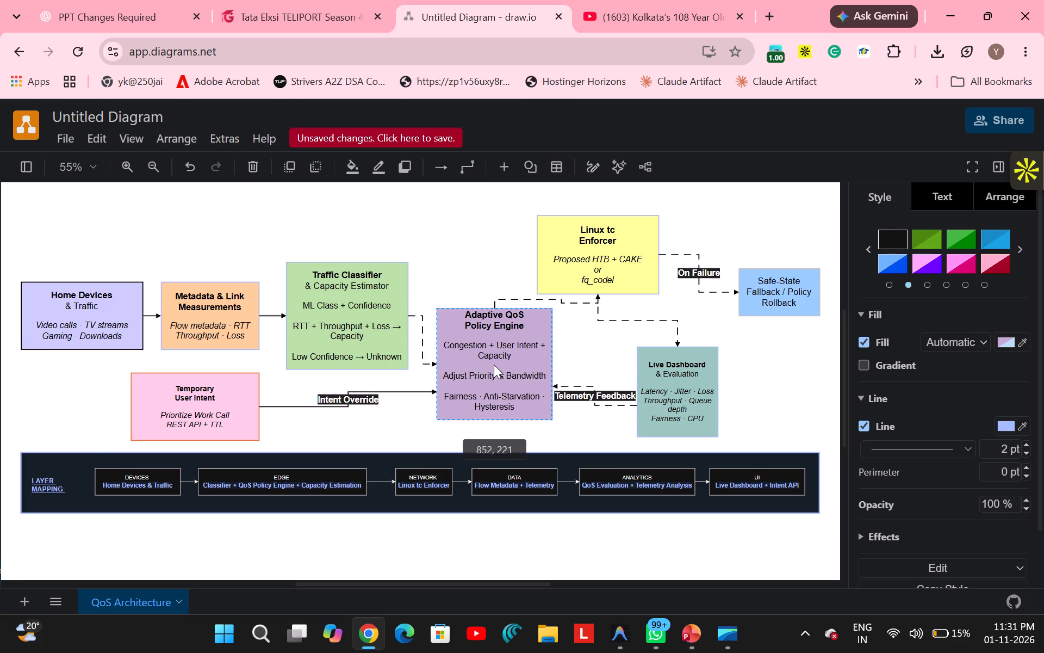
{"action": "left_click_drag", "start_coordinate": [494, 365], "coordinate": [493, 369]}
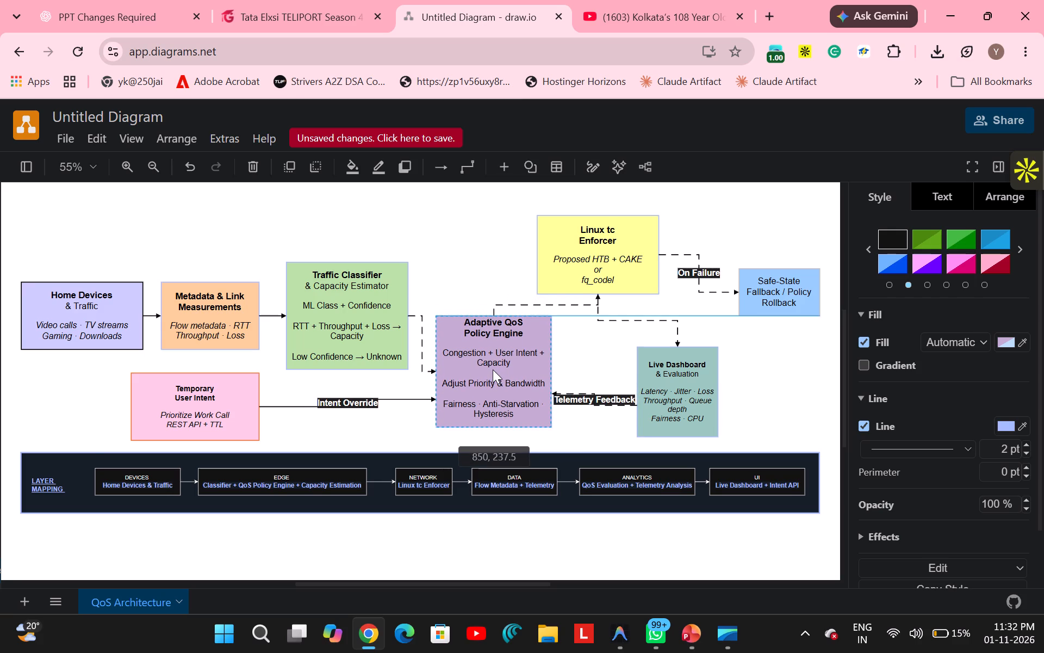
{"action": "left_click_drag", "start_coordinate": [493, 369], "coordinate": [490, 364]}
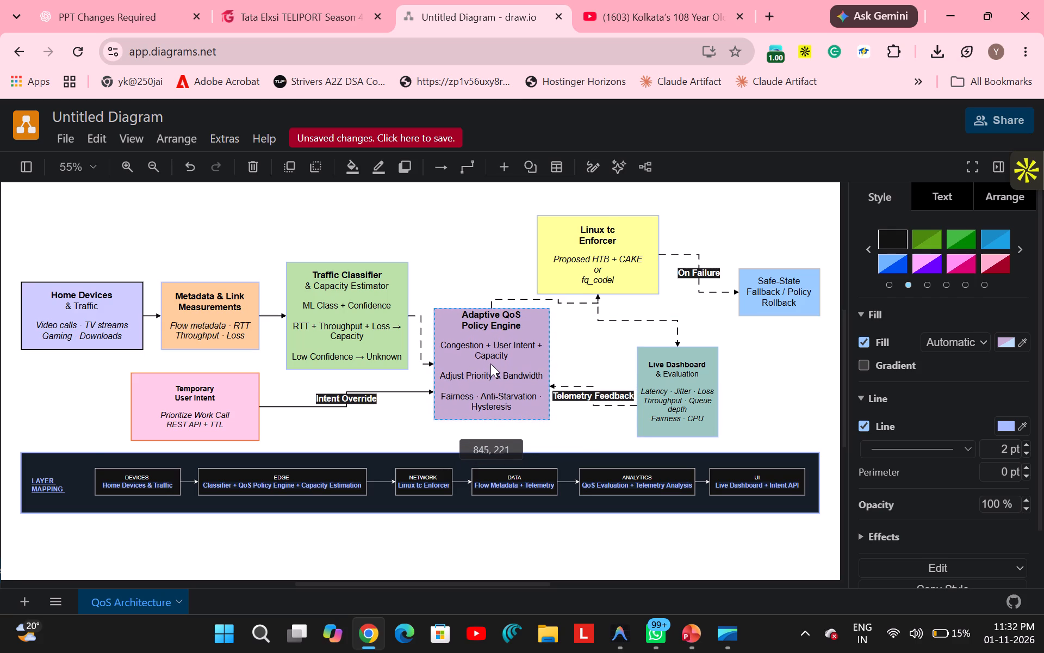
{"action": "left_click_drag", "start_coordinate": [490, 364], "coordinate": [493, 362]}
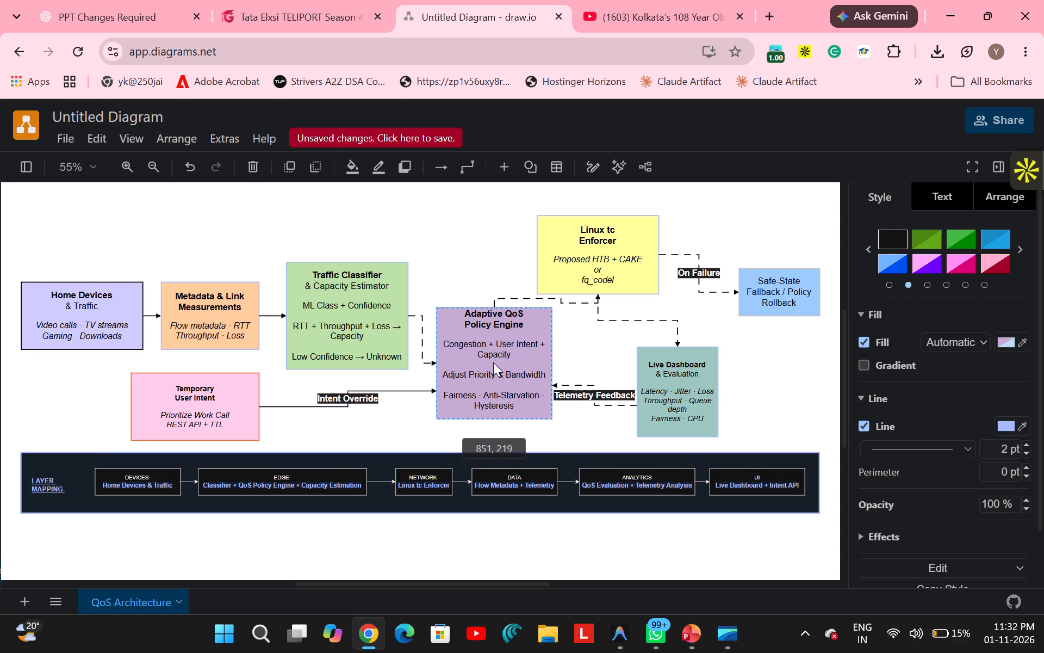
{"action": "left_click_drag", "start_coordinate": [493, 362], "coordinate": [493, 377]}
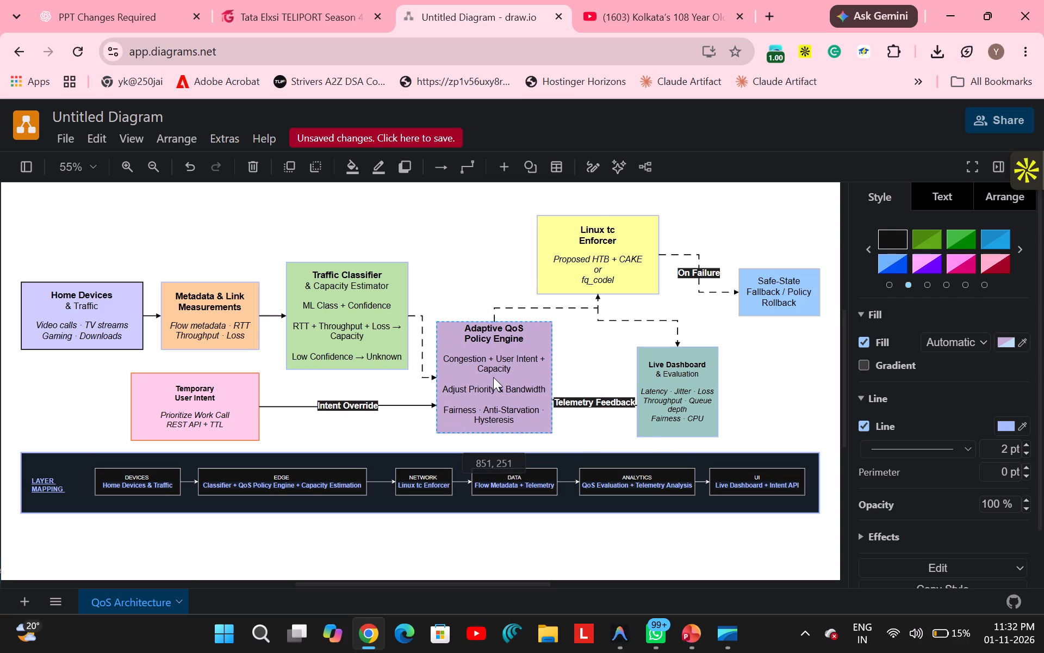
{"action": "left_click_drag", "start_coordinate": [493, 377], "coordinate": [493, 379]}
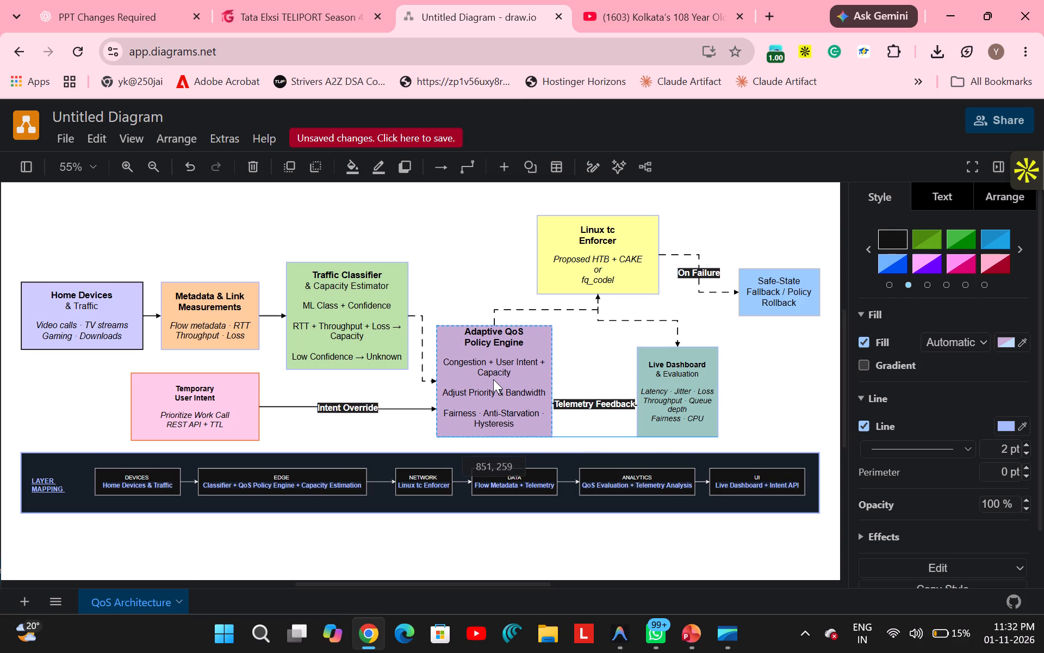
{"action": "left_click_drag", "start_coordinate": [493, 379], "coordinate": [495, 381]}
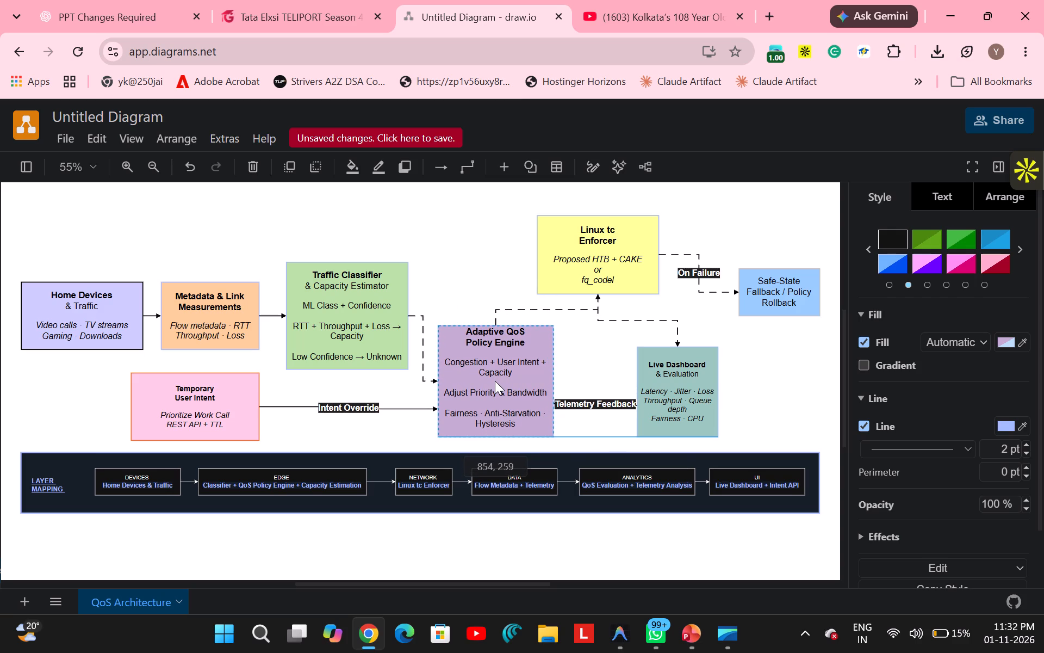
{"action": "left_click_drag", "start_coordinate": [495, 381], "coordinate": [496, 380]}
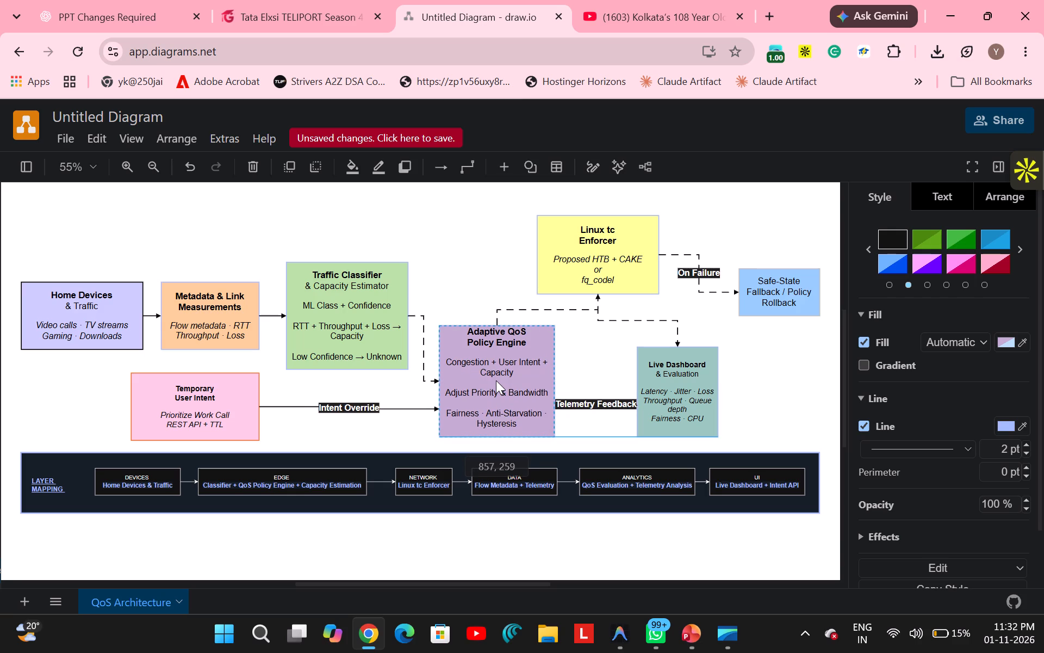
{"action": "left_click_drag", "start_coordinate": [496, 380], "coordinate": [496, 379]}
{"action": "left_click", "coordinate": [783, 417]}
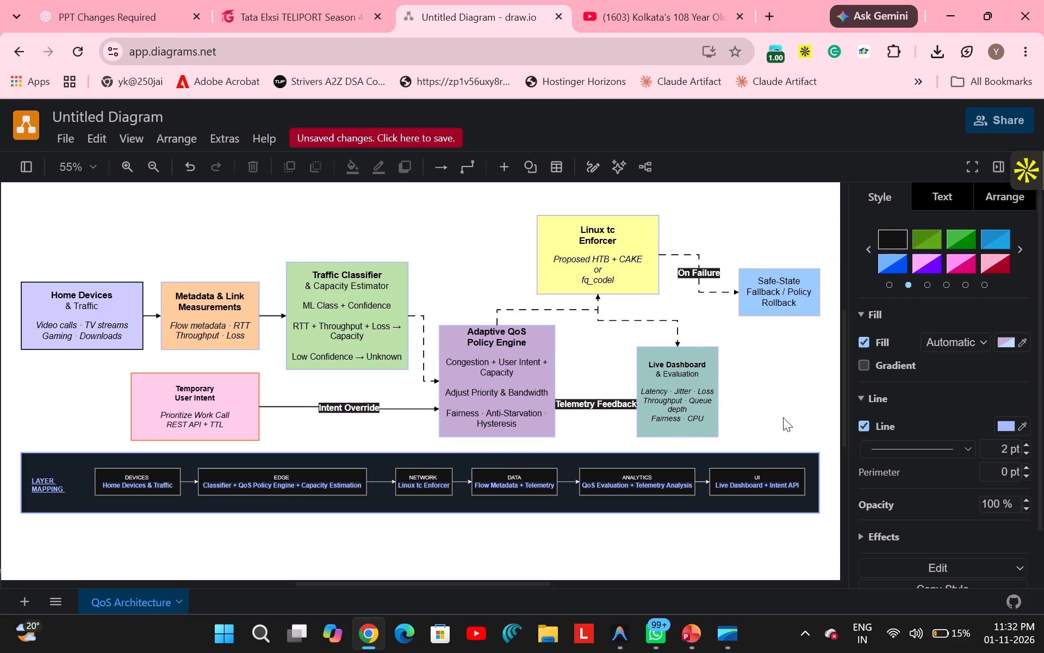
Reposition the Adaptive QoS Policy Engine box higher between the Traffic Classifier and Live Dashboard boxes, at about 857, 219.
{"action": "left_click_drag", "start_coordinate": [492, 369], "coordinate": [518, 368]}
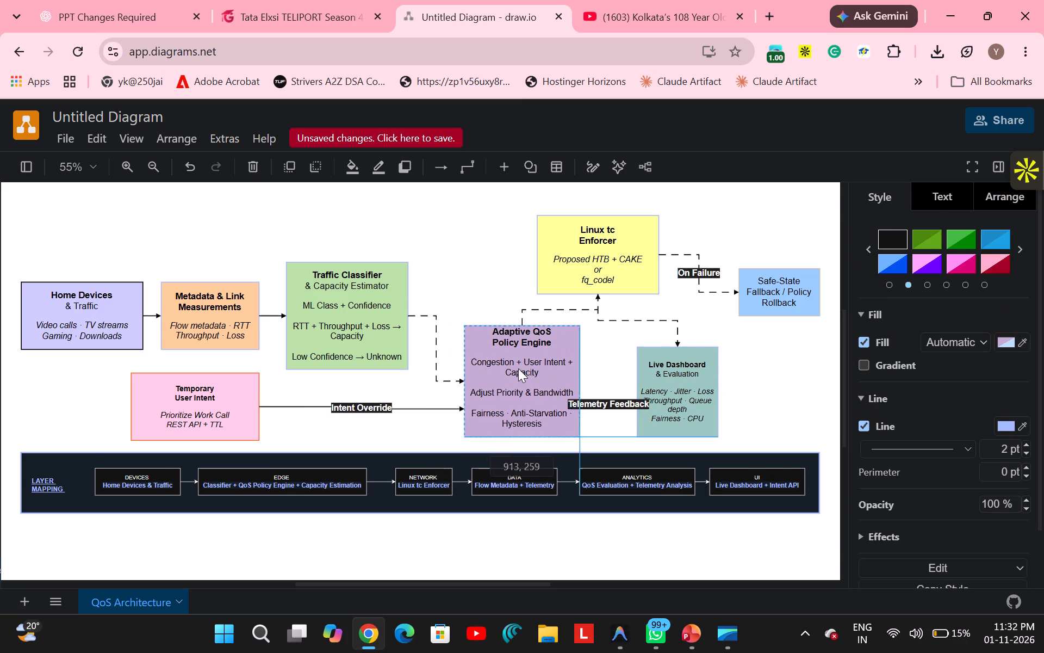
{"action": "left_click_drag", "start_coordinate": [518, 368], "coordinate": [489, 350]}
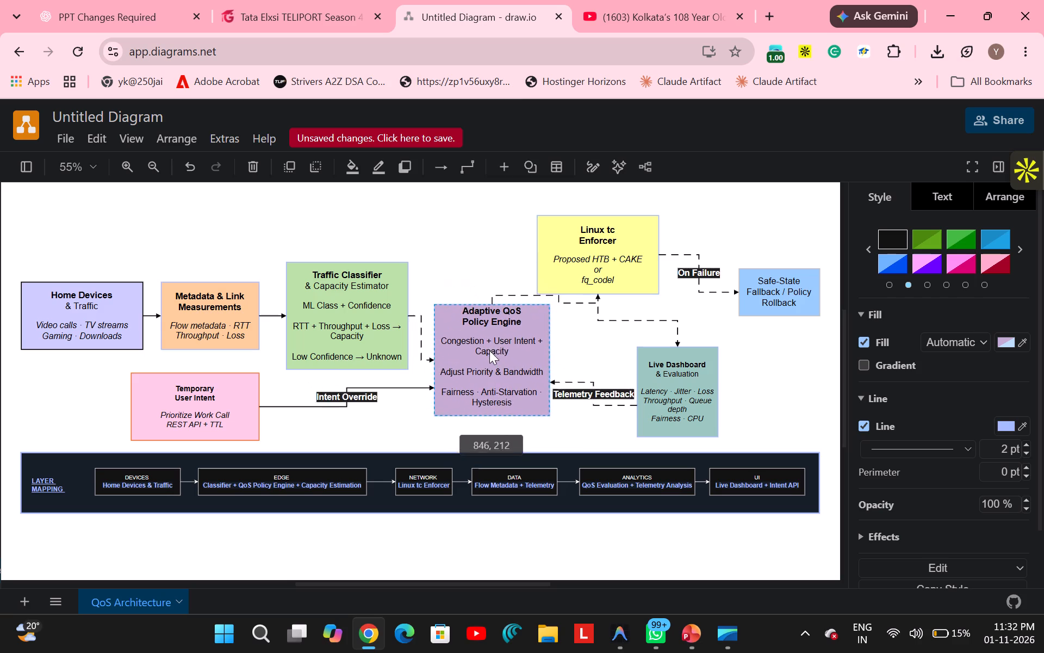
{"action": "left_click_drag", "start_coordinate": [489, 350], "coordinate": [478, 377]}
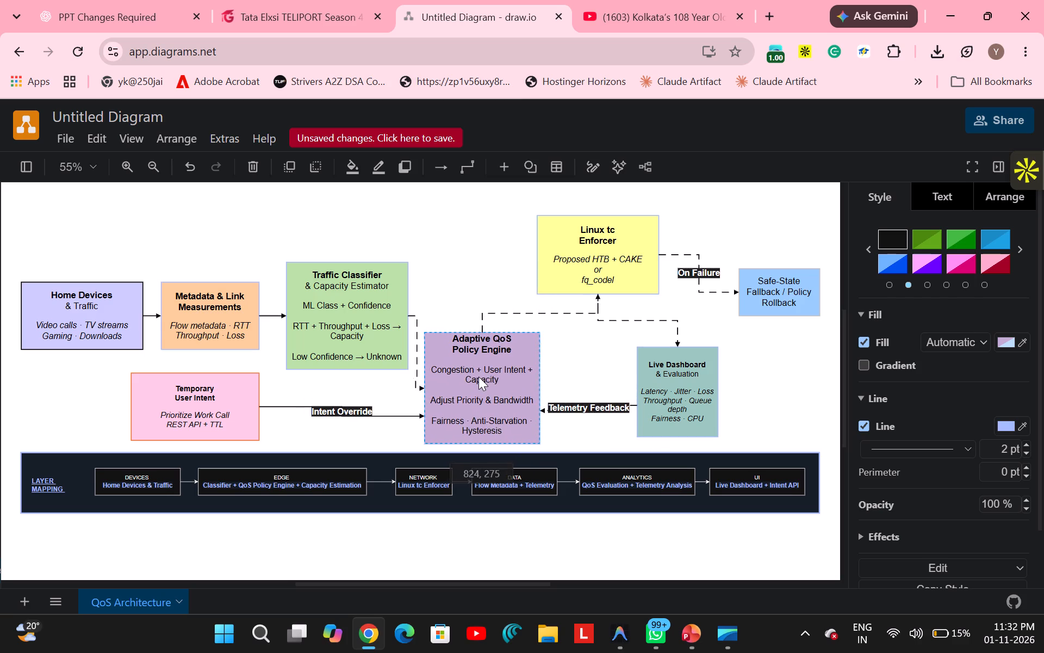
{"action": "left_click_drag", "start_coordinate": [478, 377], "coordinate": [492, 377]}
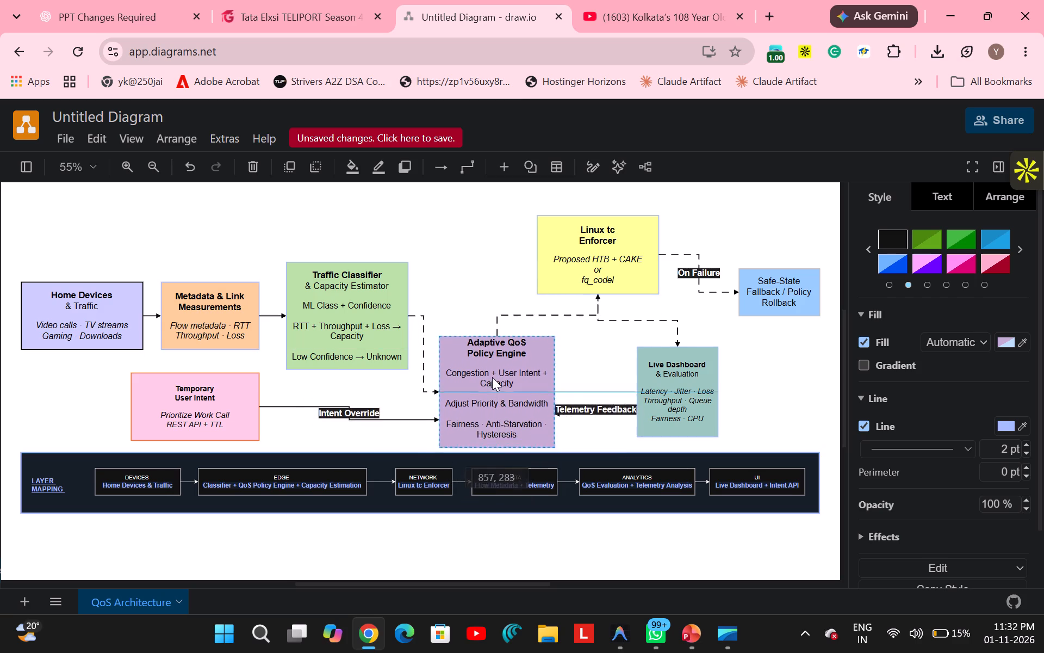
{"action": "left_click_drag", "start_coordinate": [492, 377], "coordinate": [488, 356]}
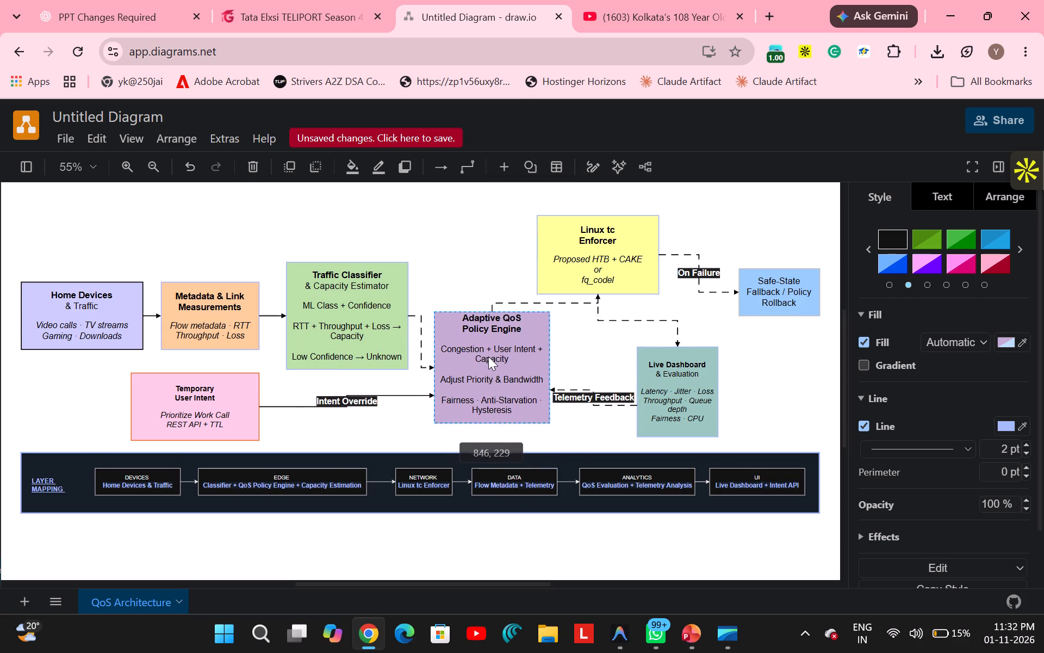
{"action": "left_click_drag", "start_coordinate": [488, 356], "coordinate": [485, 347]}
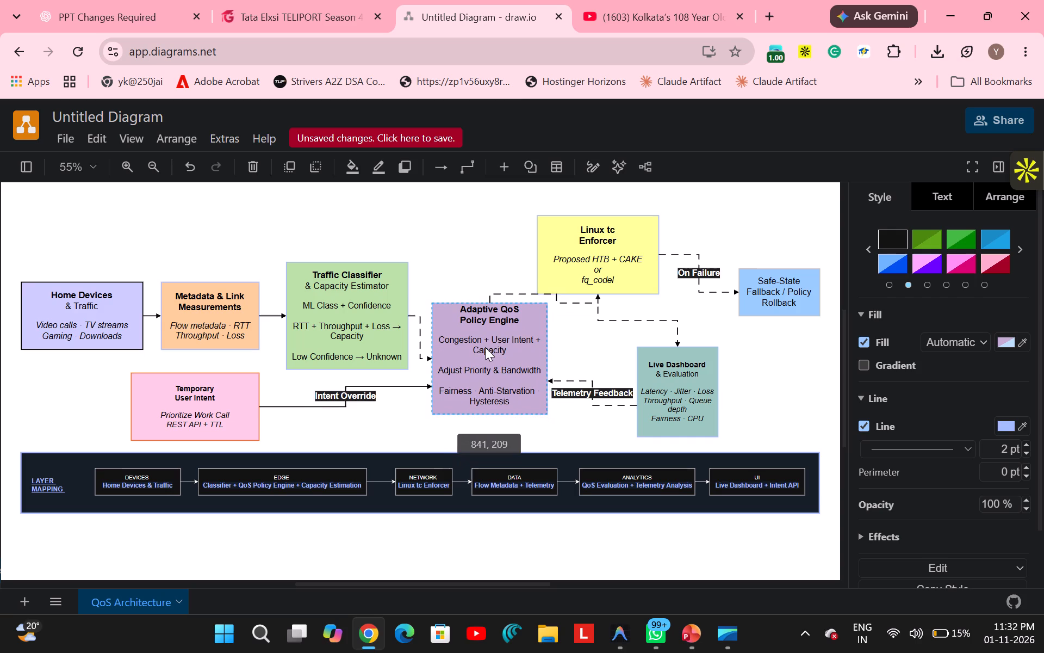
{"action": "left_click_drag", "start_coordinate": [485, 347], "coordinate": [494, 358]}
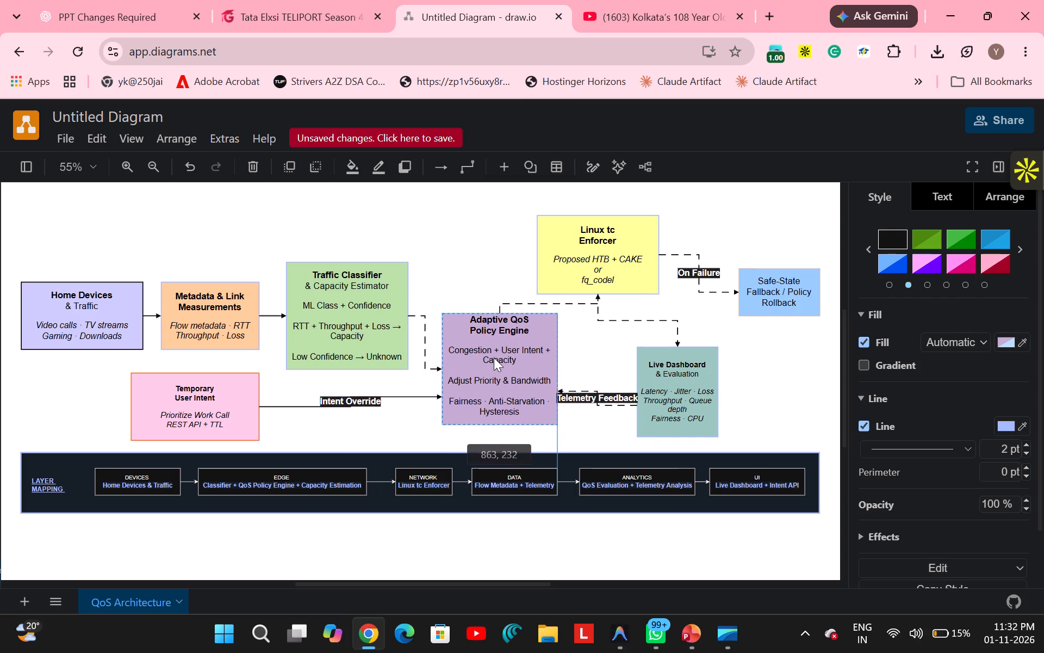
{"action": "left_click_drag", "start_coordinate": [494, 358], "coordinate": [493, 353]}
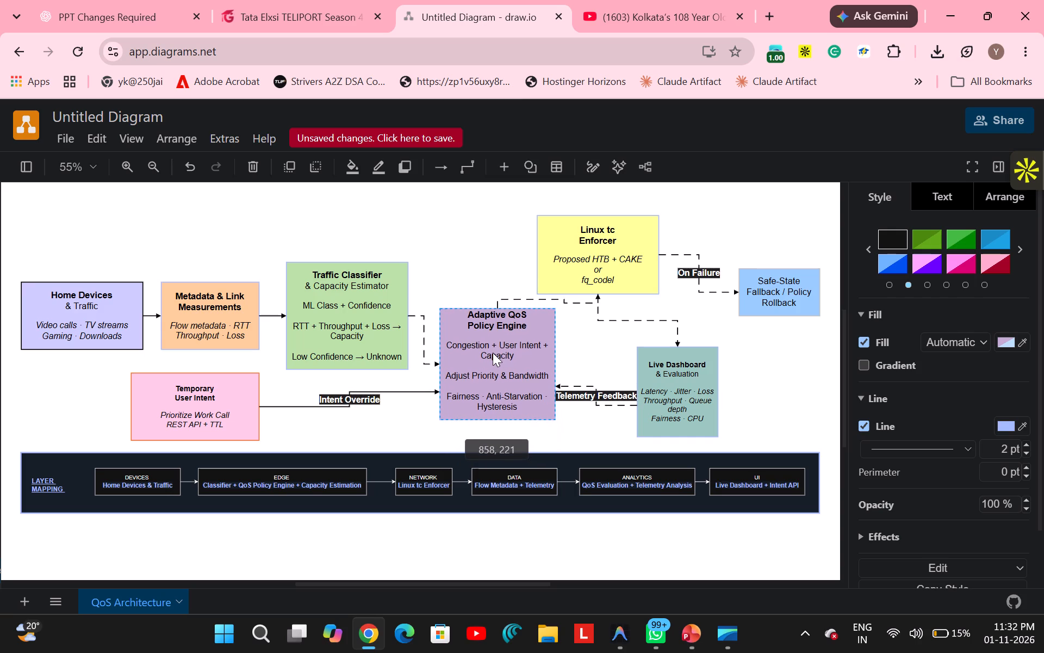
{"action": "left_click_drag", "start_coordinate": [493, 353], "coordinate": [492, 353]}
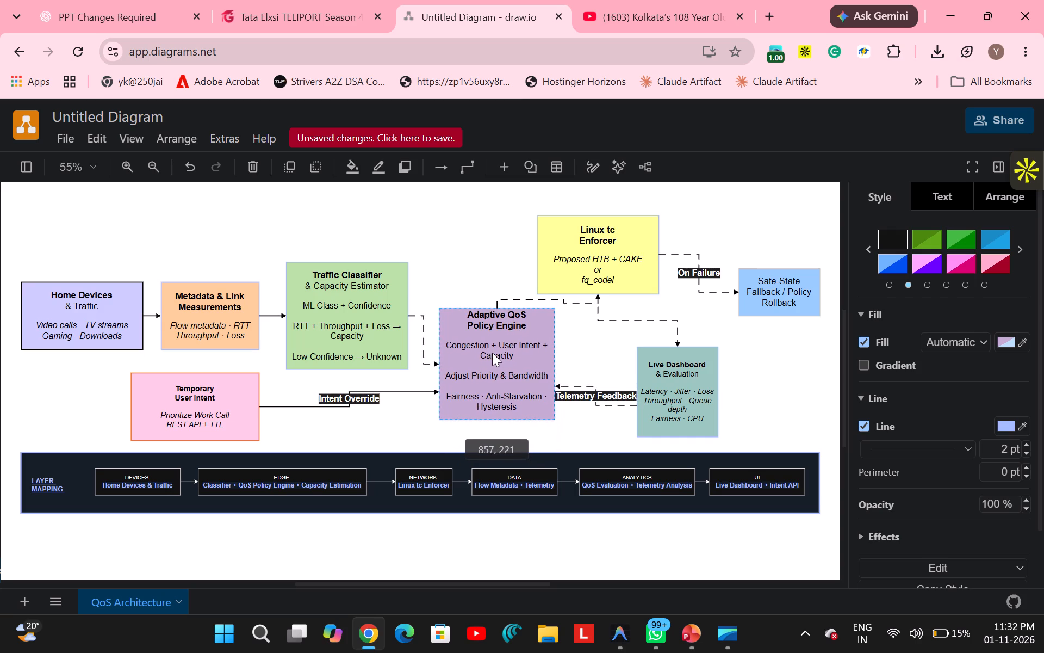
{"action": "left_click_drag", "start_coordinate": [492, 353], "coordinate": [493, 352]}
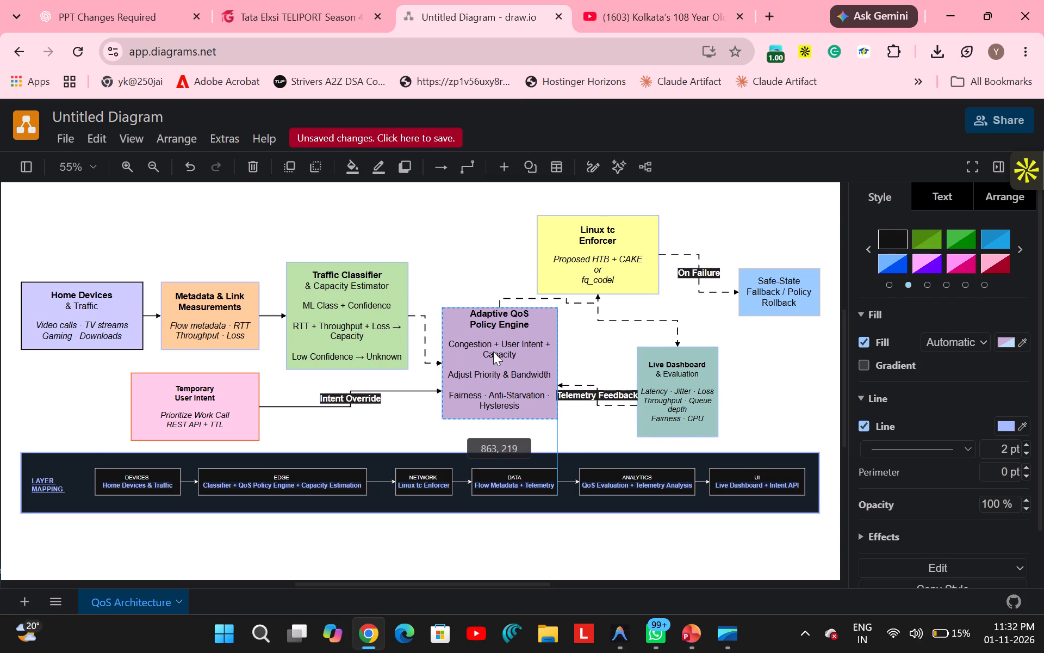
{"action": "left_click_drag", "start_coordinate": [493, 352], "coordinate": [493, 352]}
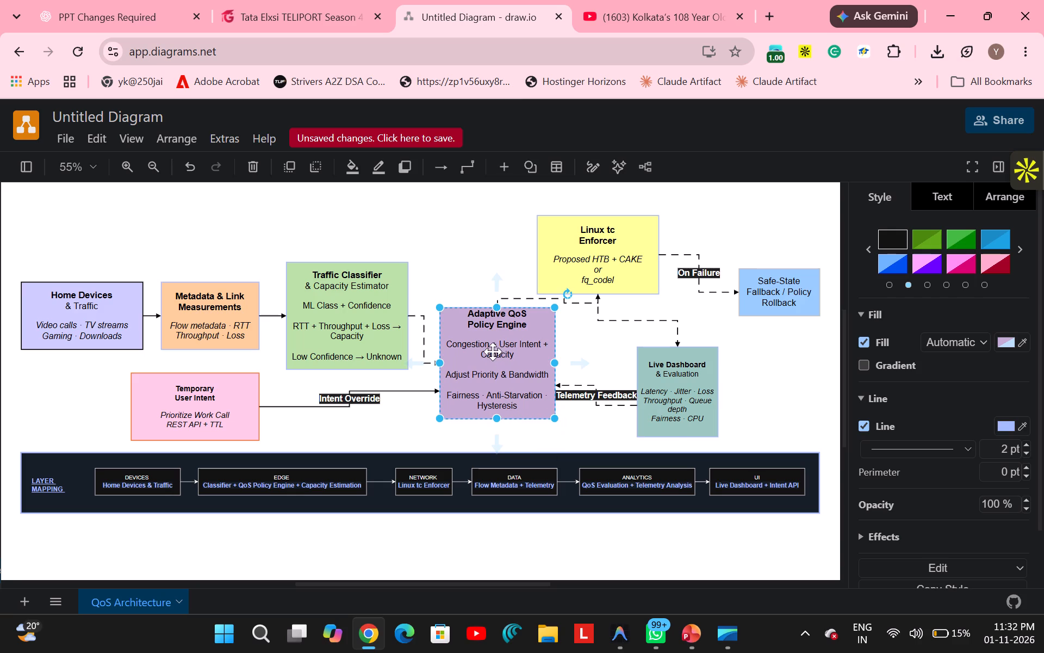
{"action": "left_click", "coordinate": [770, 401]}
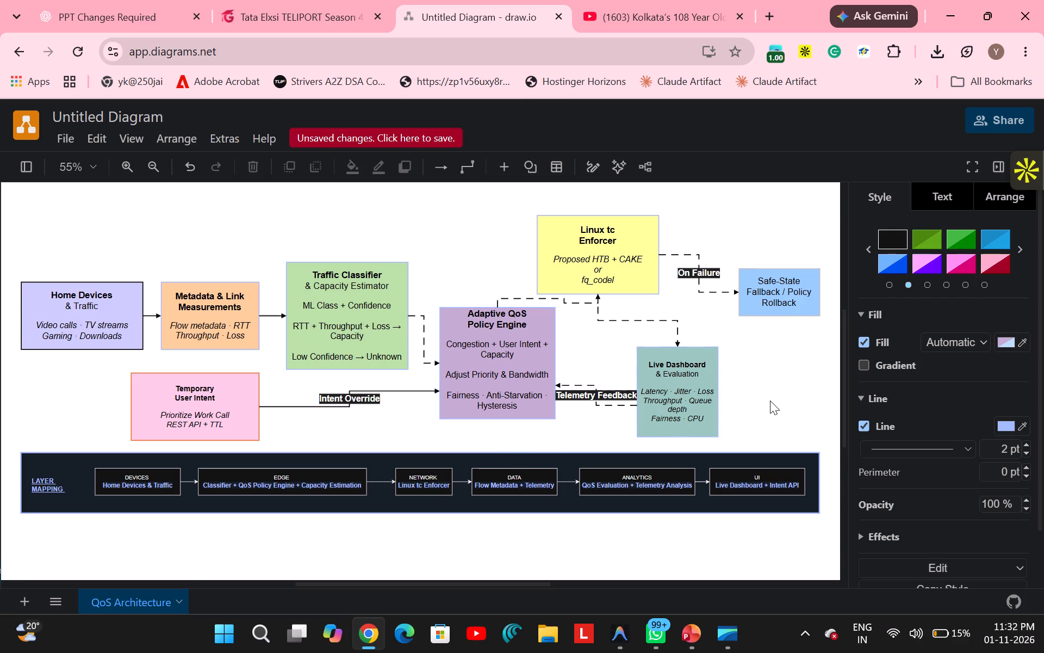
Move the yellow Linux tc Enforcer box slightly upward, widening the gap above the Adaptive QoS Policy Engine and Live Dashboard boxes.
{"action": "left_click_drag", "start_coordinate": [604, 250], "coordinate": [604, 233]}
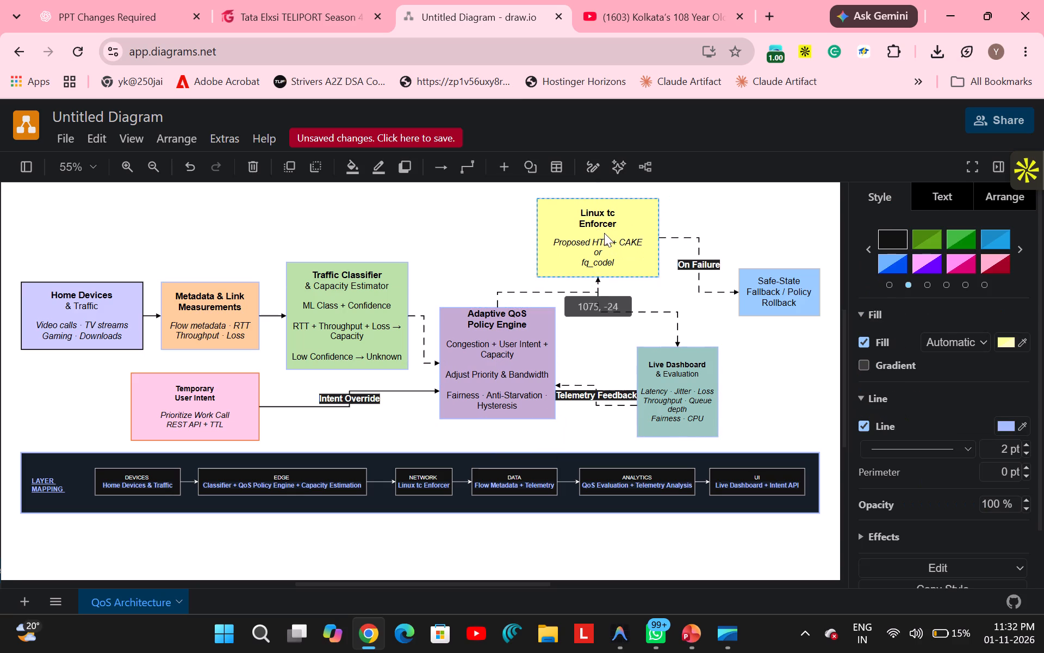
{"action": "left_click_drag", "start_coordinate": [604, 233], "coordinate": [600, 252]}
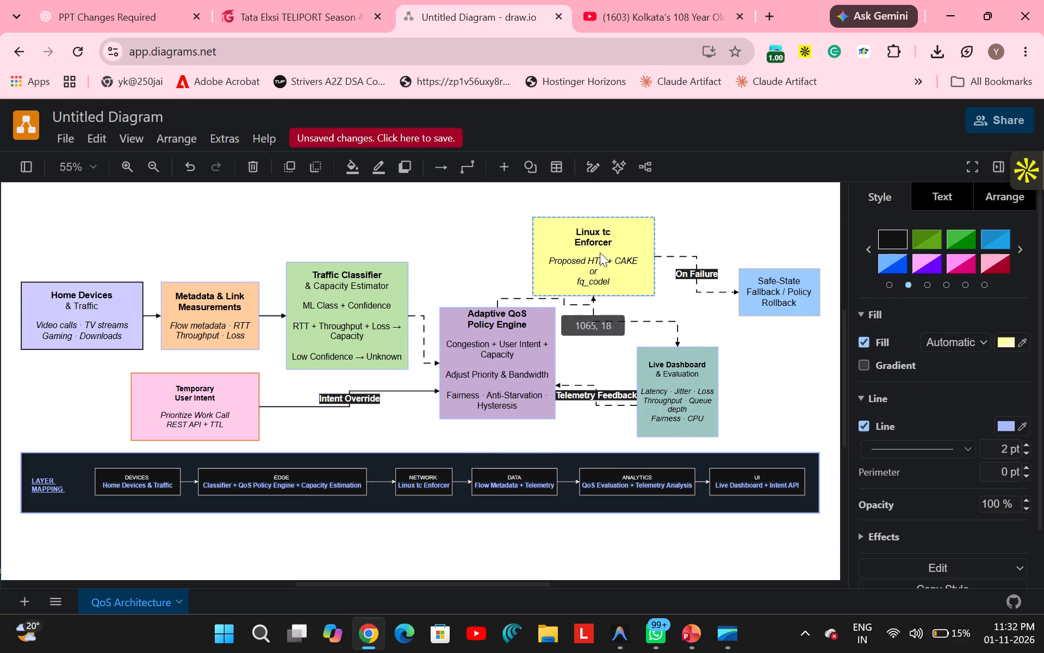
{"action": "left_click_drag", "start_coordinate": [600, 252], "coordinate": [602, 234]}
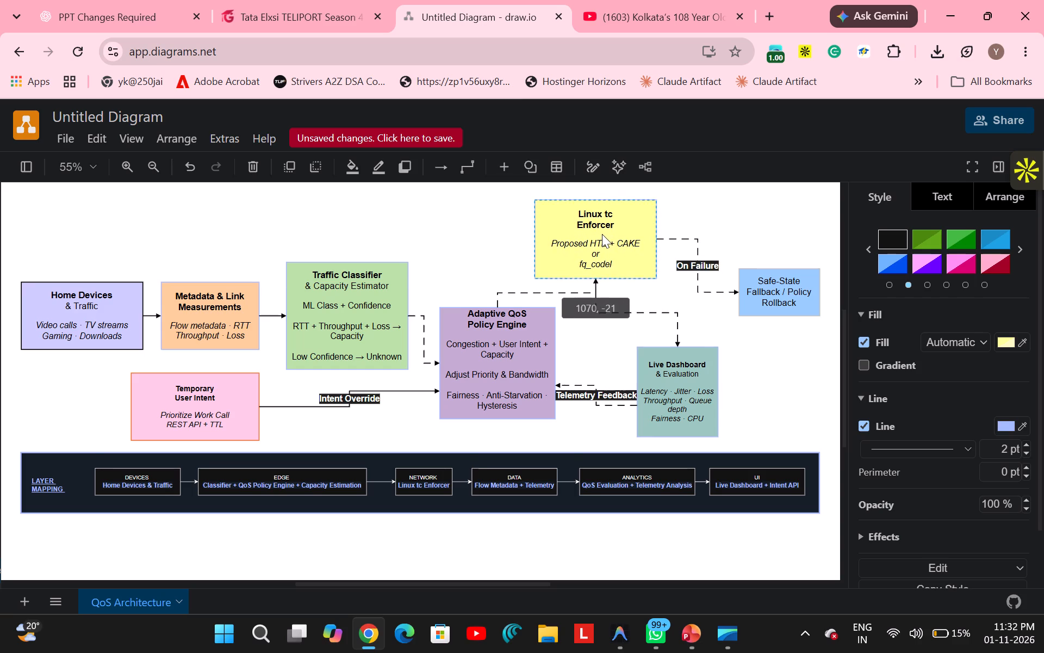
{"action": "left_click_drag", "start_coordinate": [602, 234], "coordinate": [602, 232]}
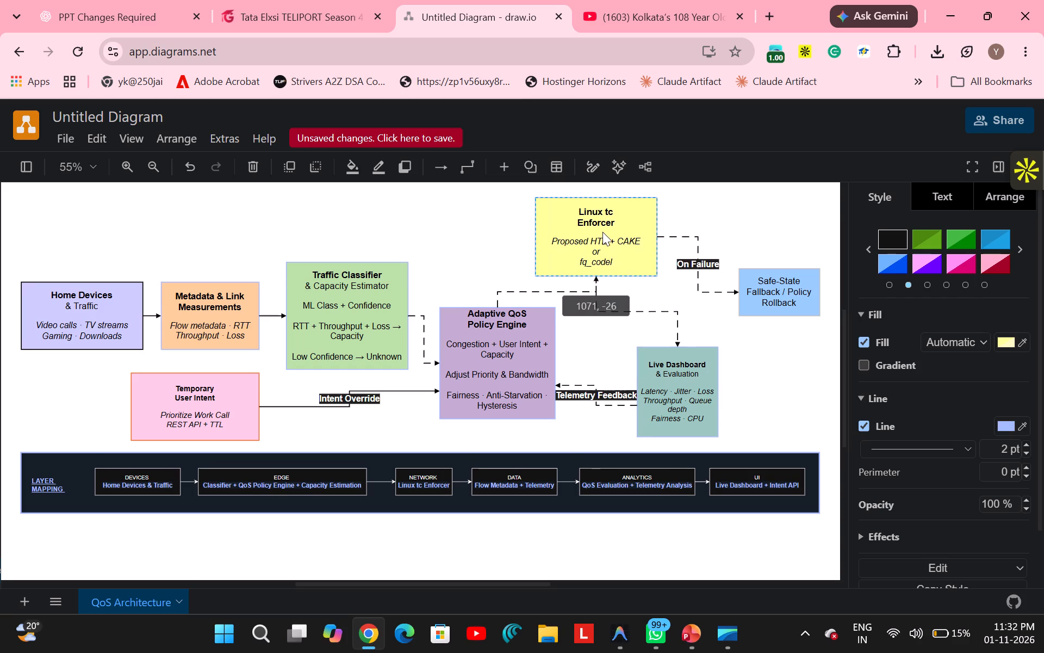
{"action": "left_click_drag", "start_coordinate": [602, 232], "coordinate": [612, 351]}
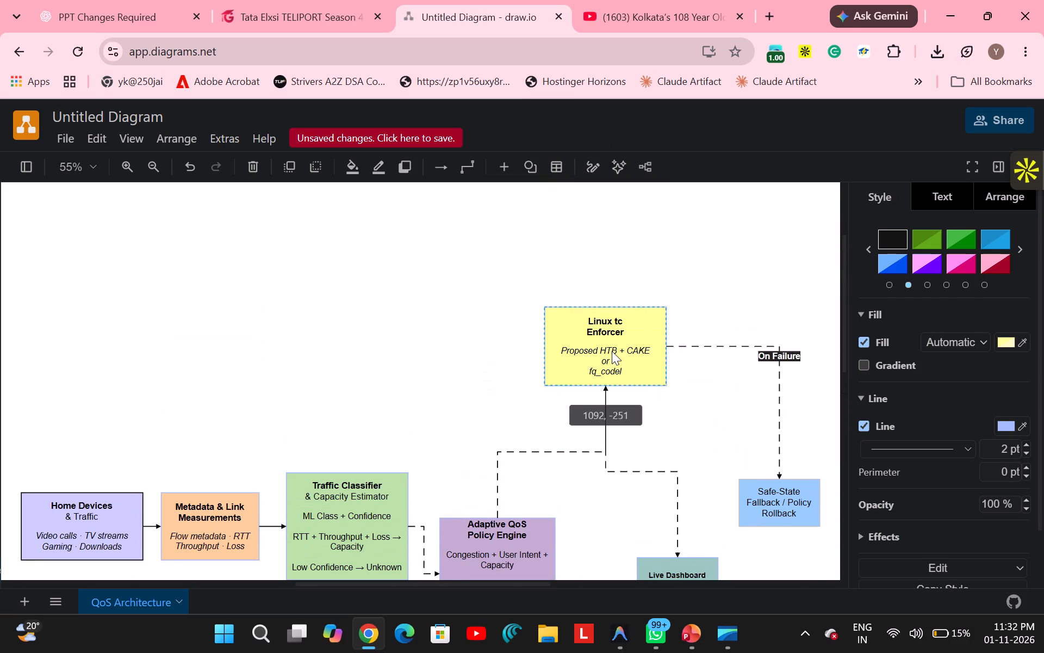
{"action": "left_click_drag", "start_coordinate": [612, 351], "coordinate": [617, 401]}
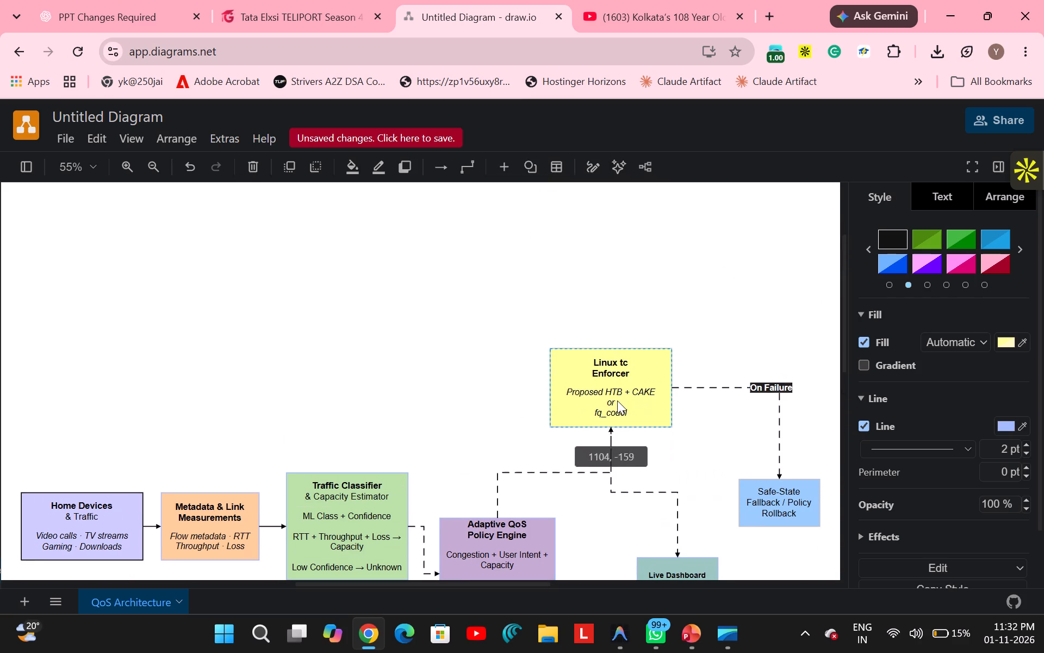
{"action": "left_click_drag", "start_coordinate": [617, 401], "coordinate": [611, 443]}
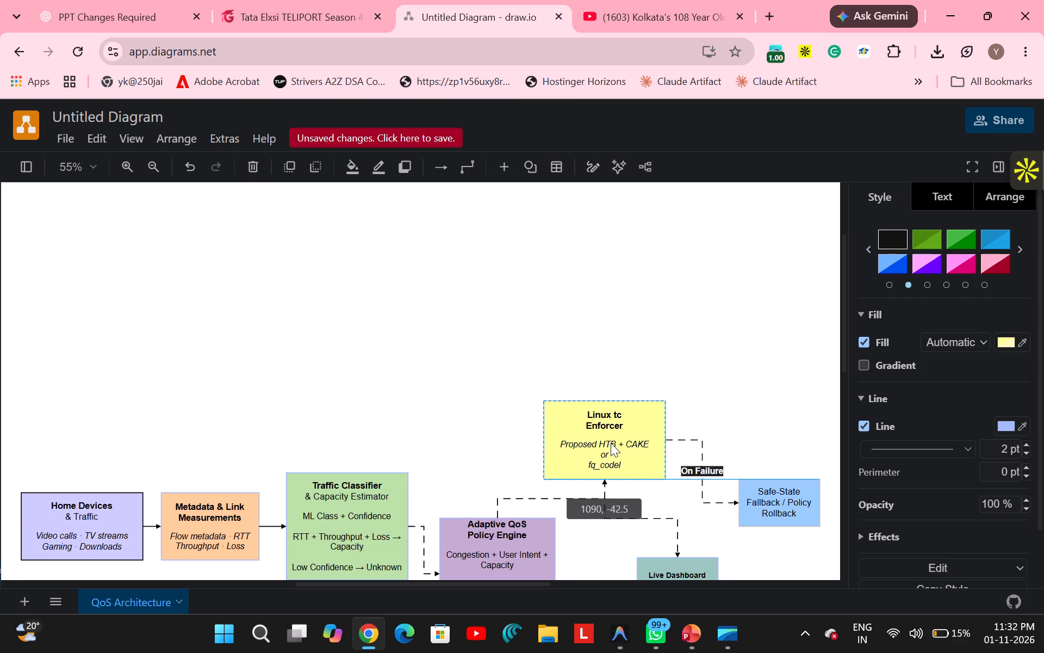
{"action": "left_click_drag", "start_coordinate": [611, 443], "coordinate": [602, 454]}
{"action": "left_click", "coordinate": [561, 289]}
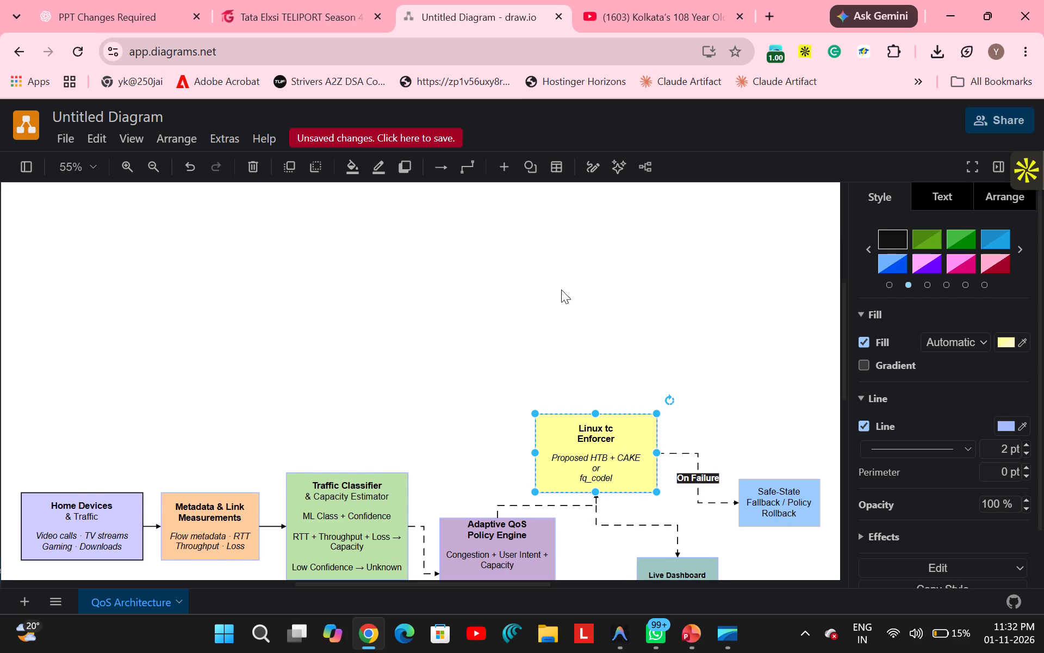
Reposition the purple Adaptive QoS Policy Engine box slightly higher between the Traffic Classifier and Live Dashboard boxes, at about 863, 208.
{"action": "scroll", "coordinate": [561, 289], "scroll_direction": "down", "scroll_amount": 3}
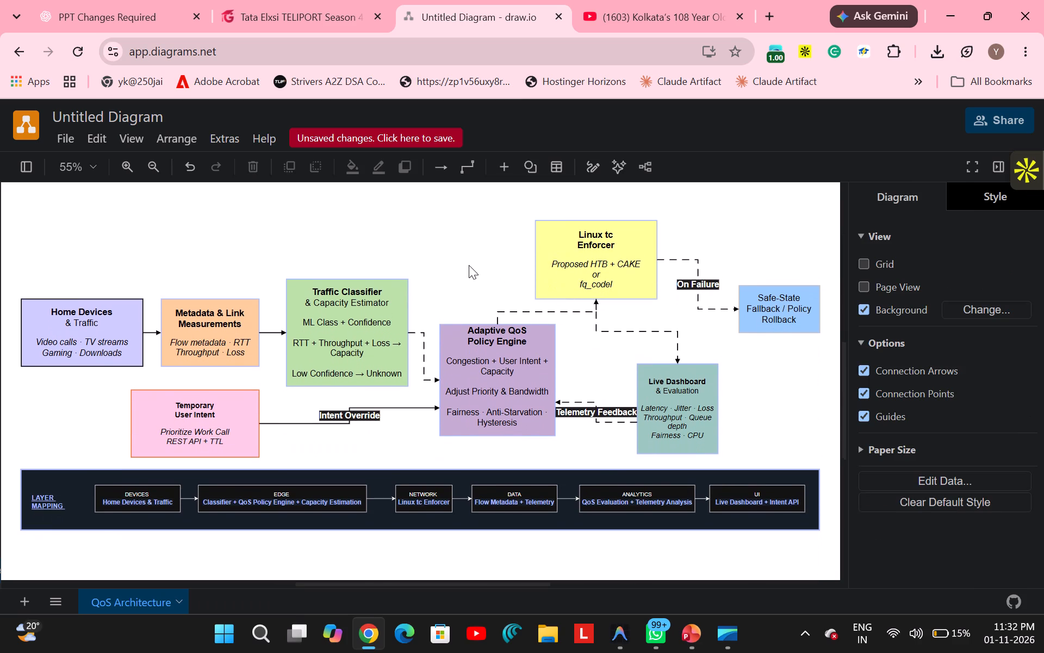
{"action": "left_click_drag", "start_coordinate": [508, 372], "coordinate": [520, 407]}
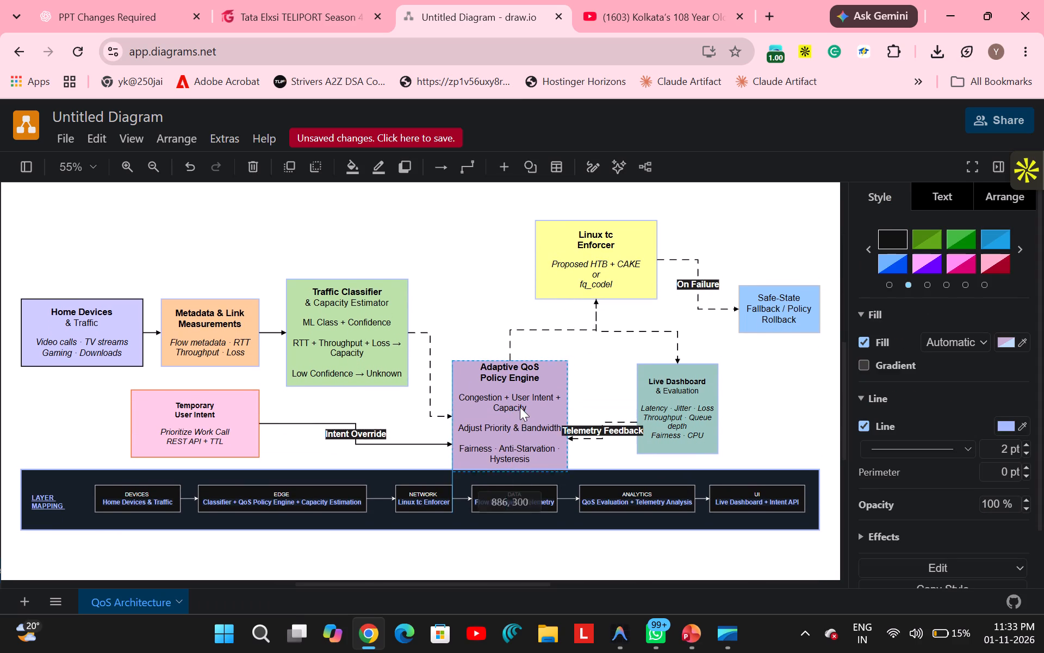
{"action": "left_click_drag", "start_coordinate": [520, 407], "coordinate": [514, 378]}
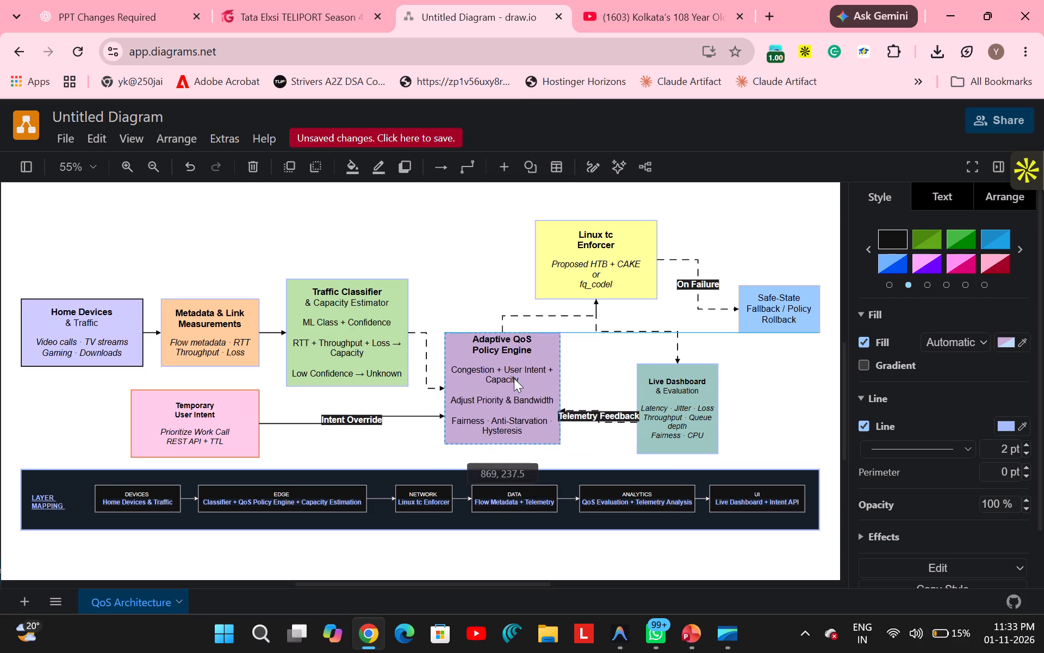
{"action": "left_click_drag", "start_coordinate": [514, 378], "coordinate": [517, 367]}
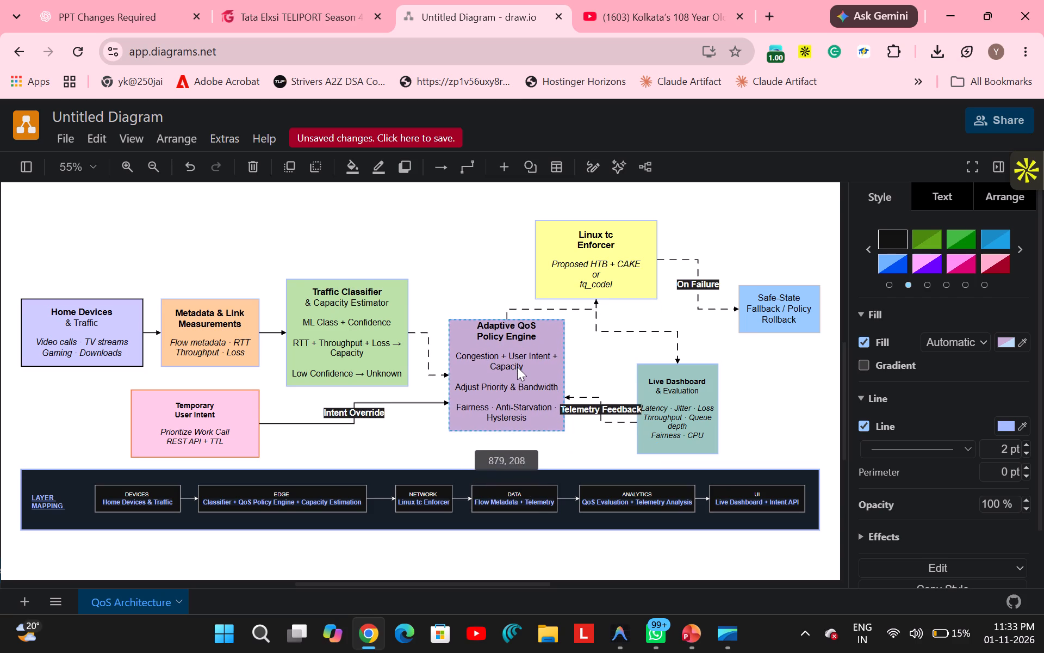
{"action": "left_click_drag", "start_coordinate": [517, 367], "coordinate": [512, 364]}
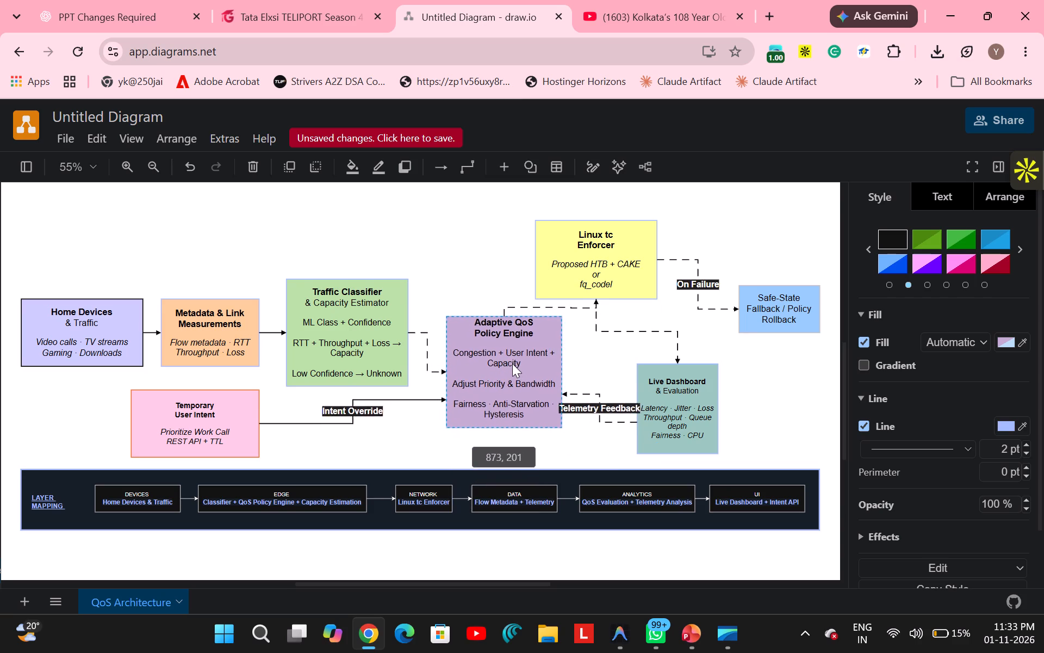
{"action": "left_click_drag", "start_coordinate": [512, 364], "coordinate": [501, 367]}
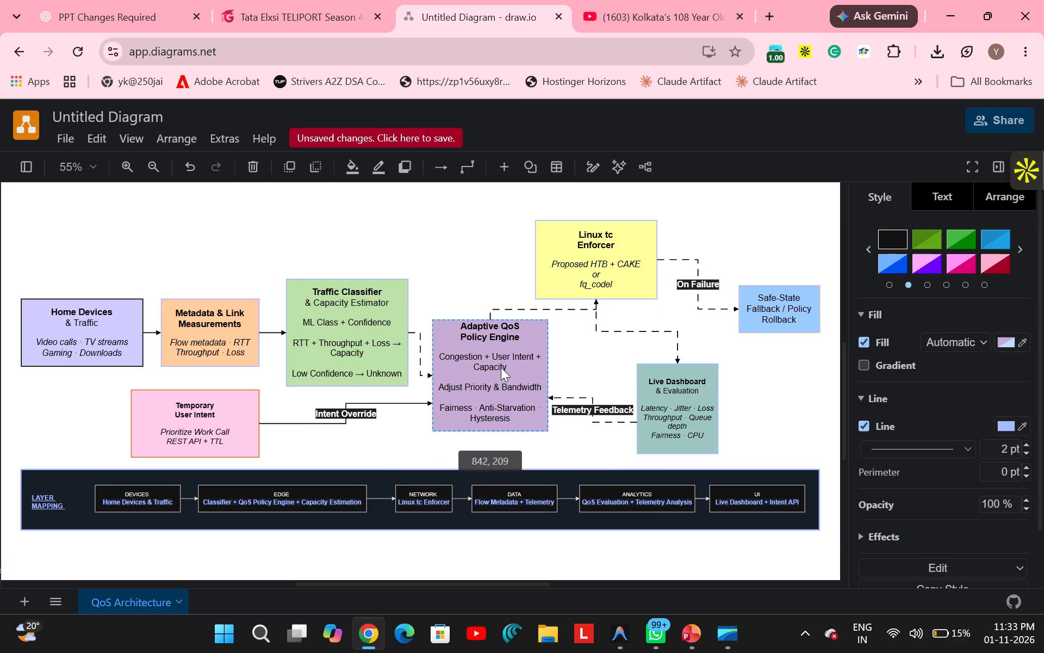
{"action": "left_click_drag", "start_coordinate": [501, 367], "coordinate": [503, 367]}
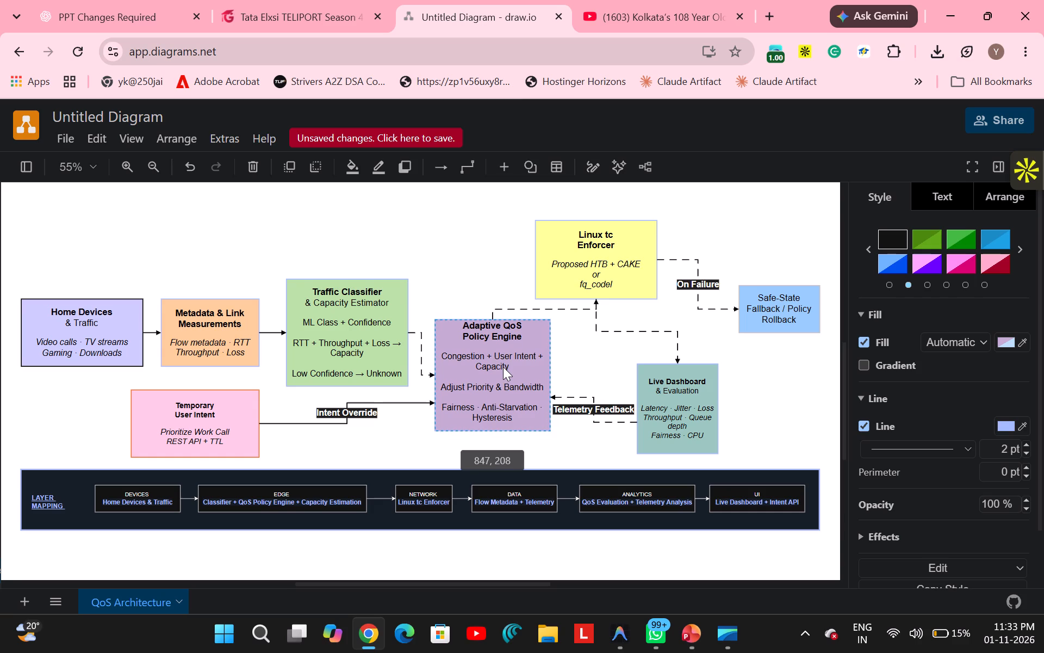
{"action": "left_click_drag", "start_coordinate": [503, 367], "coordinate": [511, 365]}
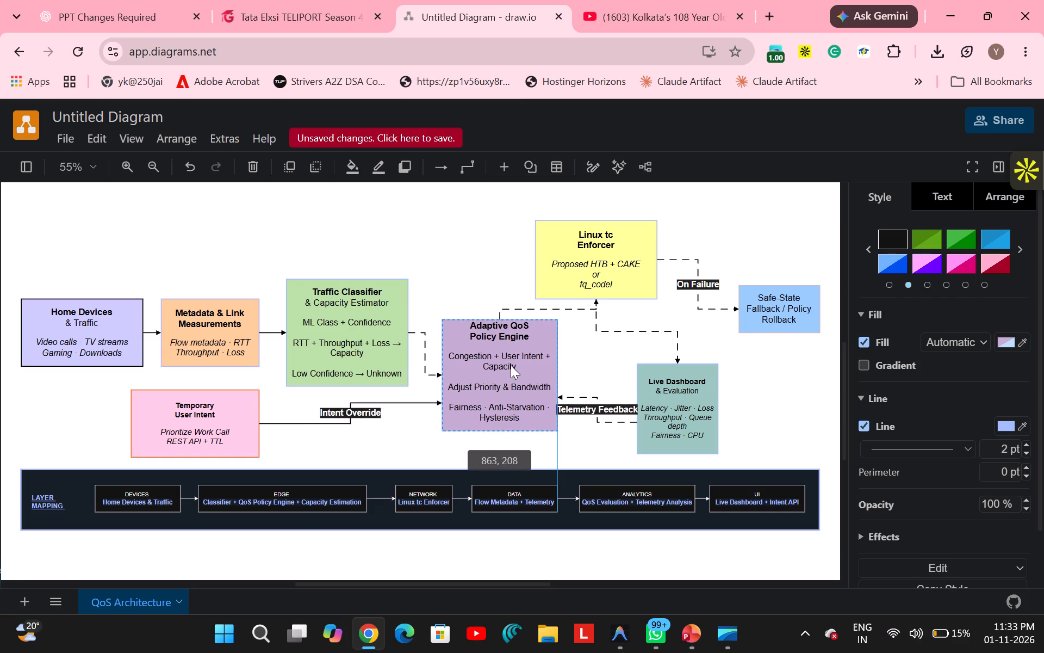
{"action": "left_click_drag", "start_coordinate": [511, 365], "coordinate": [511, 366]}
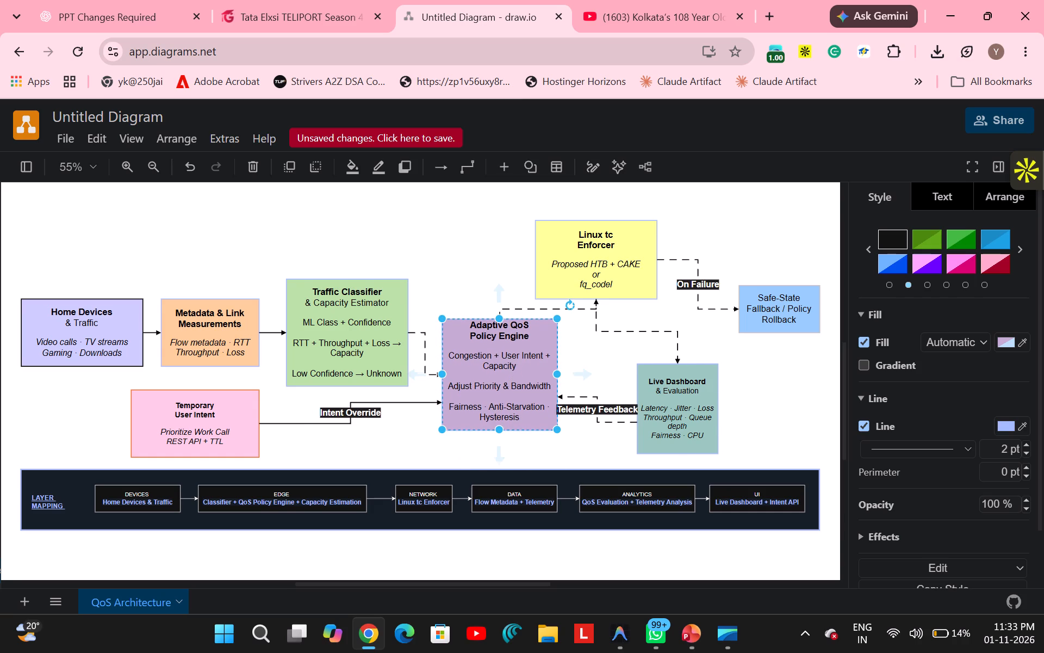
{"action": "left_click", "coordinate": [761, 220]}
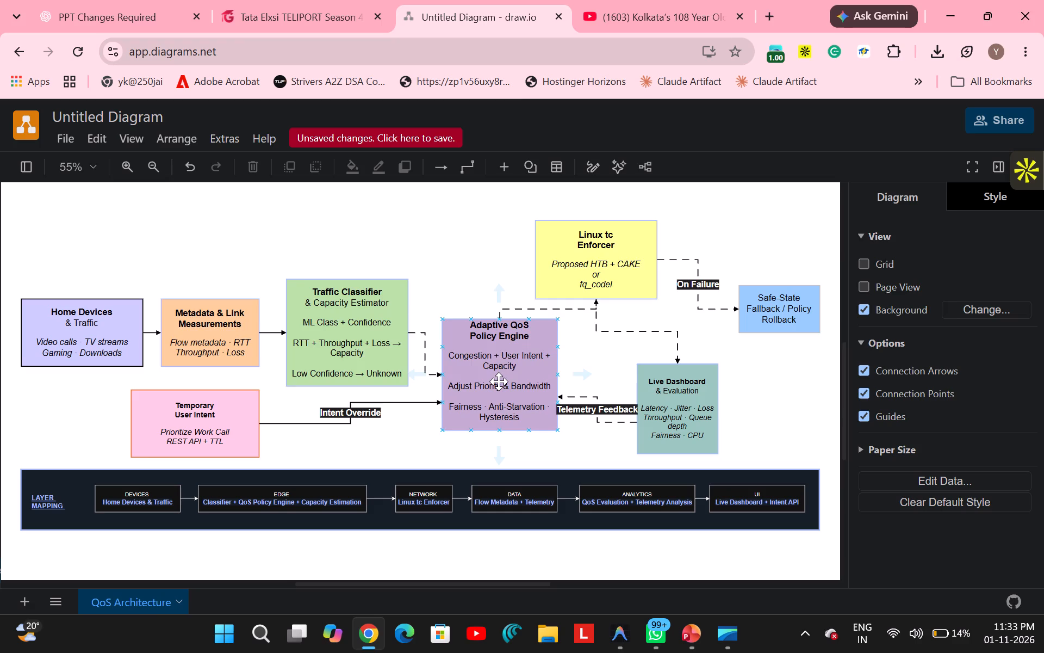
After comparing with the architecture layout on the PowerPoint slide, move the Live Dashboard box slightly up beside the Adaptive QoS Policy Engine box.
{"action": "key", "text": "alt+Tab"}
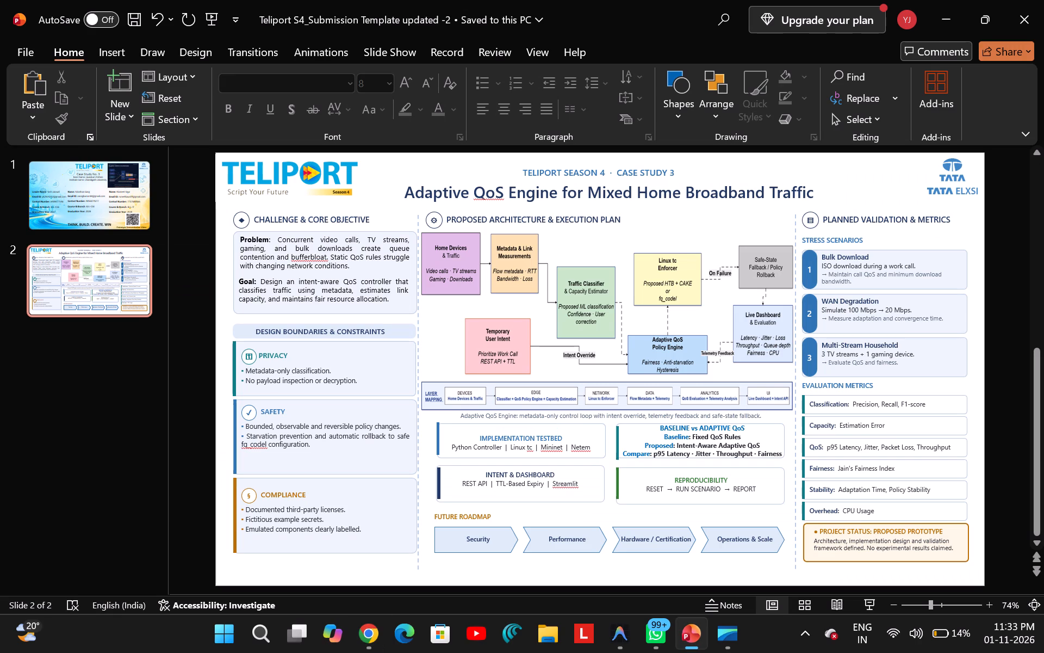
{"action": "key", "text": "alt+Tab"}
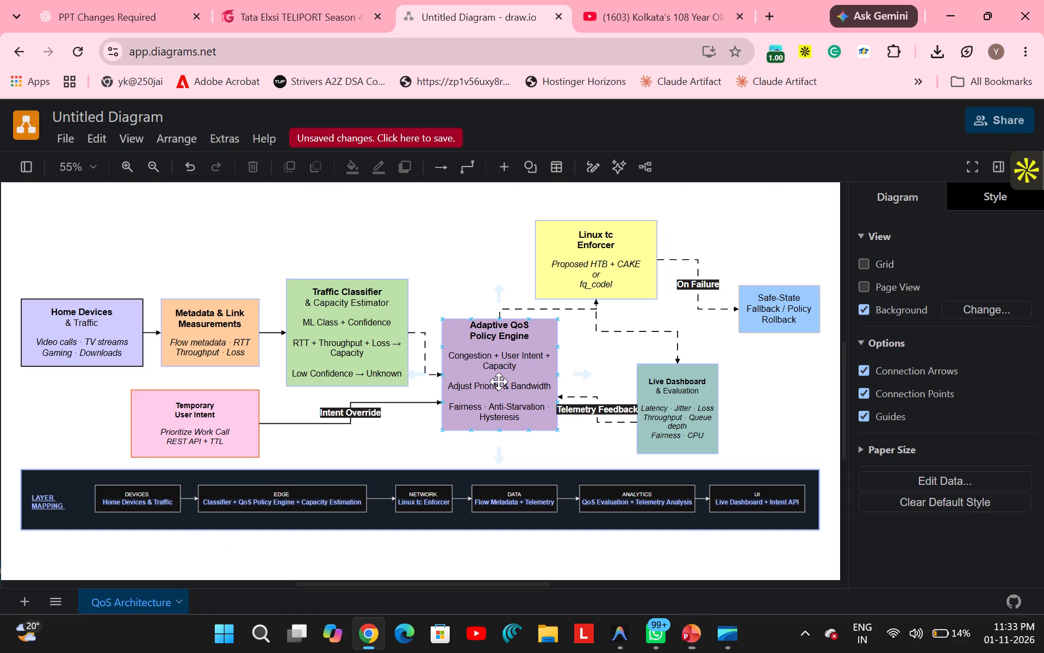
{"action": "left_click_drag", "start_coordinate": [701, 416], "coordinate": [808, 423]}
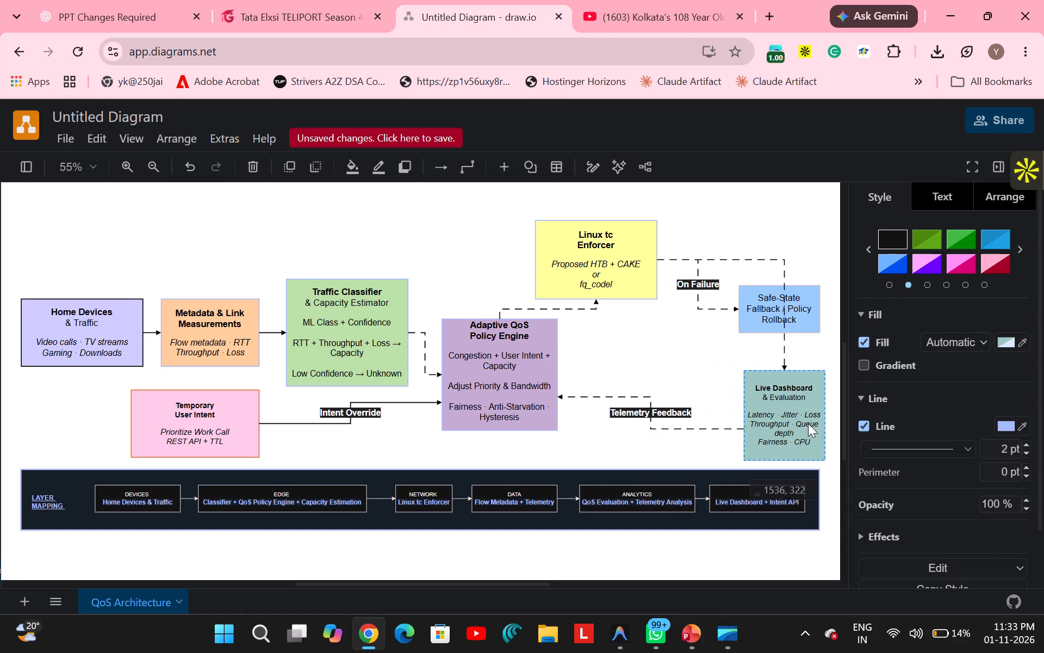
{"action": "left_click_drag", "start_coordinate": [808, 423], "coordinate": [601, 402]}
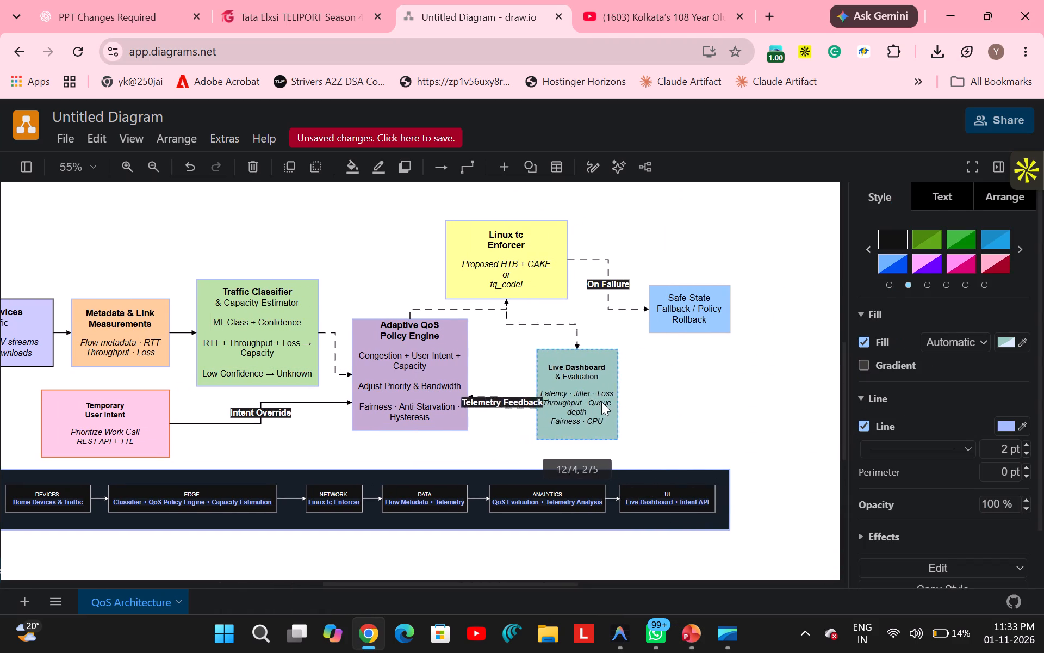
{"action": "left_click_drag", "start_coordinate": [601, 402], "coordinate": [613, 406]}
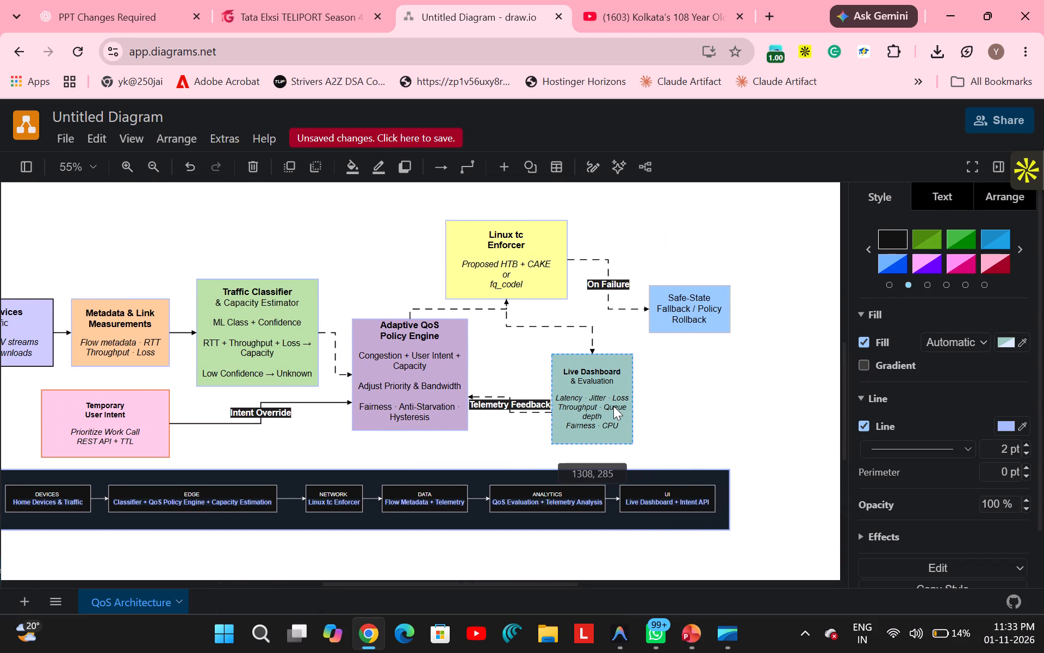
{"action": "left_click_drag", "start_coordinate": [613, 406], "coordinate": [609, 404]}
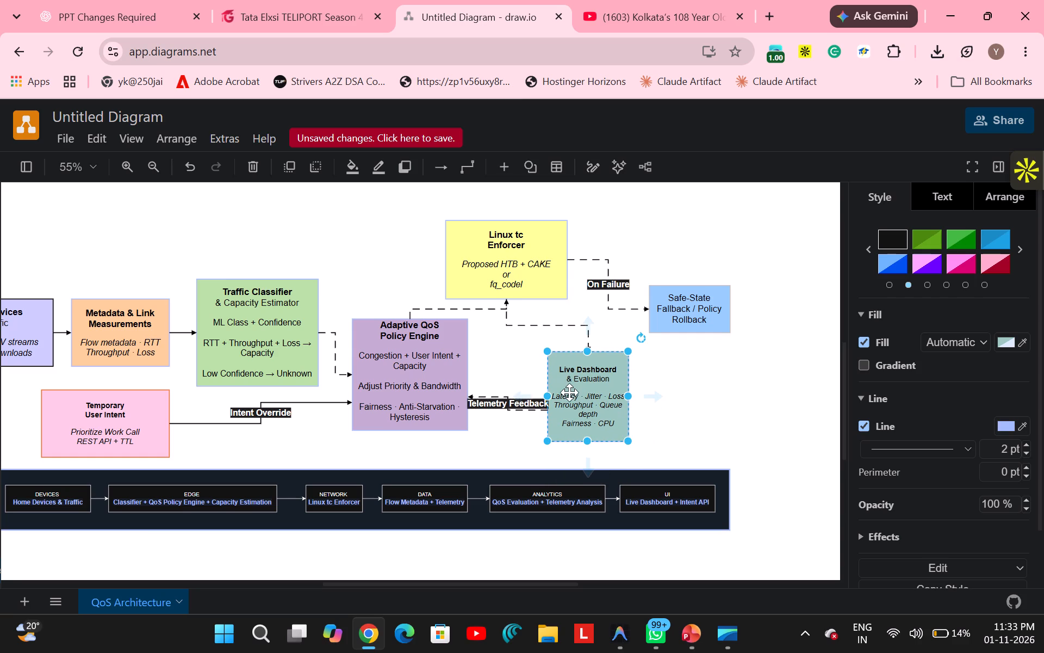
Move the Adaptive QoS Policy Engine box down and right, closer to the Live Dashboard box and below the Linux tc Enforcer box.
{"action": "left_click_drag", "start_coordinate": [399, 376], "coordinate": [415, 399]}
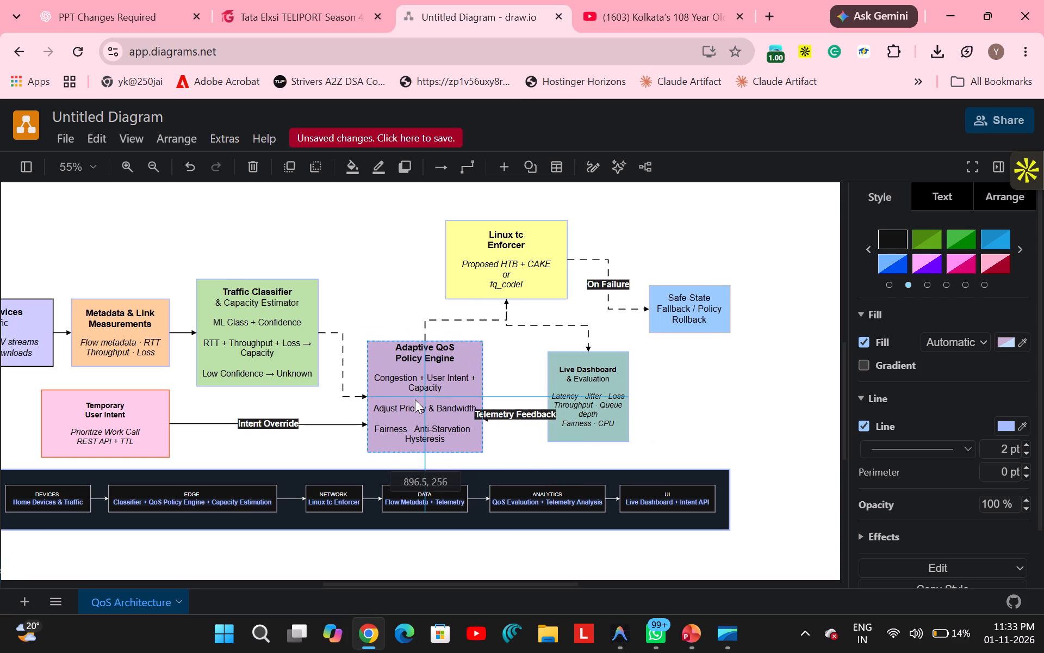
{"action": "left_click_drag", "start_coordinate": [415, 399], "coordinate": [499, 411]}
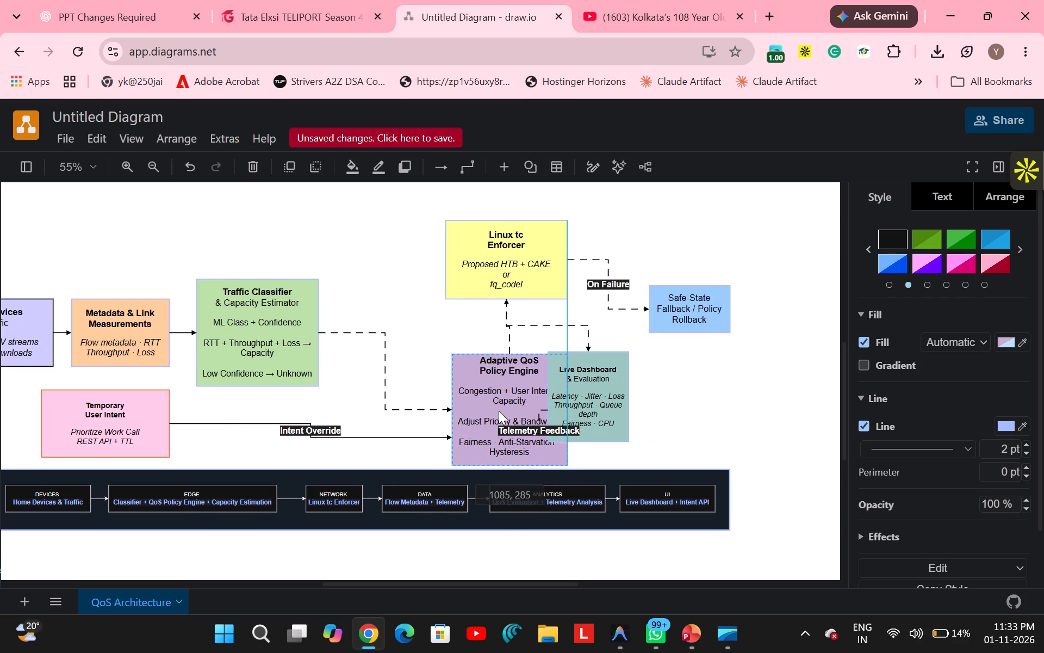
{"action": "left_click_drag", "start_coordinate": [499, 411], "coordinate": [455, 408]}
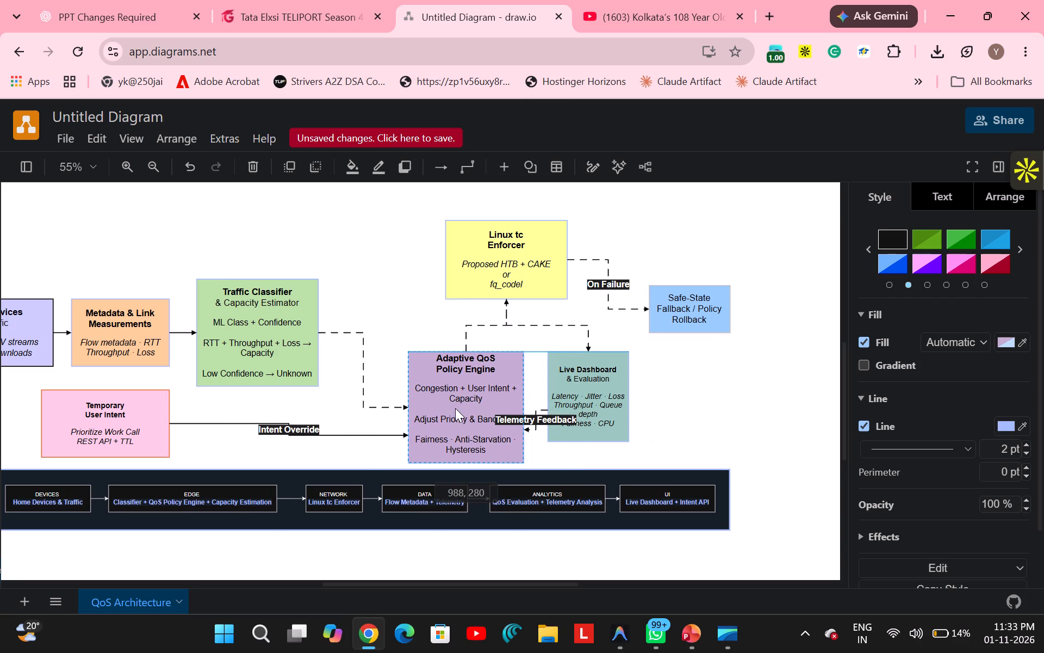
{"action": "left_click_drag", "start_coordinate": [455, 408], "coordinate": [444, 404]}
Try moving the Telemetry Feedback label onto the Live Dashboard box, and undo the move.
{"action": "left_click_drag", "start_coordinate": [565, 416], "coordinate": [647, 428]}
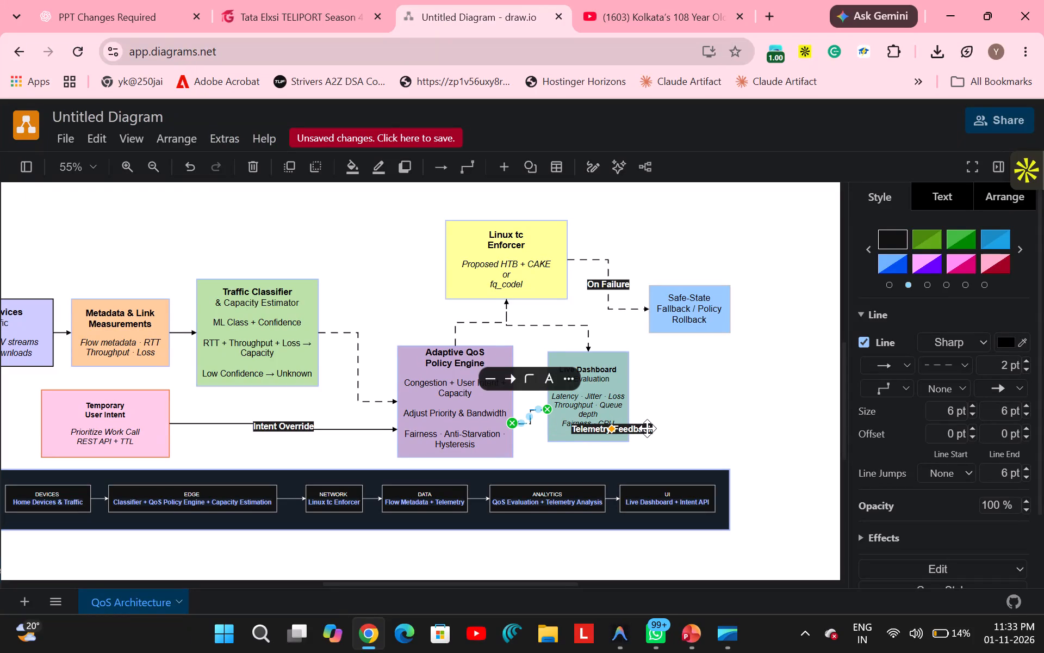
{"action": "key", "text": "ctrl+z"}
Widen the Live Dashboard box to about 300 x 200 and place it with its top edge level with the Adaptive QoS Policy Engine box.
{"action": "left_click_drag", "start_coordinate": [584, 404], "coordinate": [662, 412]}
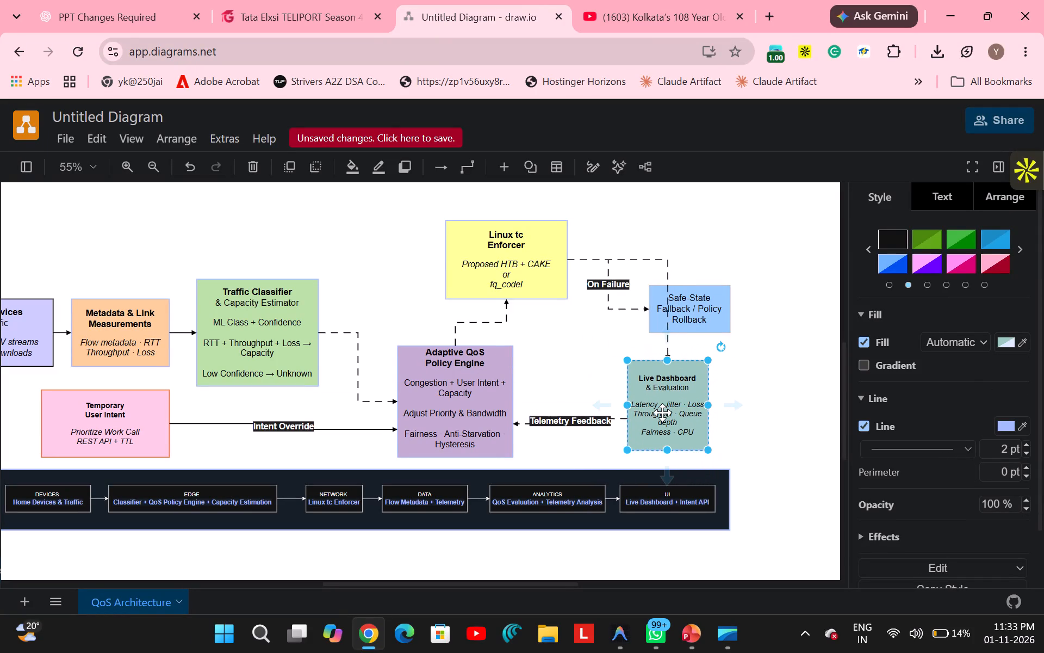
{"action": "left_click_drag", "start_coordinate": [629, 407], "coordinate": [599, 389]}
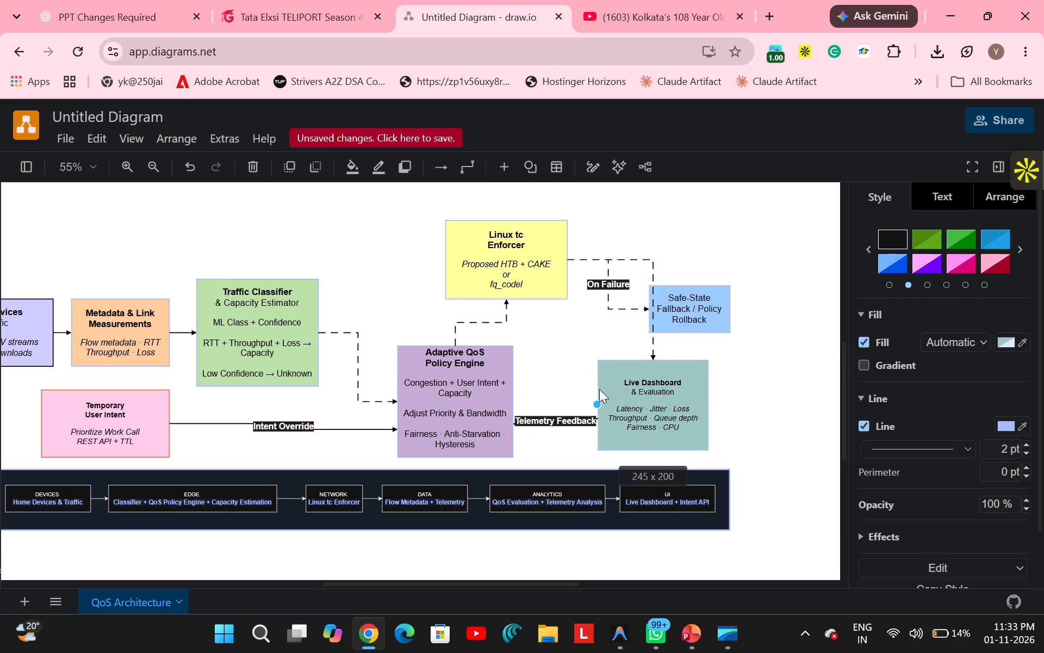
{"action": "left_click_drag", "start_coordinate": [599, 389], "coordinate": [600, 391]}
{"action": "left_click_drag", "start_coordinate": [705, 403], "coordinate": [730, 406]}
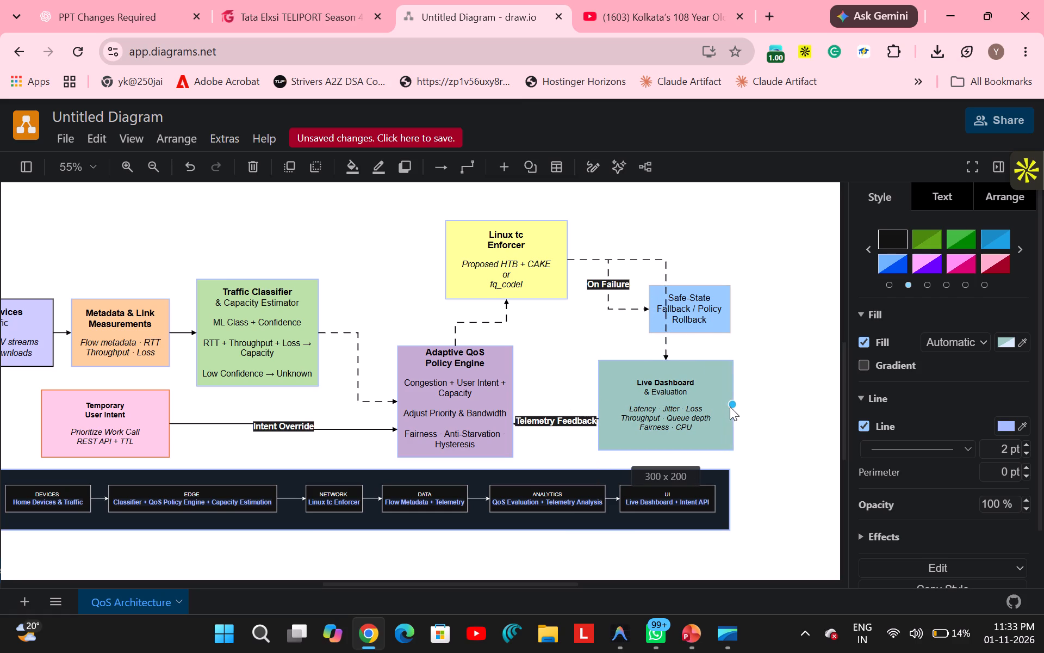
{"action": "left_click_drag", "start_coordinate": [730, 406], "coordinate": [725, 410]}
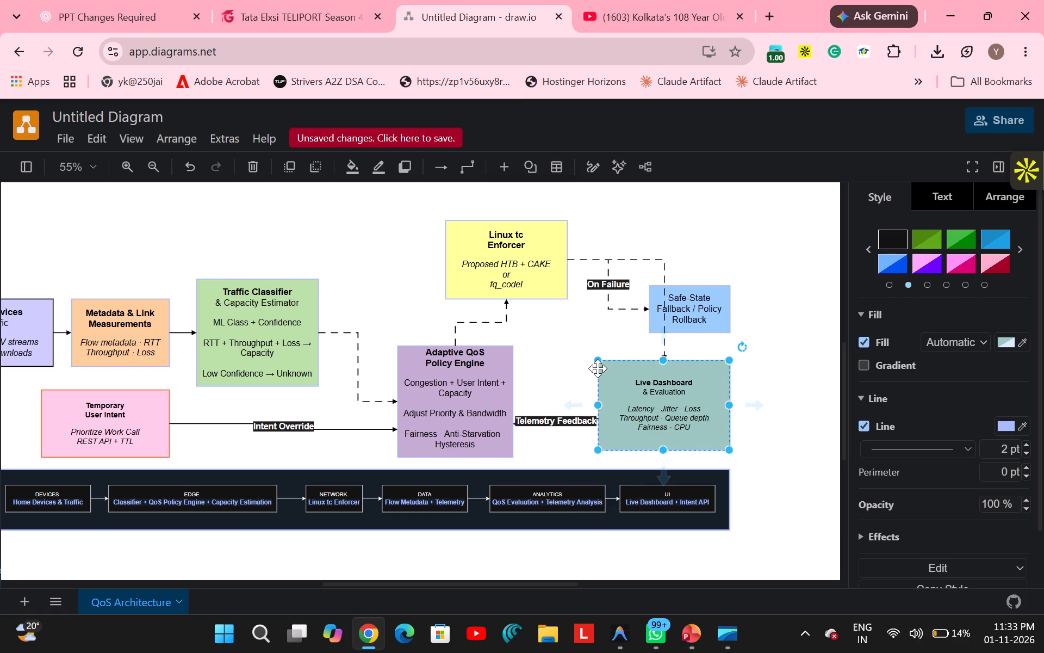
{"action": "left_click_drag", "start_coordinate": [637, 380], "coordinate": [625, 372]}
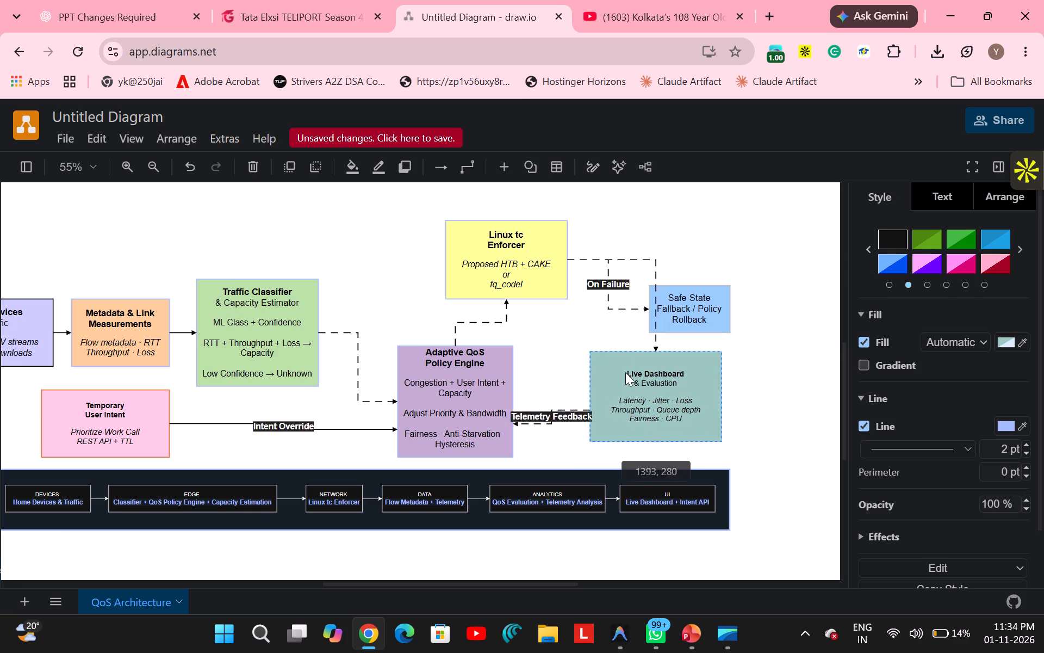
{"action": "left_click_drag", "start_coordinate": [625, 372], "coordinate": [600, 375]}
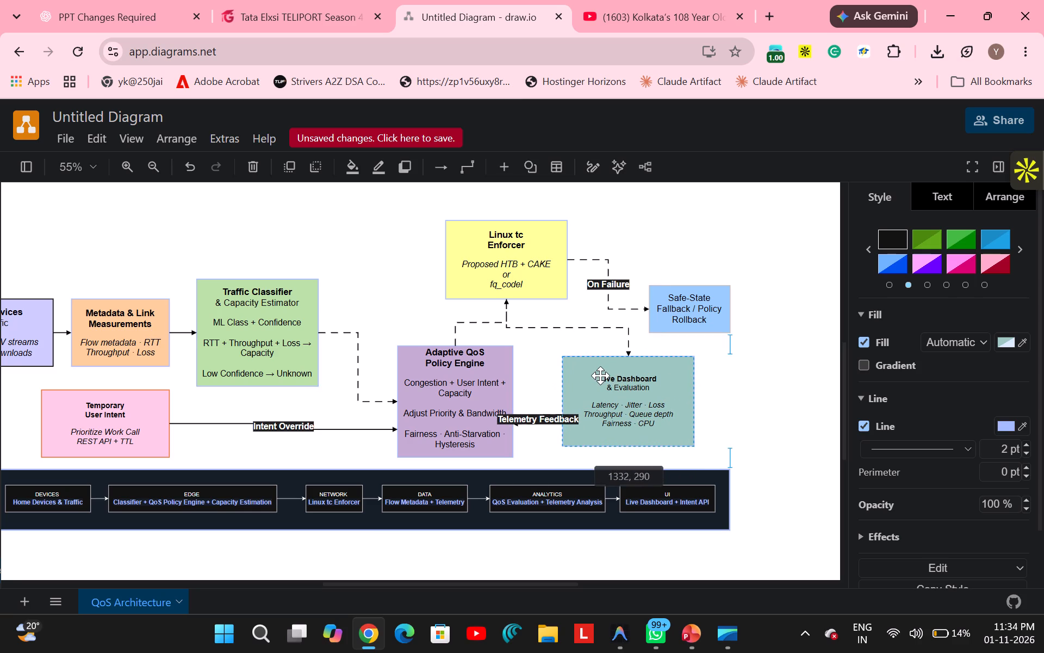
{"action": "left_click_drag", "start_coordinate": [600, 375], "coordinate": [602, 366]}
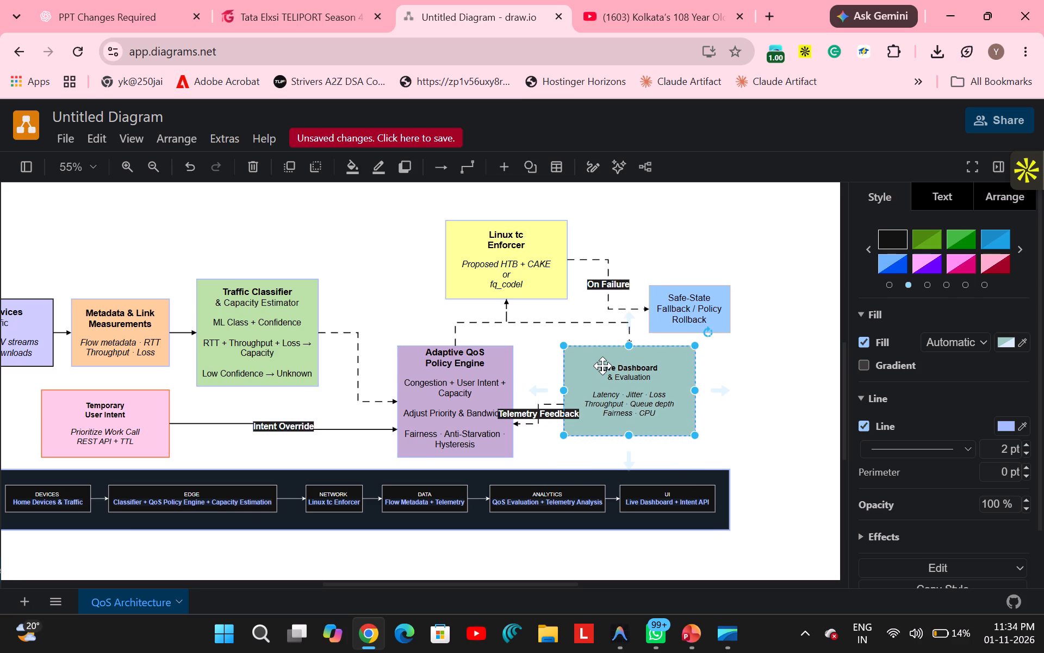
Position the Adaptive QoS Policy Engine box at about 930, 243, vertically centred with the Live Dashboard box.
{"action": "left_click_drag", "start_coordinate": [460, 379], "coordinate": [502, 378]}
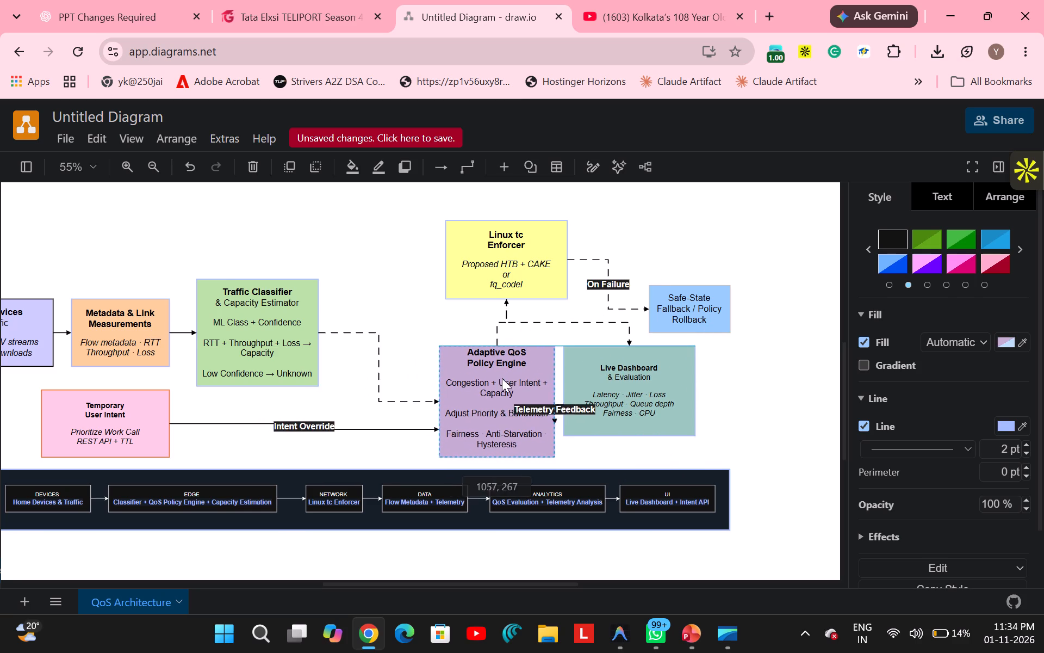
{"action": "left_click_drag", "start_coordinate": [502, 378], "coordinate": [512, 378]}
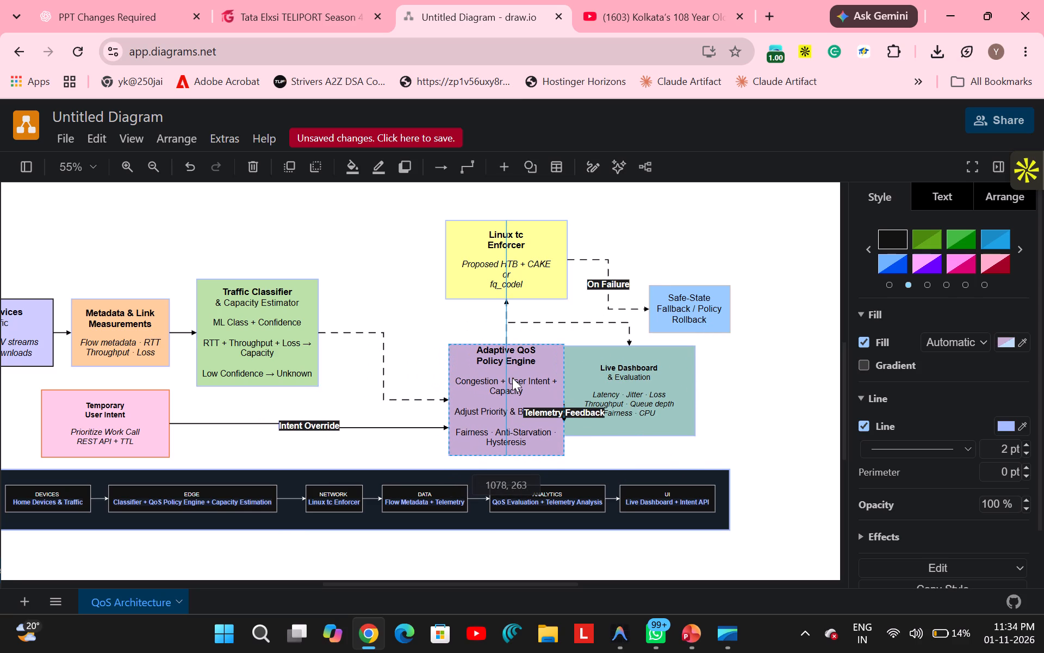
{"action": "left_click_drag", "start_coordinate": [512, 378], "coordinate": [451, 375]}
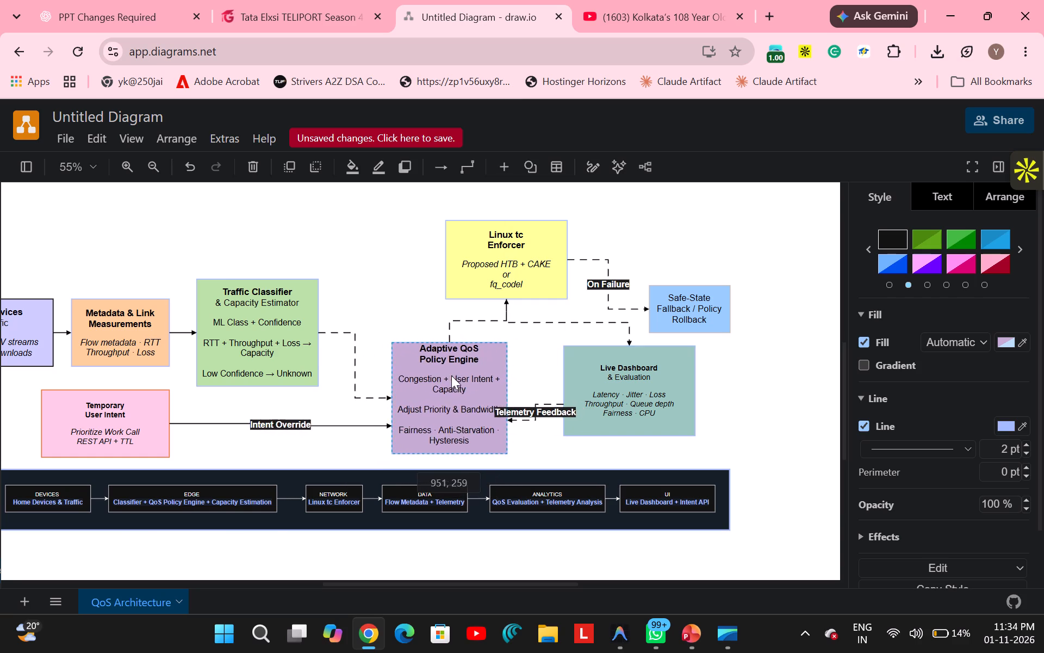
{"action": "left_click_drag", "start_coordinate": [451, 375], "coordinate": [444, 369]}
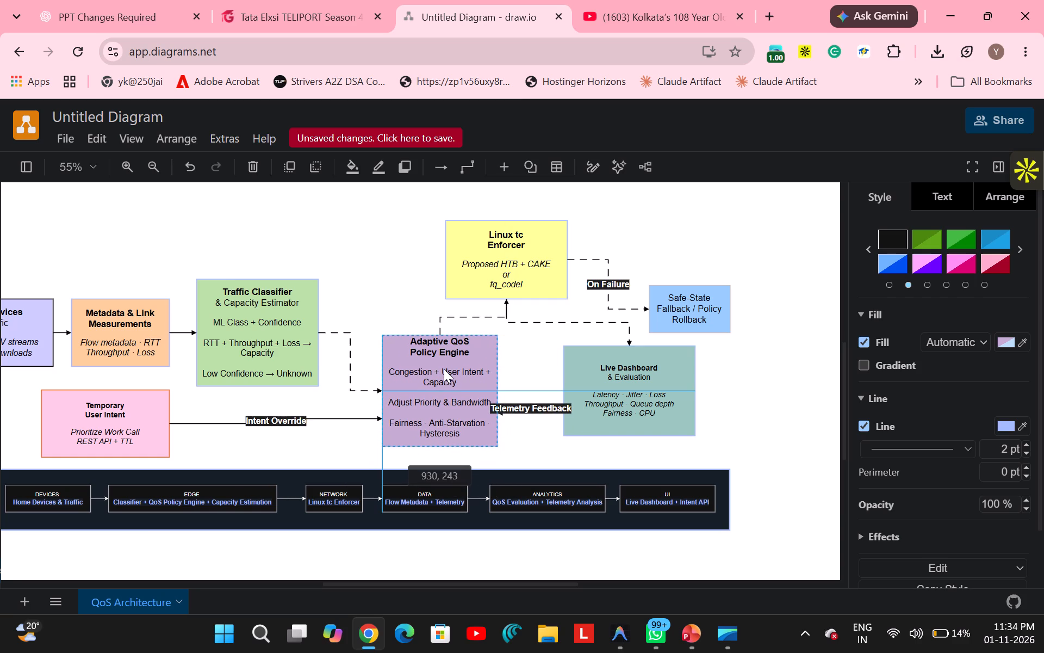
{"action": "left_click_drag", "start_coordinate": [444, 369], "coordinate": [443, 369]}
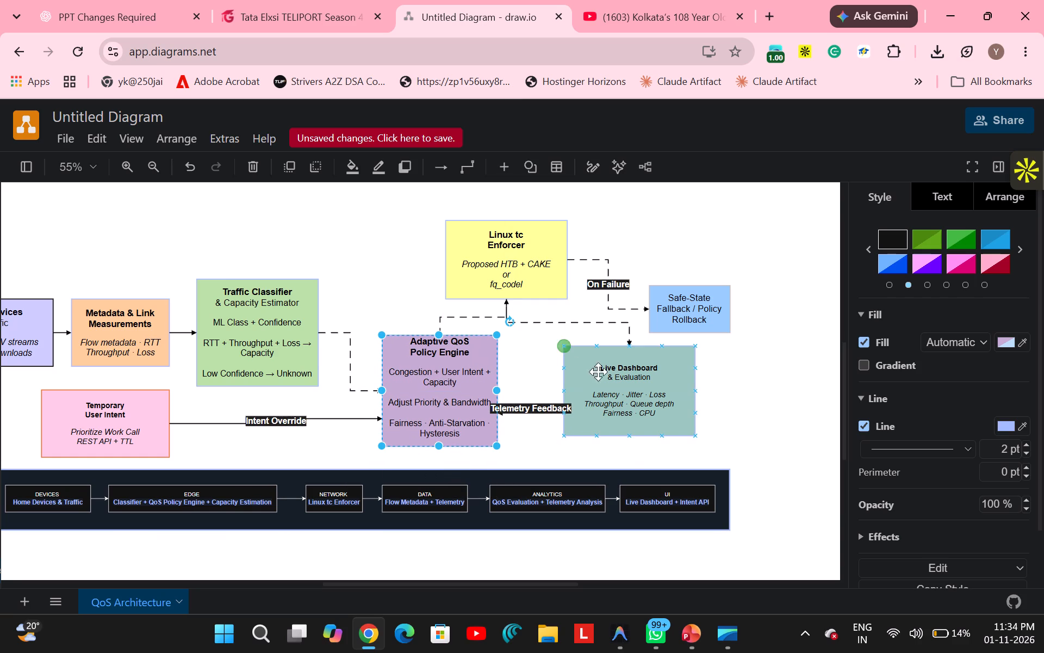
Move the blue Safe-State Fallback box up and right, farther from the Linux tc Enforcer and Live Dashboard boxes.
{"action": "left_click_drag", "start_coordinate": [694, 319], "coordinate": [730, 305]}
Move the Live Dashboard box to about 1322, 291, aligning its bottom edge with the Adaptive QoS Policy Engine box.
{"action": "left_click_drag", "start_coordinate": [631, 380], "coordinate": [648, 395]}
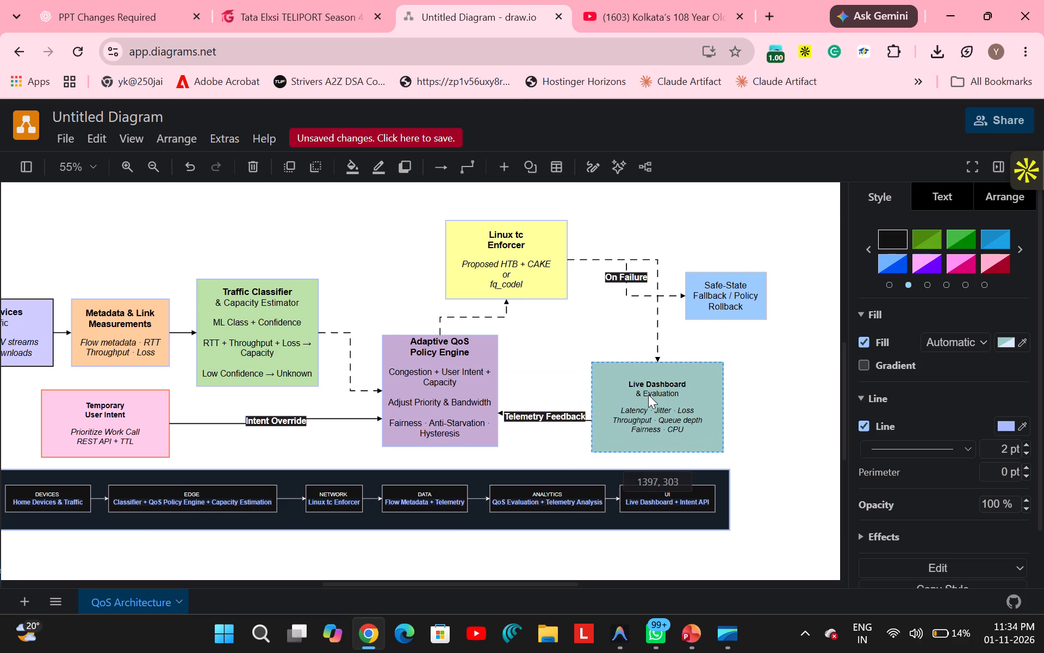
{"action": "left_click_drag", "start_coordinate": [648, 395], "coordinate": [626, 391]}
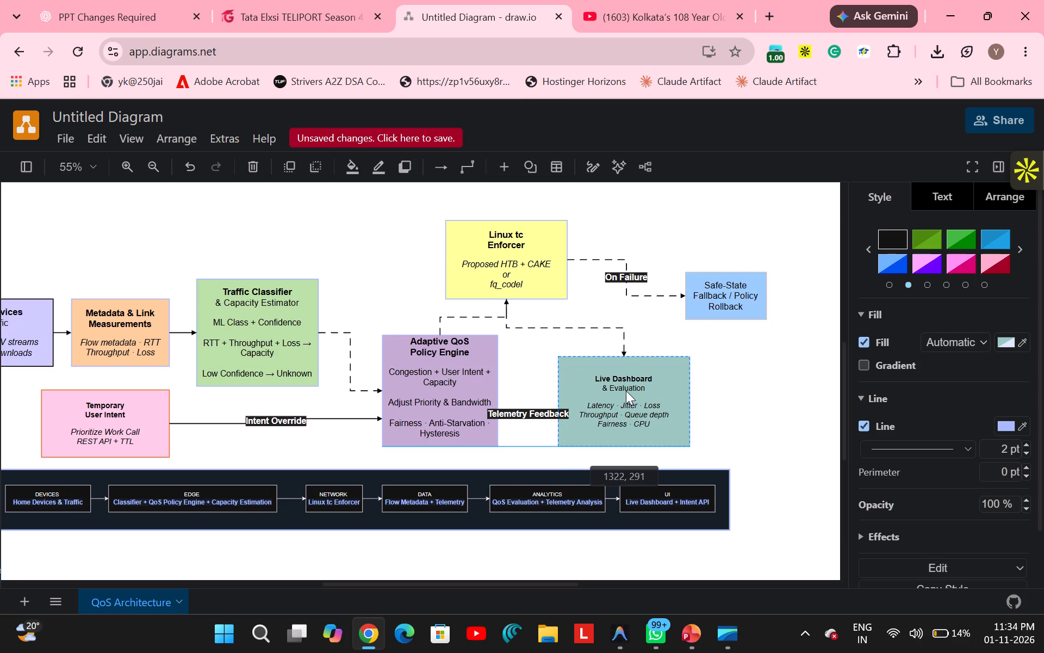
{"action": "left_click_drag", "start_coordinate": [626, 391], "coordinate": [626, 391]}
{"action": "scroll", "coordinate": [670, 393], "scroll_direction": "right", "scroll_amount": 1}
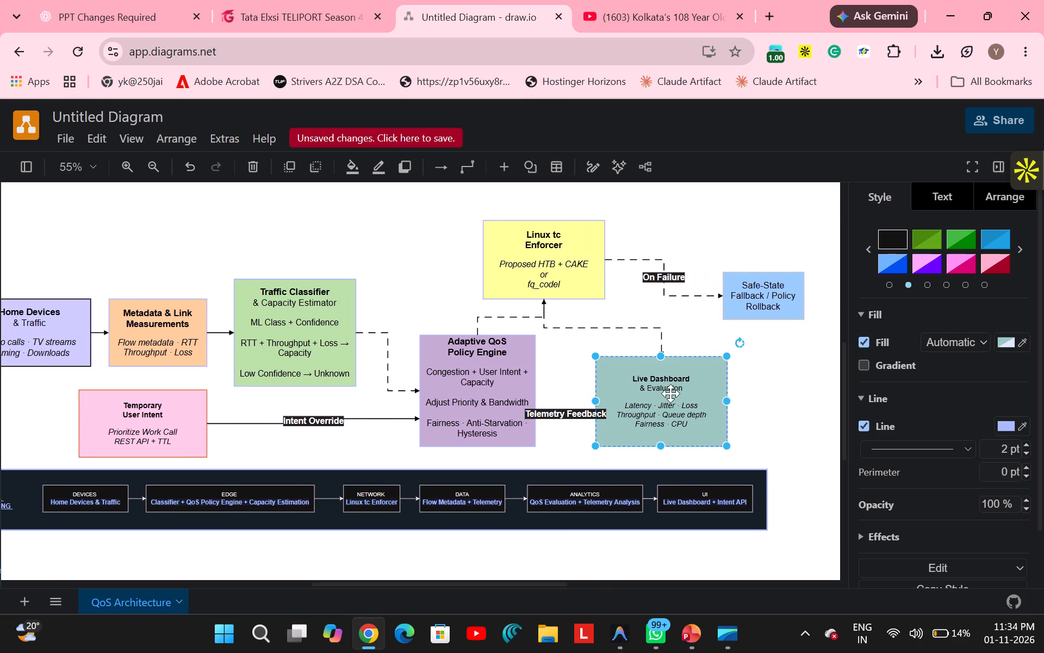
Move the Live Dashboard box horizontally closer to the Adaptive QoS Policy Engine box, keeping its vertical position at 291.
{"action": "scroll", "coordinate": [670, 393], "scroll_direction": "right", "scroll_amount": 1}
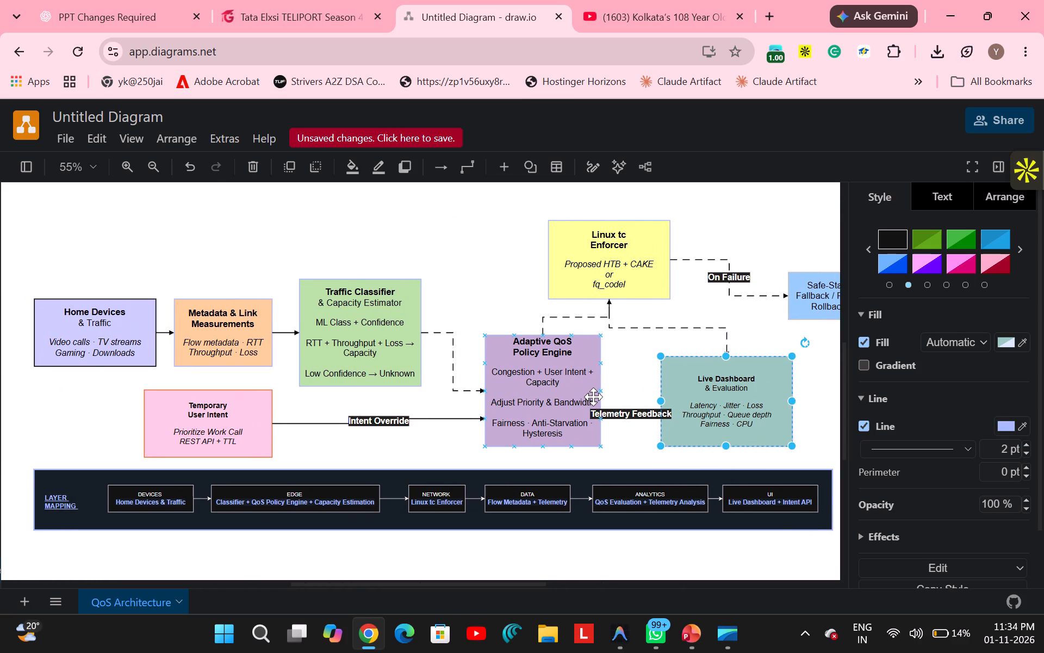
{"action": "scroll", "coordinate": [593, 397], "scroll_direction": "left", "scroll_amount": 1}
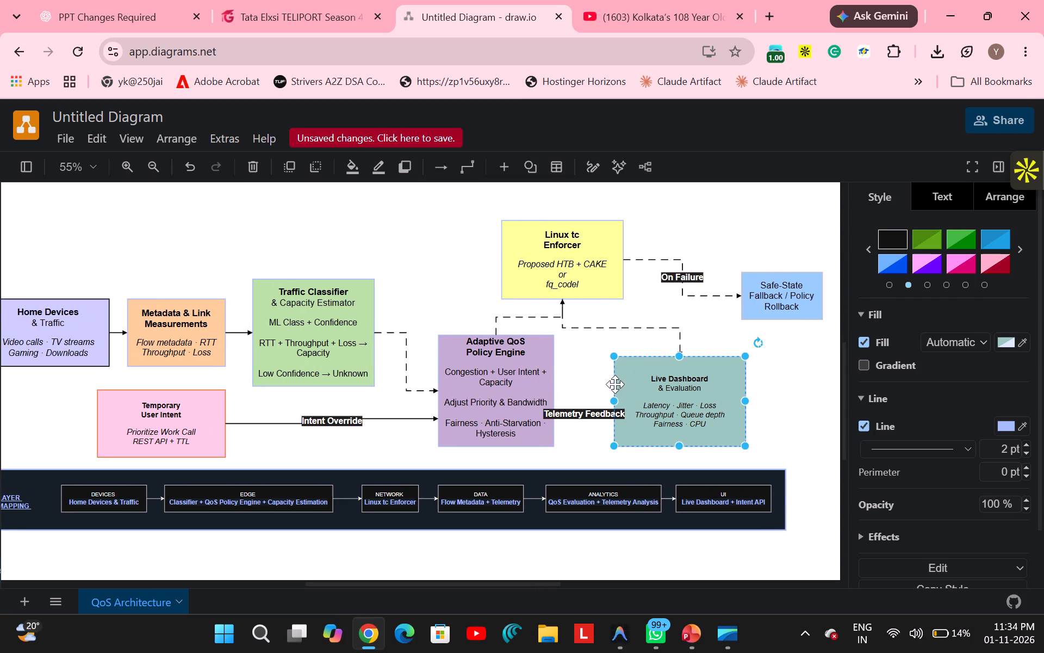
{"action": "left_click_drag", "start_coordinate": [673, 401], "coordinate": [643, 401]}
Move the Safe-State Fallback box closer to the Linux tc Enforcer box, with its top edge level with the Traffic Classifier box.
{"action": "left_click_drag", "start_coordinate": [777, 304], "coordinate": [742, 307]}
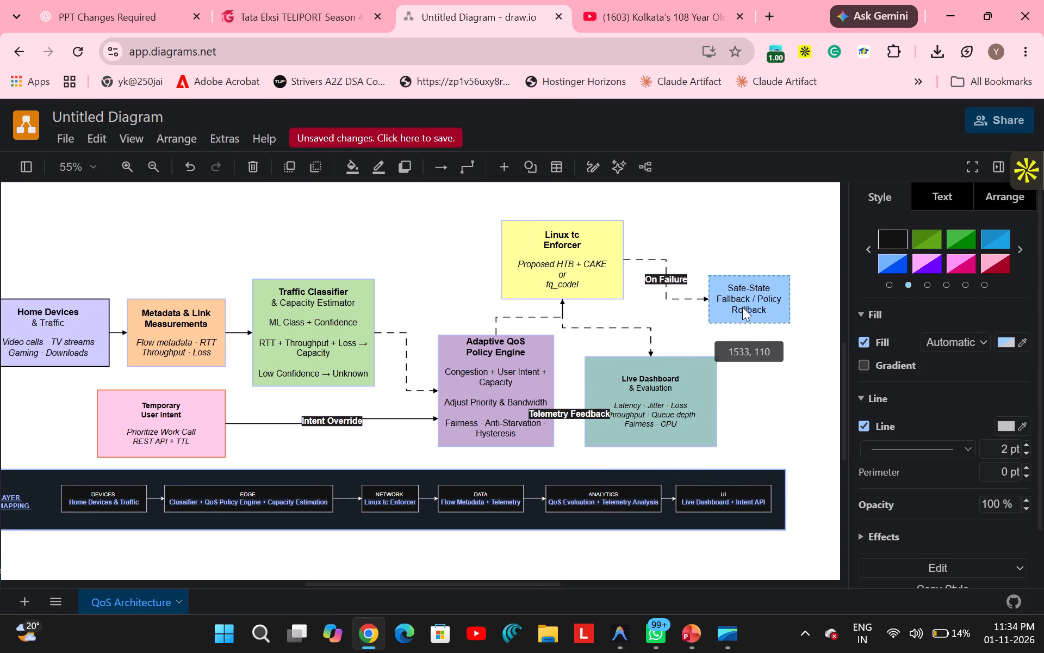
{"action": "left_click_drag", "start_coordinate": [742, 307], "coordinate": [736, 312]}
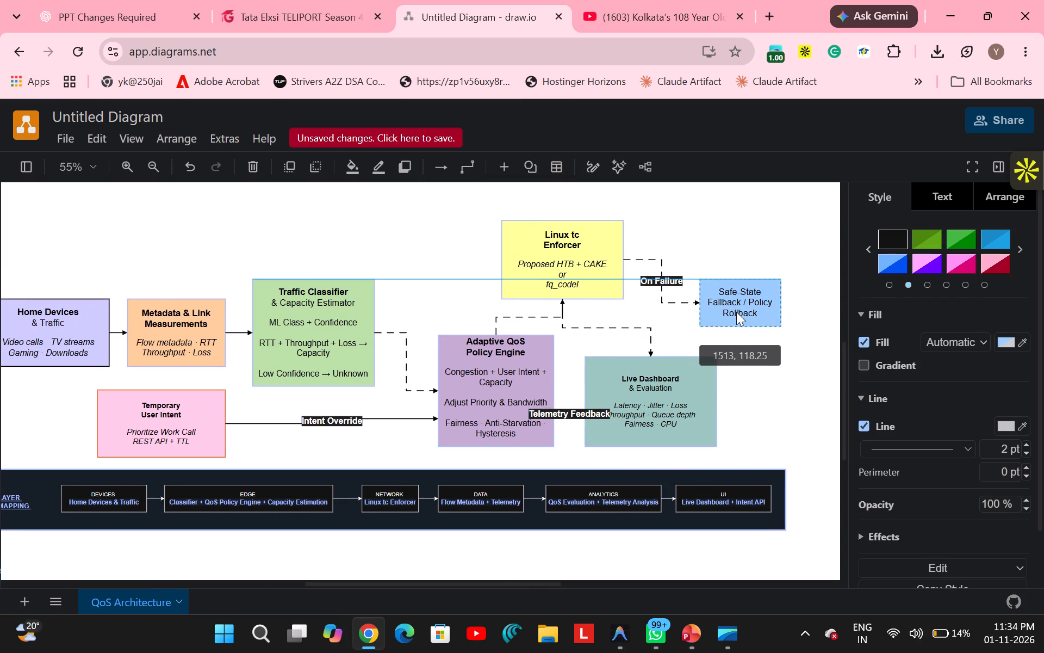
{"action": "left_click_drag", "start_coordinate": [736, 312], "coordinate": [740, 310]}
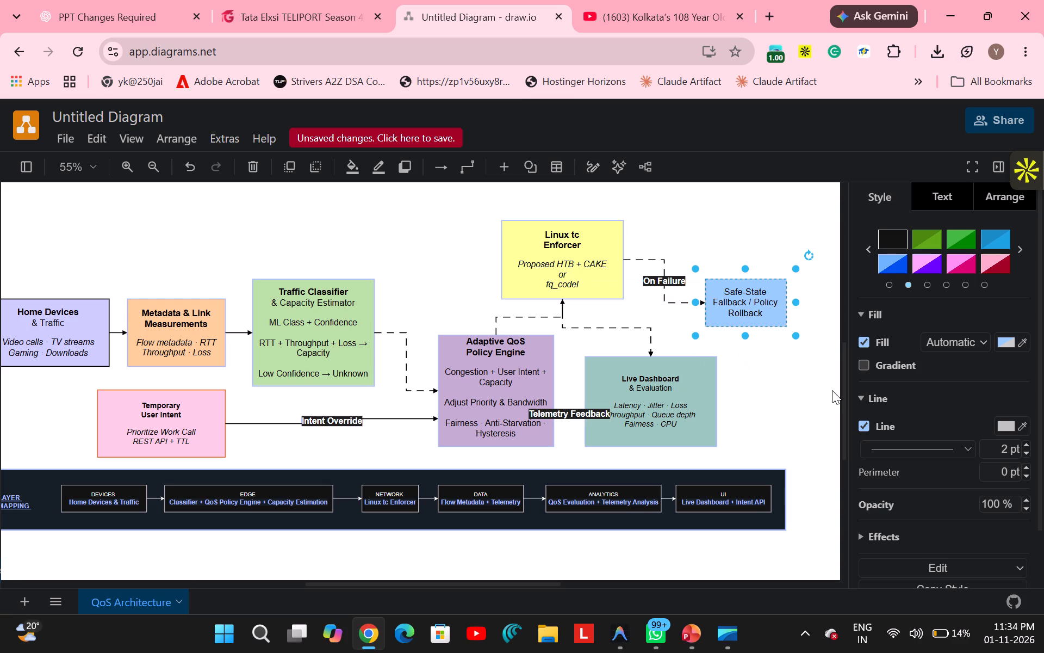
{"action": "left_click", "coordinate": [832, 390]}
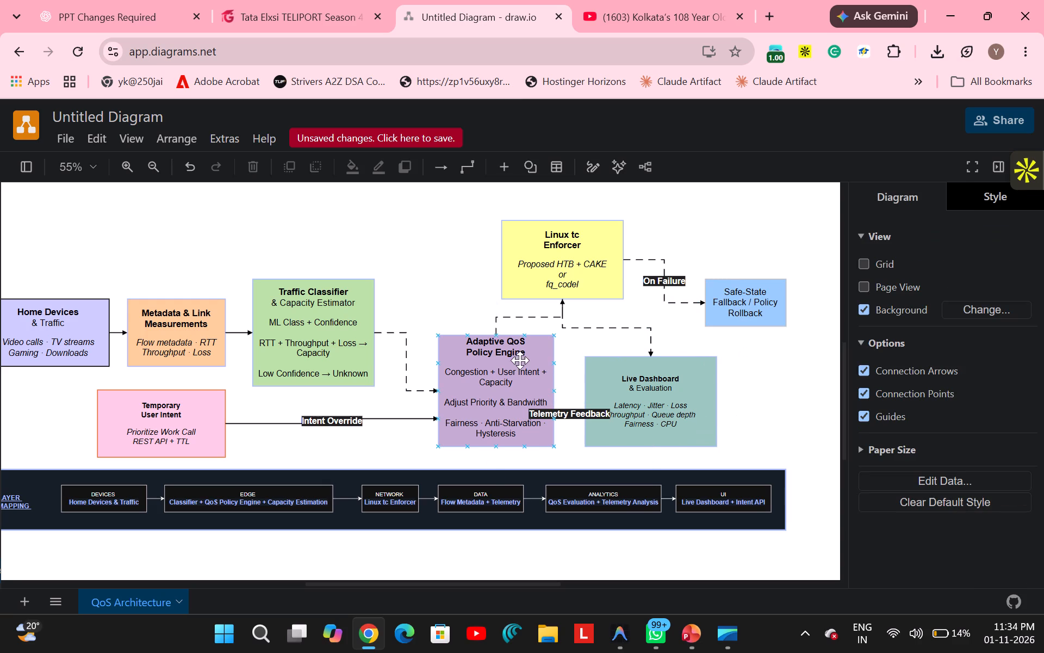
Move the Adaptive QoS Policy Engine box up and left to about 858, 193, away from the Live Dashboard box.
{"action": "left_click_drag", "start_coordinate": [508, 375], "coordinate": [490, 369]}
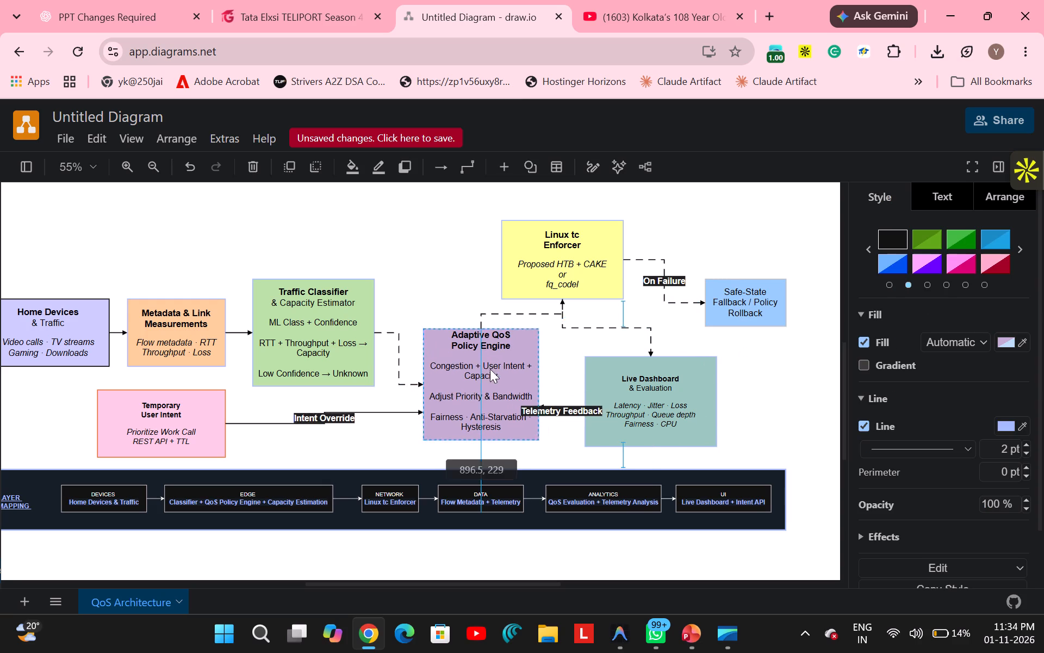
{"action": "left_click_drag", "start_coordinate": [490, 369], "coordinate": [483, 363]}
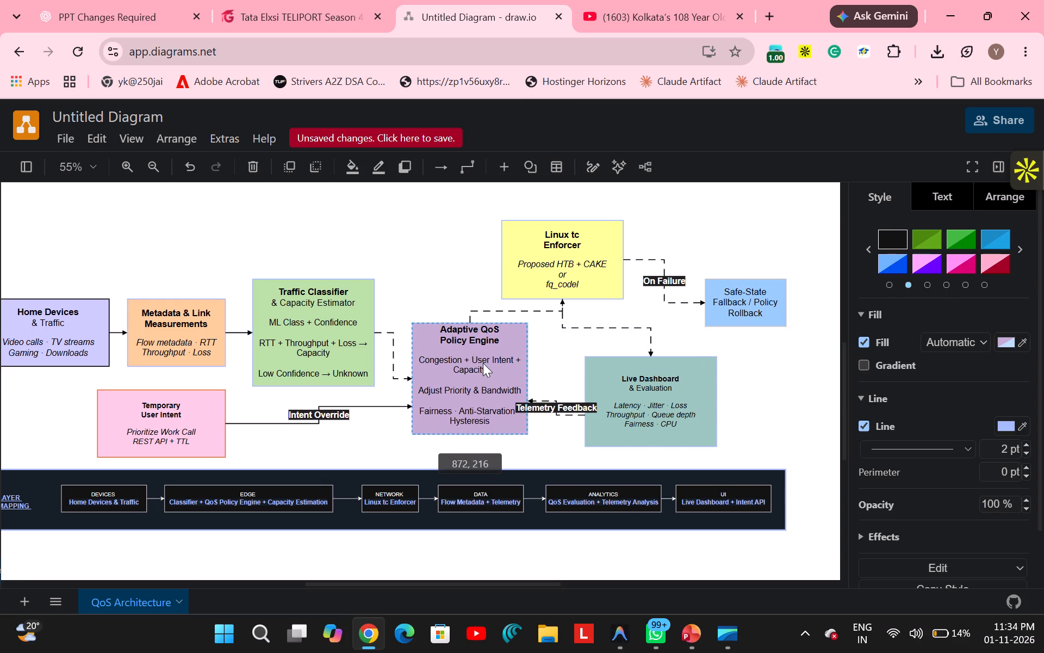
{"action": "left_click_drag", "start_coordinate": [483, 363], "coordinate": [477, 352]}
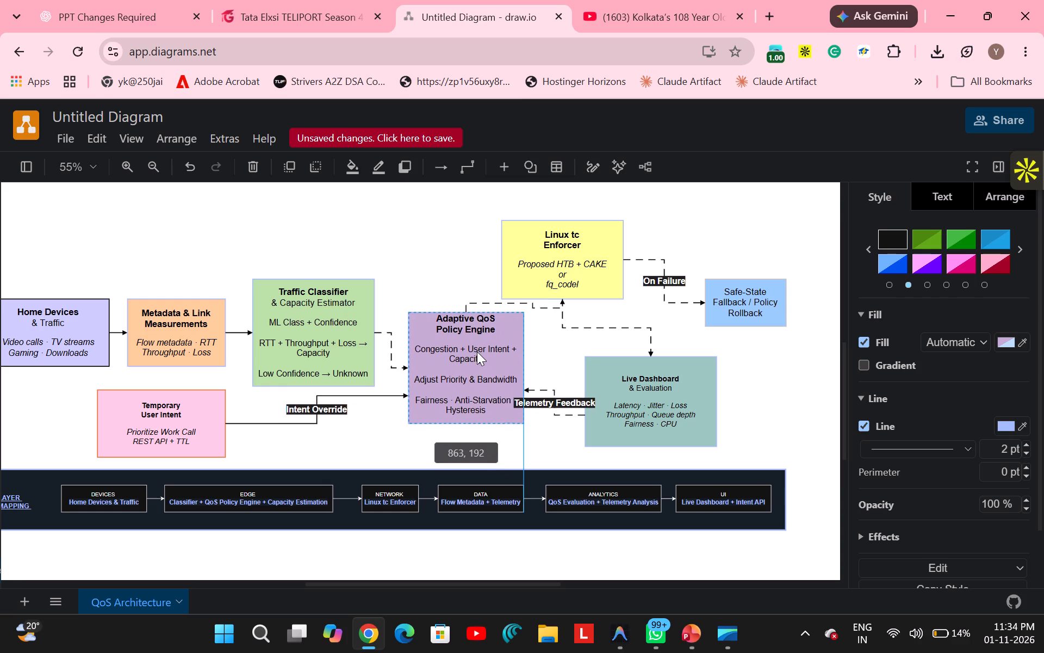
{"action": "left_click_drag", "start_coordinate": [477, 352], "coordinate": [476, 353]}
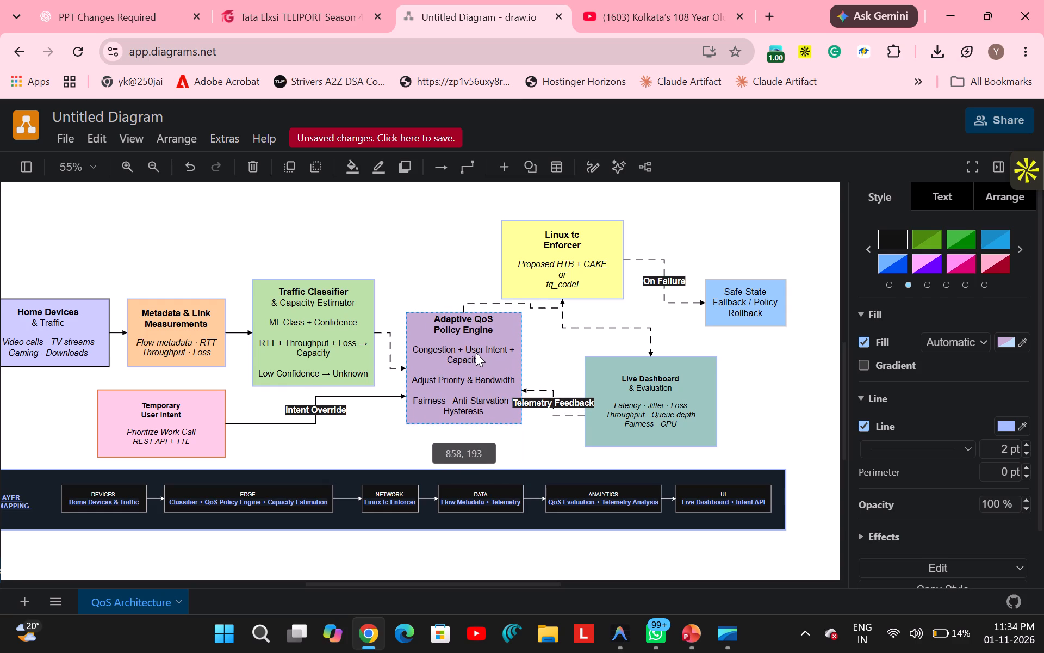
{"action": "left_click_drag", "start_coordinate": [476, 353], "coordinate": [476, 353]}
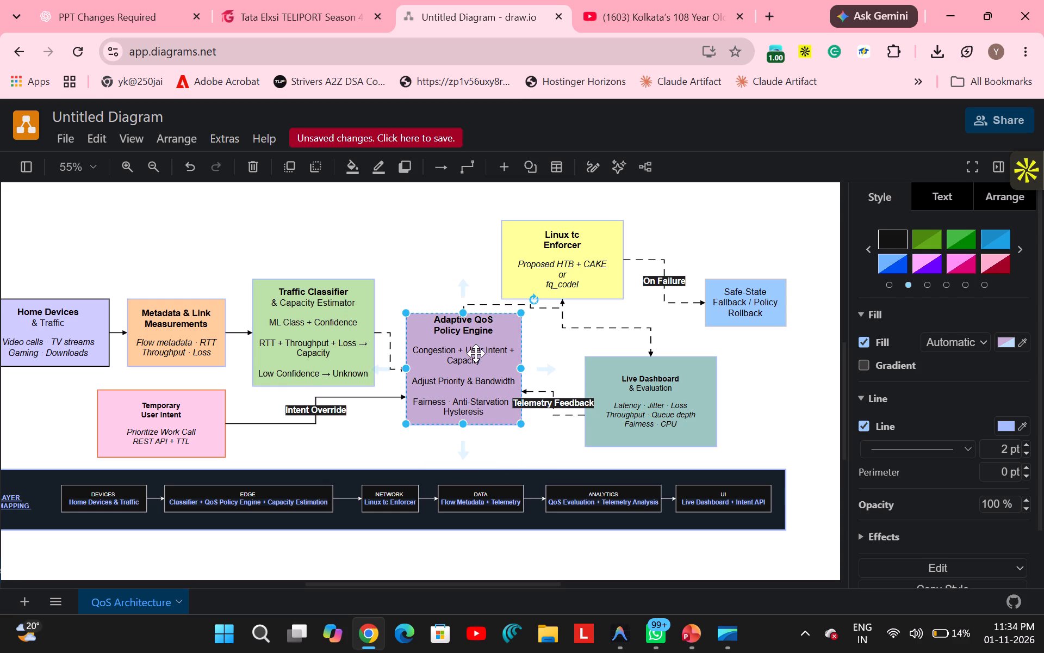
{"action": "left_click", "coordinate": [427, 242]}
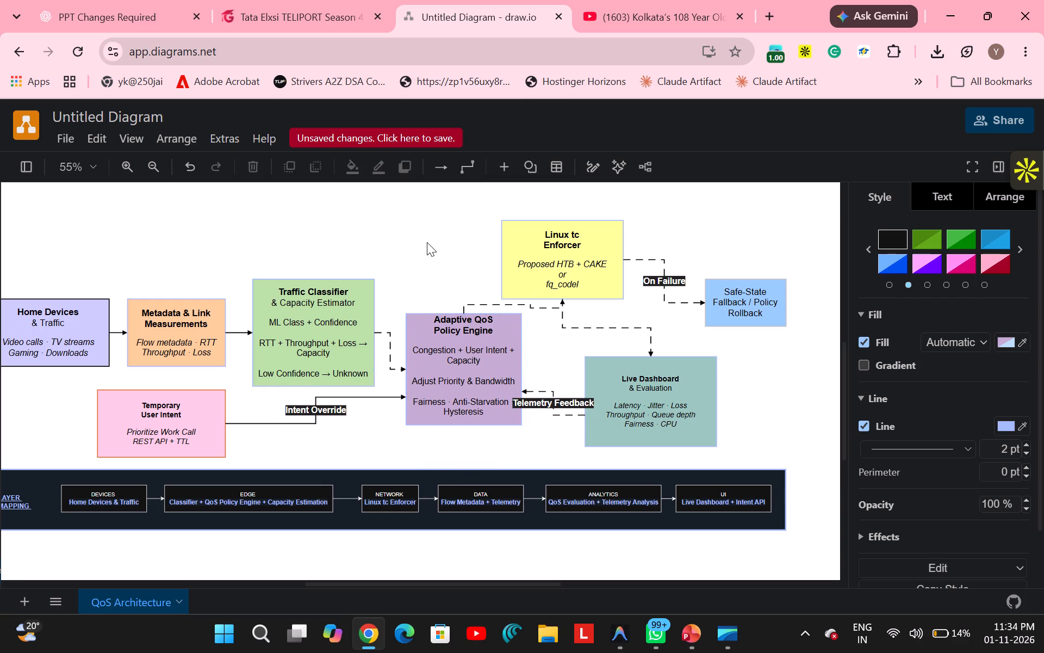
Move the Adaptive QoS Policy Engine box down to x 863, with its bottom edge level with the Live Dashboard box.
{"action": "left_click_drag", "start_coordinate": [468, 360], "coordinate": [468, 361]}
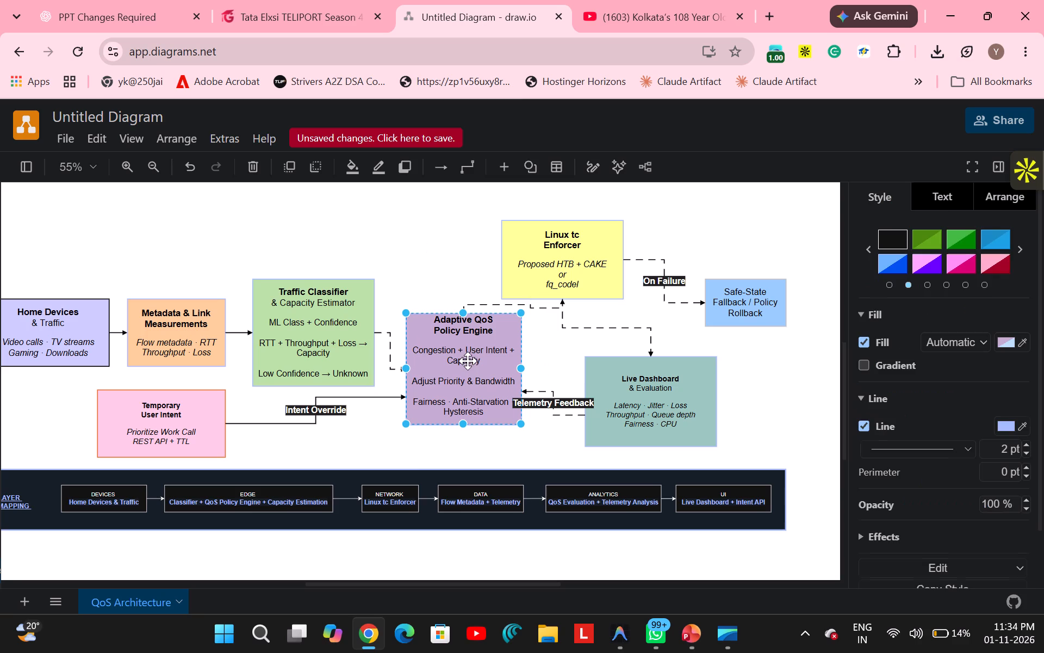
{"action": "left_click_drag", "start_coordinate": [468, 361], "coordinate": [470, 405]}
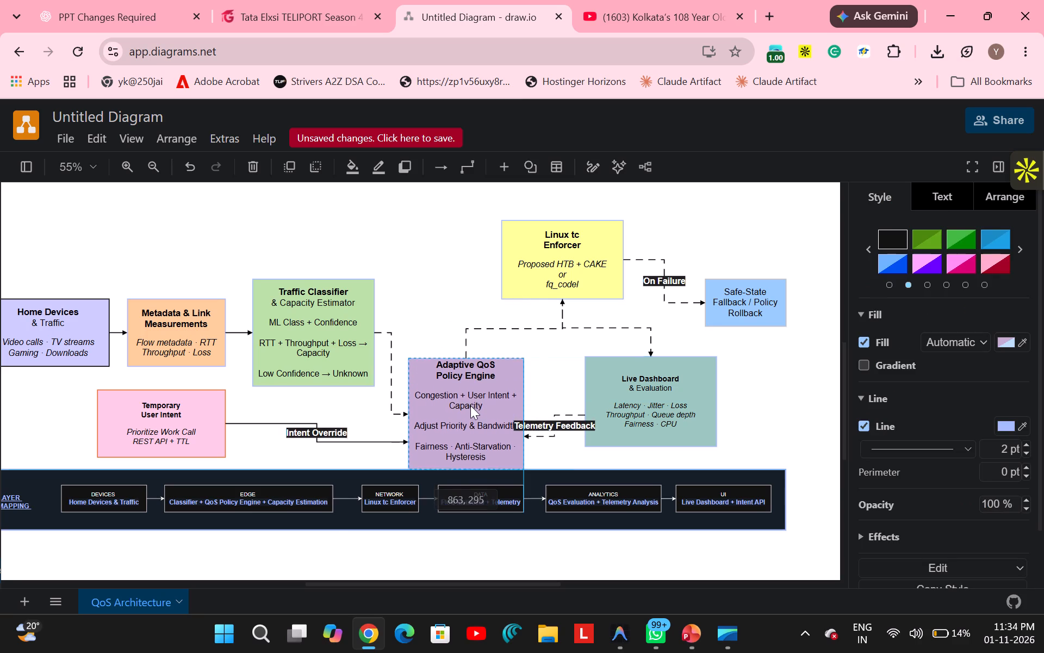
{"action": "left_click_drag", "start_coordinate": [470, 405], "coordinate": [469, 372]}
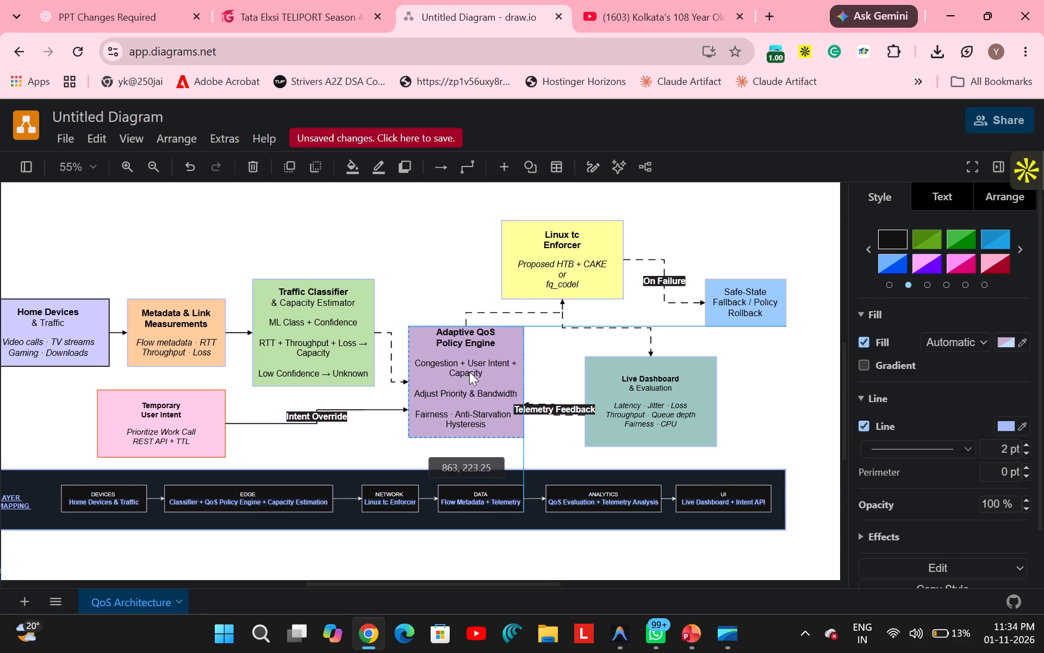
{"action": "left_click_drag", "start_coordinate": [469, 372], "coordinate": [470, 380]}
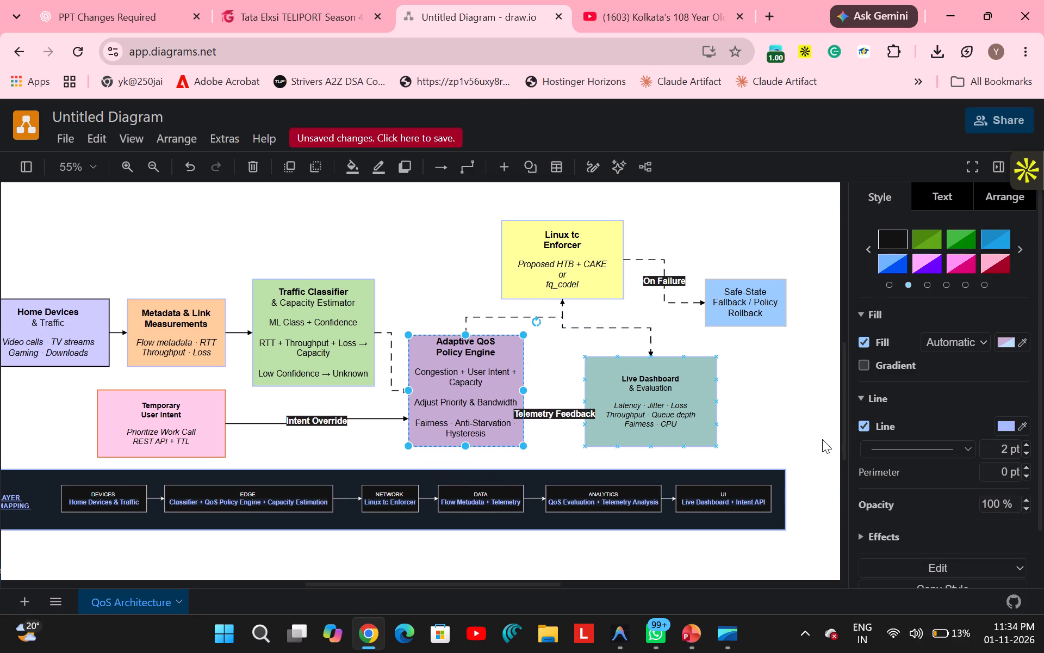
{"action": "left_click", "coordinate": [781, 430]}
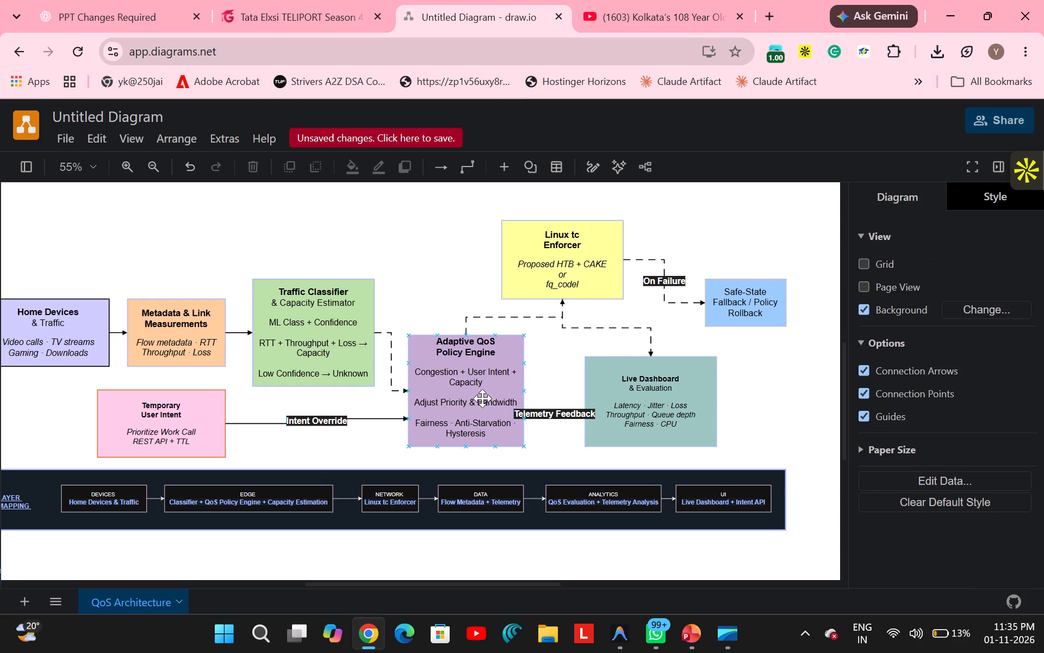
Raise the Adaptive QoS Policy Engine box to about 863, 199.
{"action": "left_click_drag", "start_coordinate": [477, 396], "coordinate": [476, 381]}
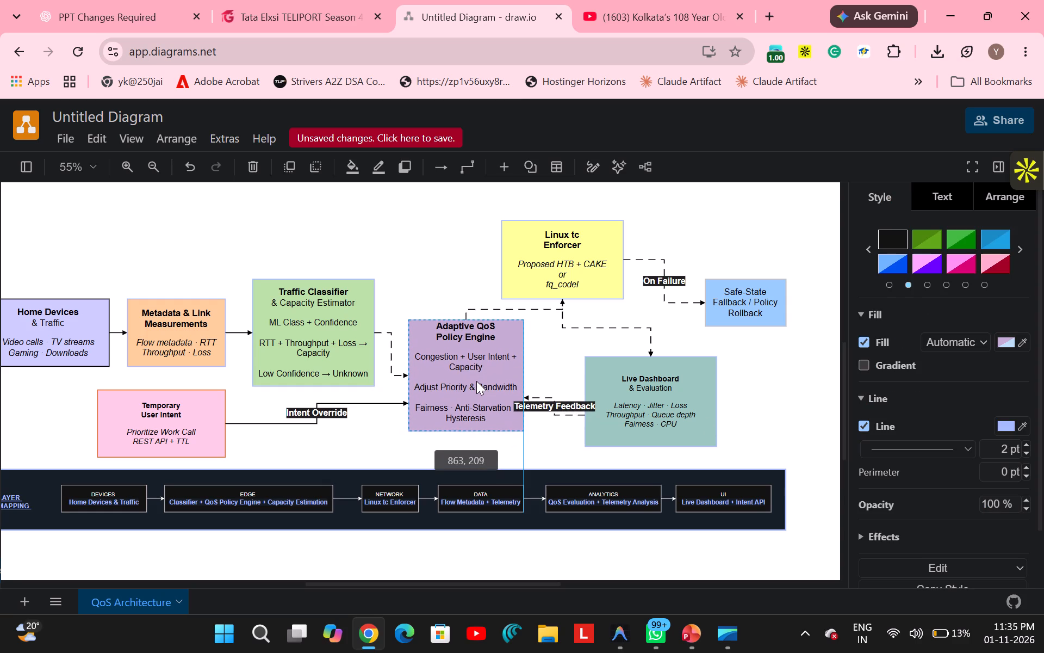
{"action": "left_click_drag", "start_coordinate": [476, 381], "coordinate": [476, 375]}
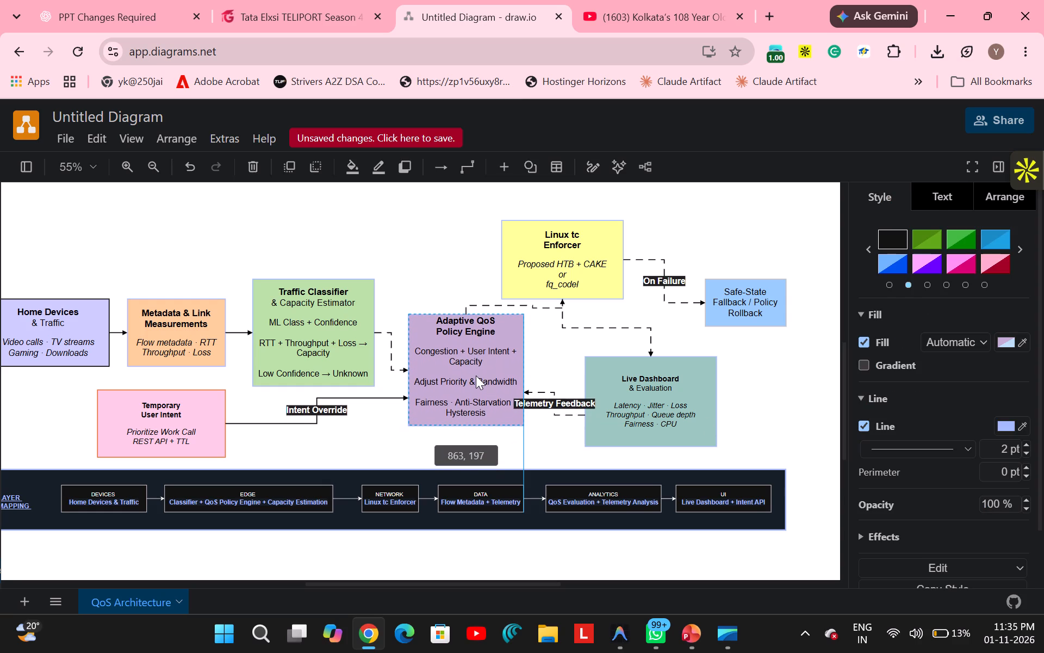
{"action": "left_click_drag", "start_coordinate": [476, 375], "coordinate": [476, 377]}
{"action": "left_click", "coordinate": [802, 447]}
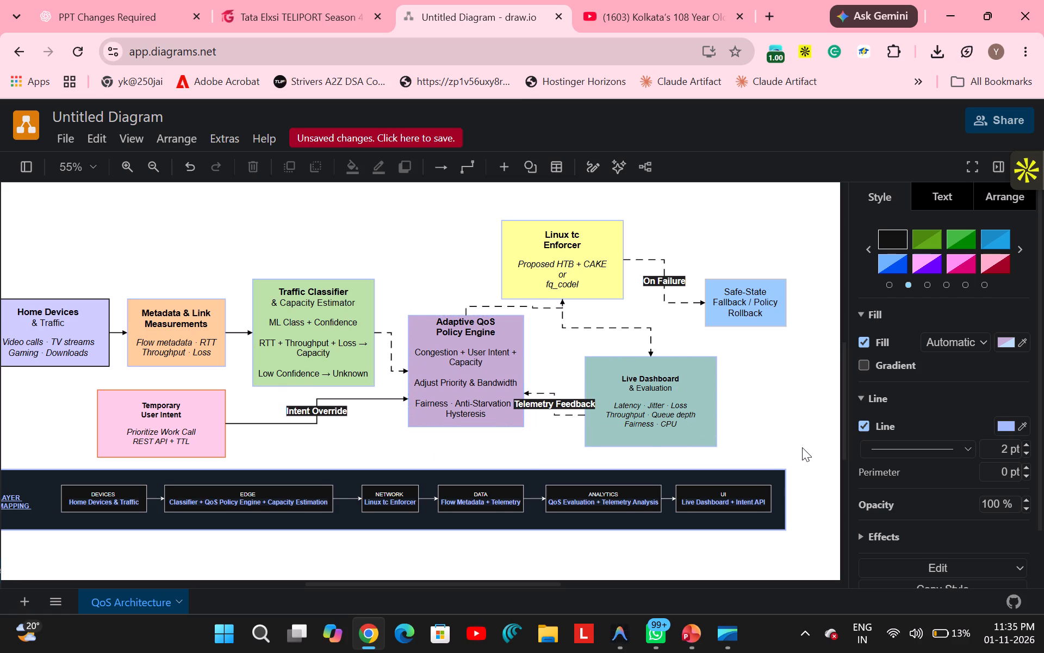
Set the three italic metric lines in the Live Dashboard box, from Latency to CPU, to 19 px.
{"action": "scroll", "coordinate": [802, 447], "scroll_direction": "right", "scroll_amount": 2}
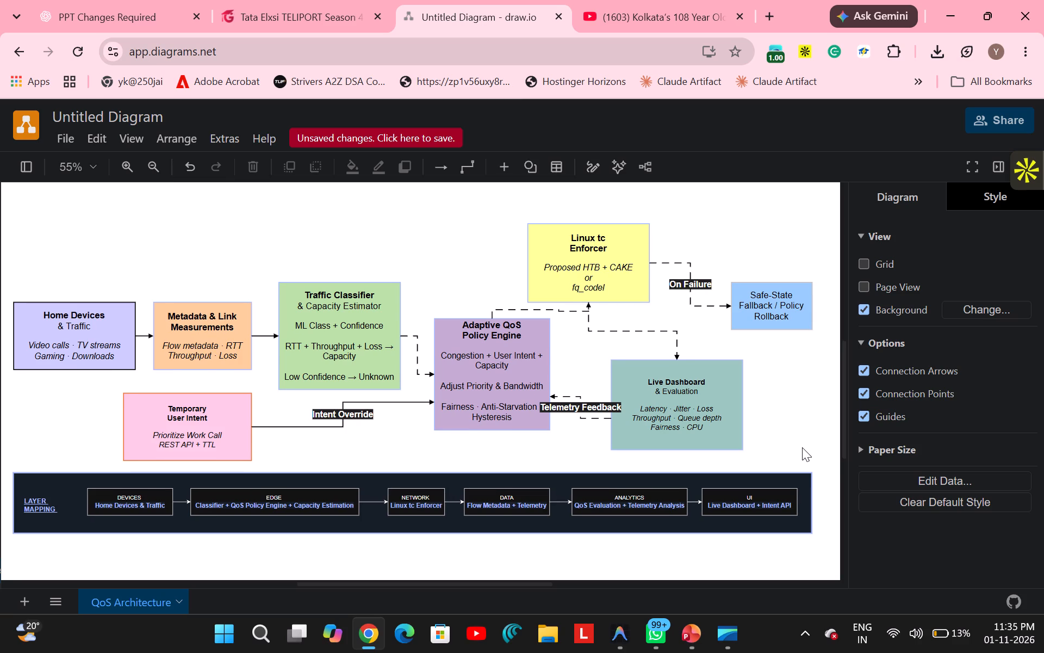
{"action": "scroll", "coordinate": [802, 447], "scroll_direction": "right", "scroll_amount": 1}
{"action": "triple_click", "coordinate": [664, 422]}
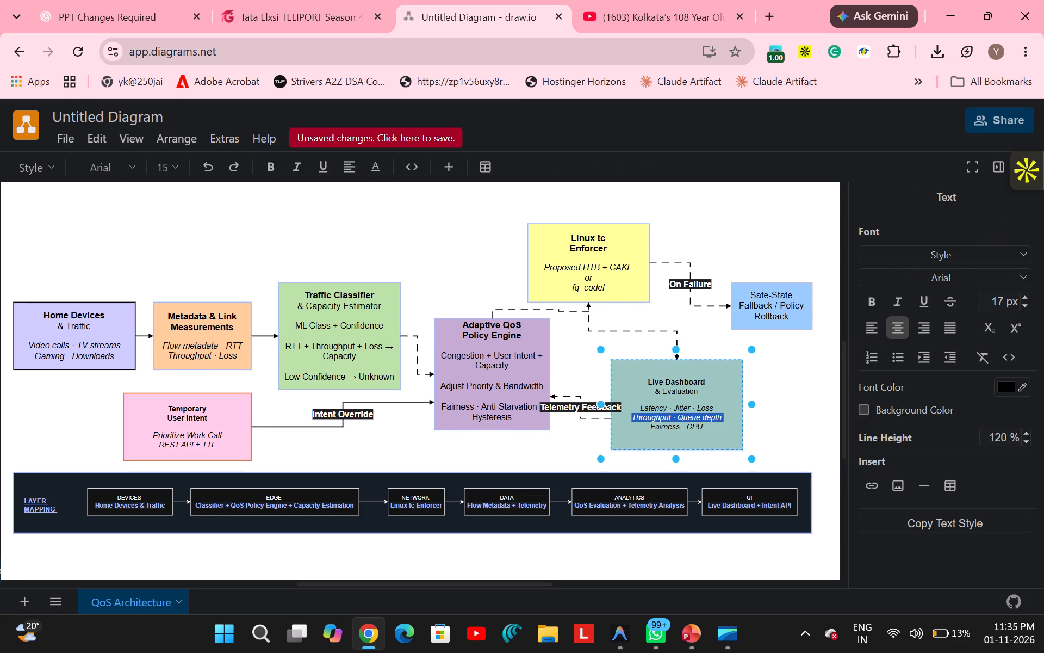
{"action": "left_click_drag", "start_coordinate": [642, 412], "coordinate": [664, 418]}
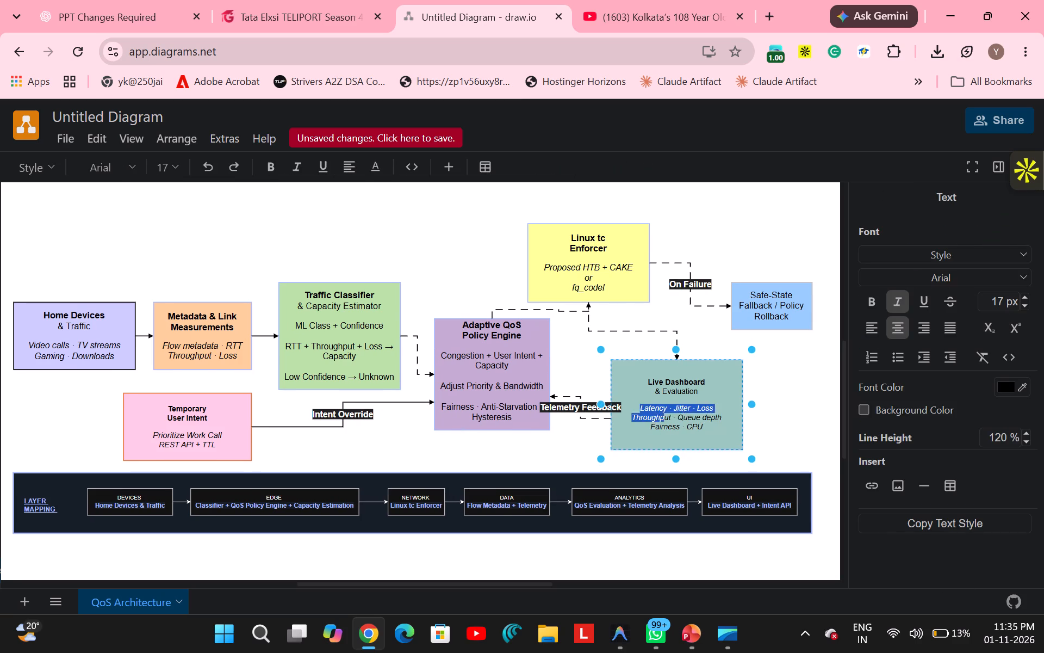
{"action": "left_click_drag", "start_coordinate": [664, 418], "coordinate": [704, 429]}
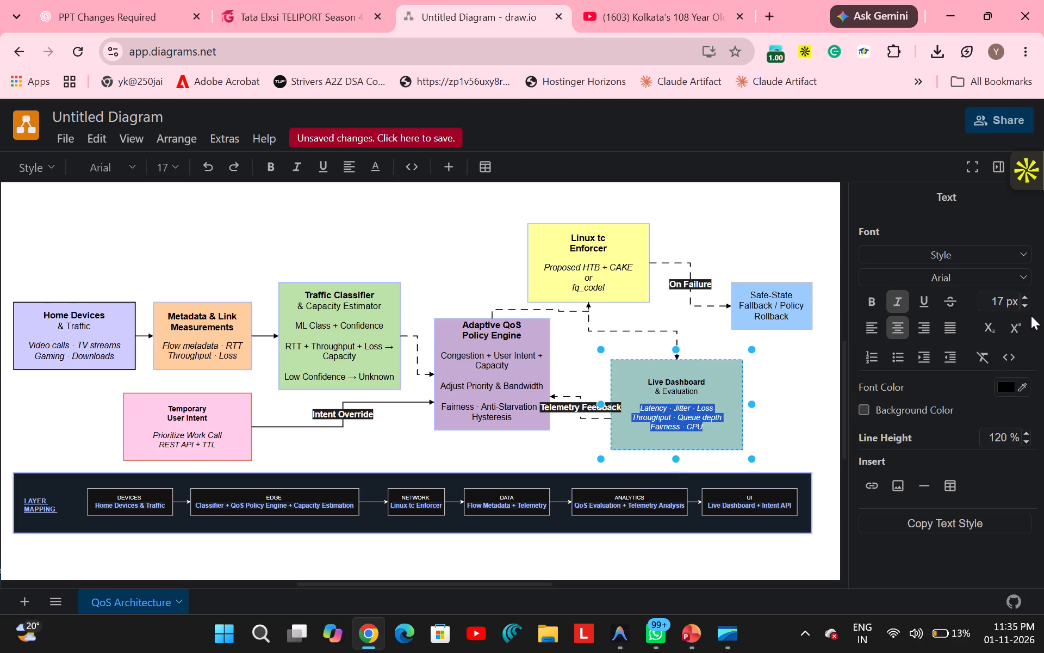
{"action": "left_click", "coordinate": [1026, 299]}
{"action": "left_click", "coordinate": [1026, 299]}
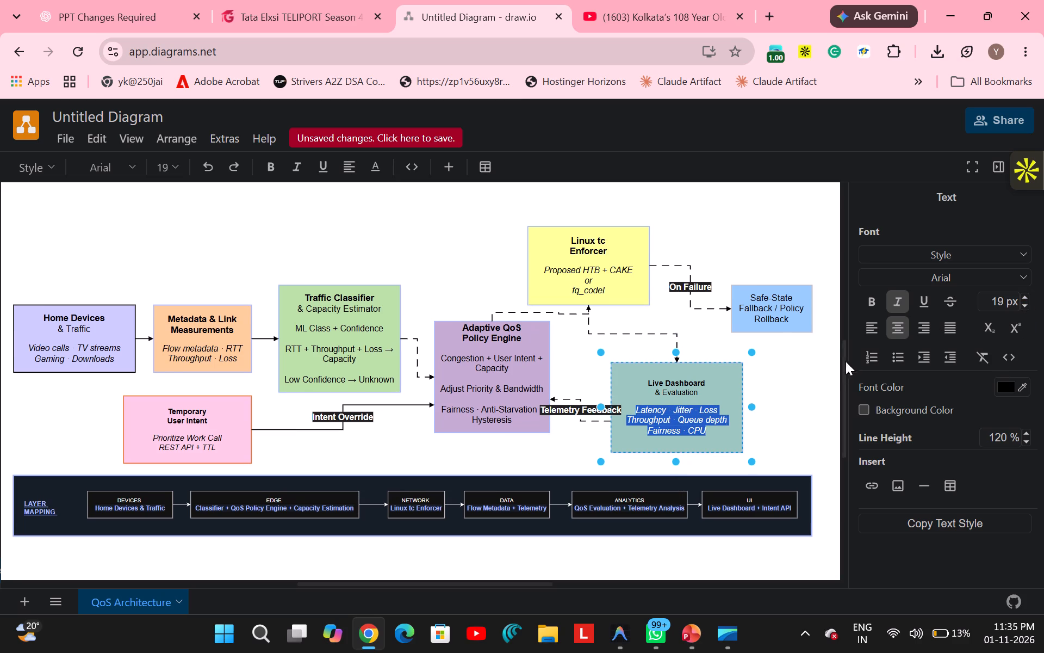
{"action": "left_click", "coordinate": [794, 384]}
Set the "Live Dashboard & Evaluation" heading text to 20 px.
{"action": "double_click", "coordinate": [660, 385]}
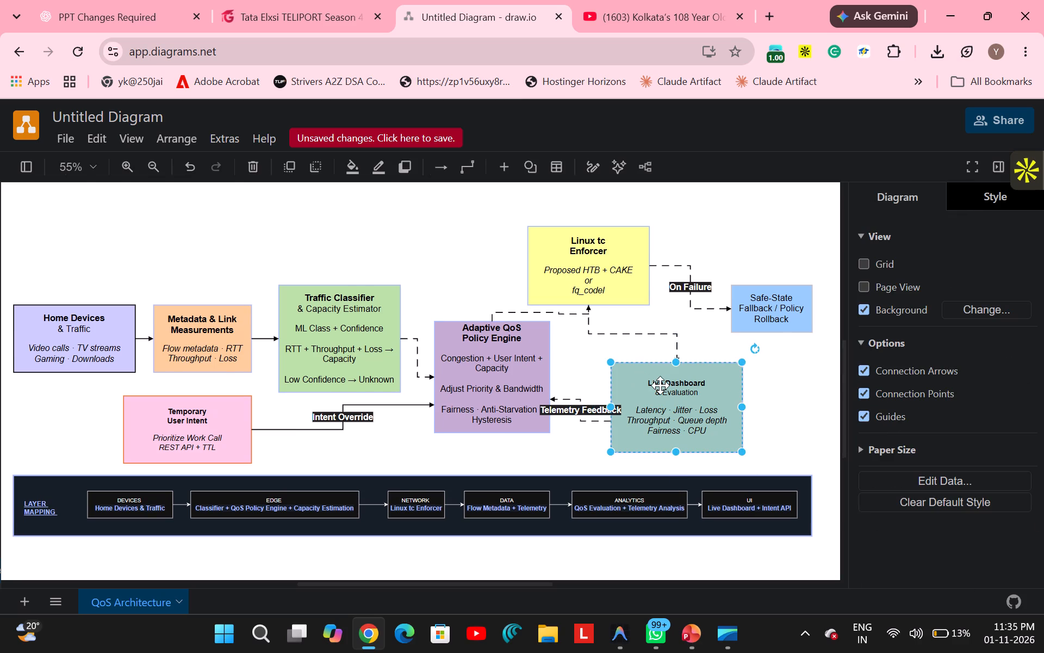
{"action": "left_click", "coordinate": [651, 383]}
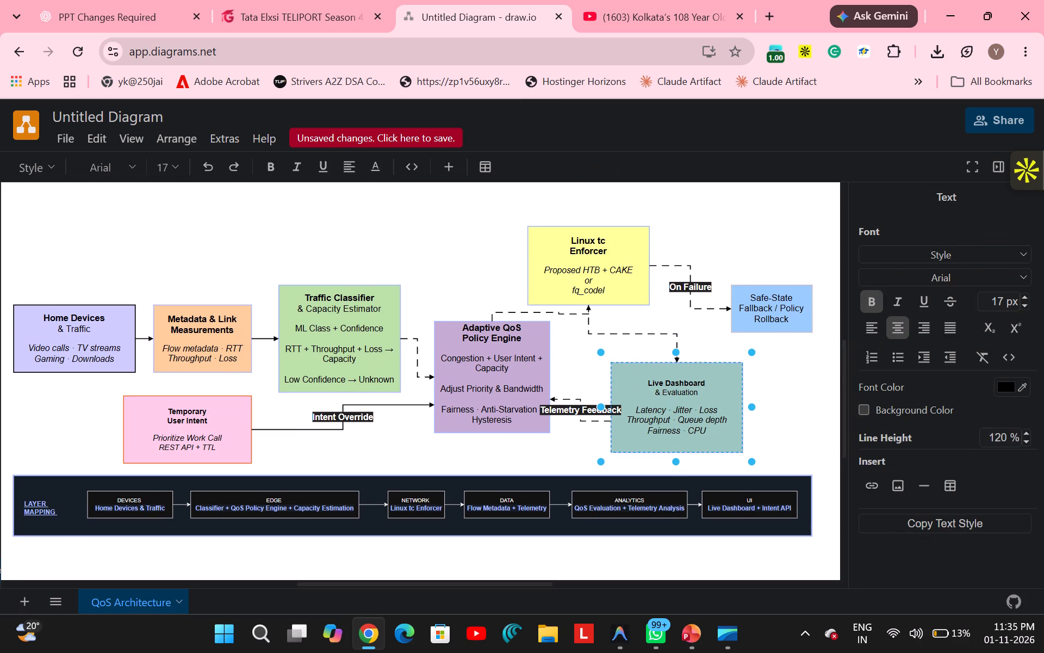
{"action": "left_click_drag", "start_coordinate": [648, 383], "coordinate": [701, 396]}
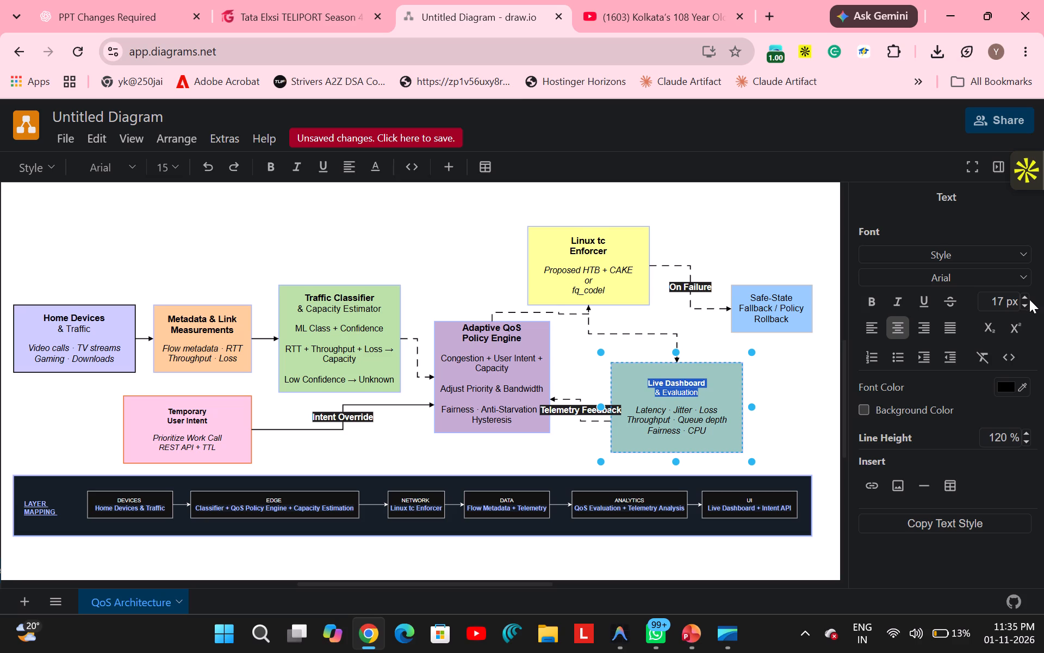
{"action": "triple_click", "coordinate": [1027, 296]}
{"action": "left_click", "coordinate": [1027, 296]}
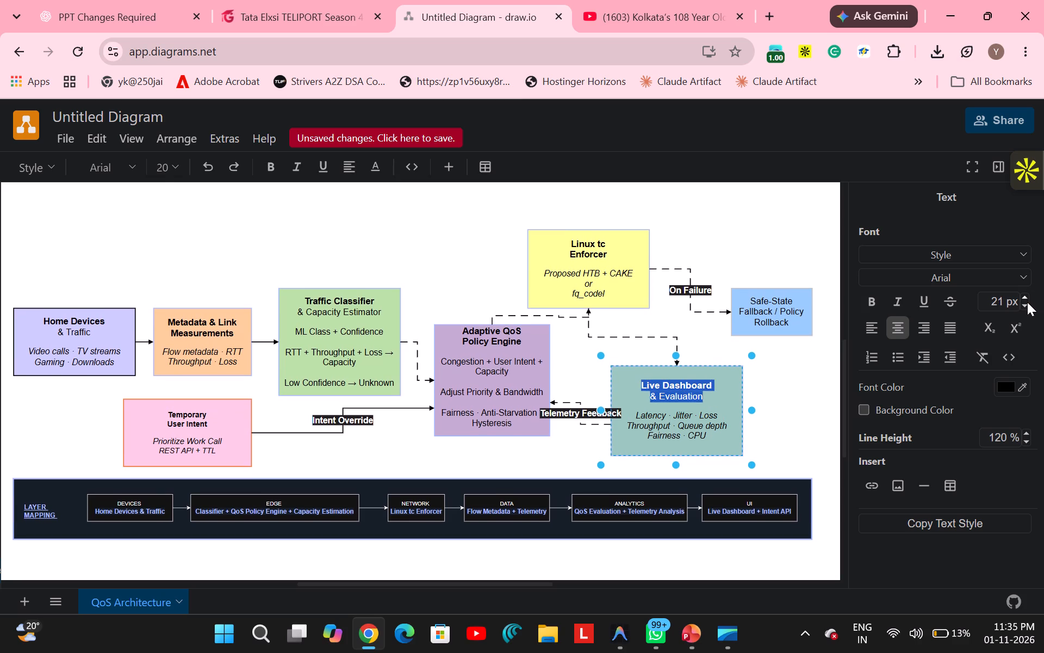
{"action": "left_click", "coordinate": [1027, 304]}
{"action": "left_click", "coordinate": [788, 208]}
Move the Live Dashboard & Evaluation box away from the Adaptive QoS Policy Engine box to about 1337, 312.5.
{"action": "scroll", "coordinate": [788, 208], "scroll_direction": "down", "scroll_amount": 1}
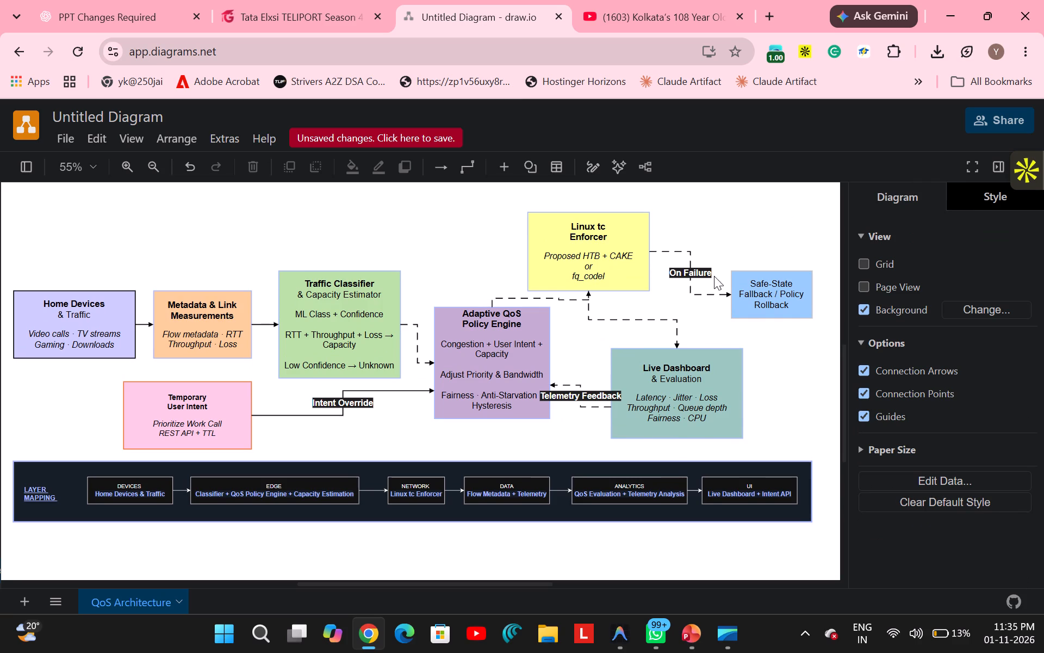
{"action": "left_click_drag", "start_coordinate": [649, 384], "coordinate": [666, 384]}
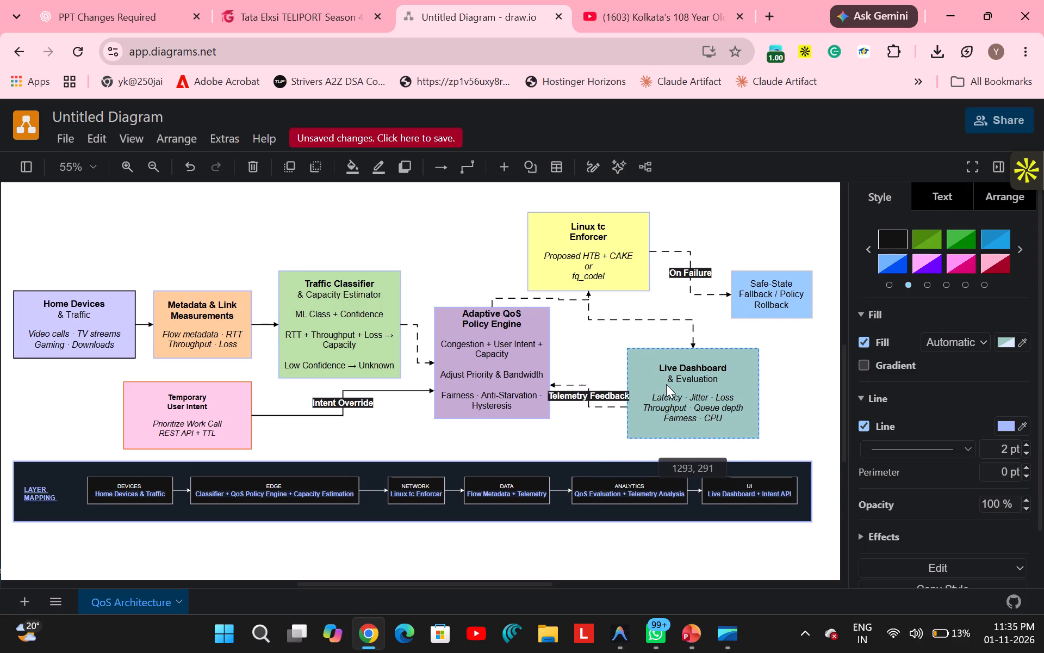
{"action": "left_click_drag", "start_coordinate": [666, 384], "coordinate": [676, 384]}
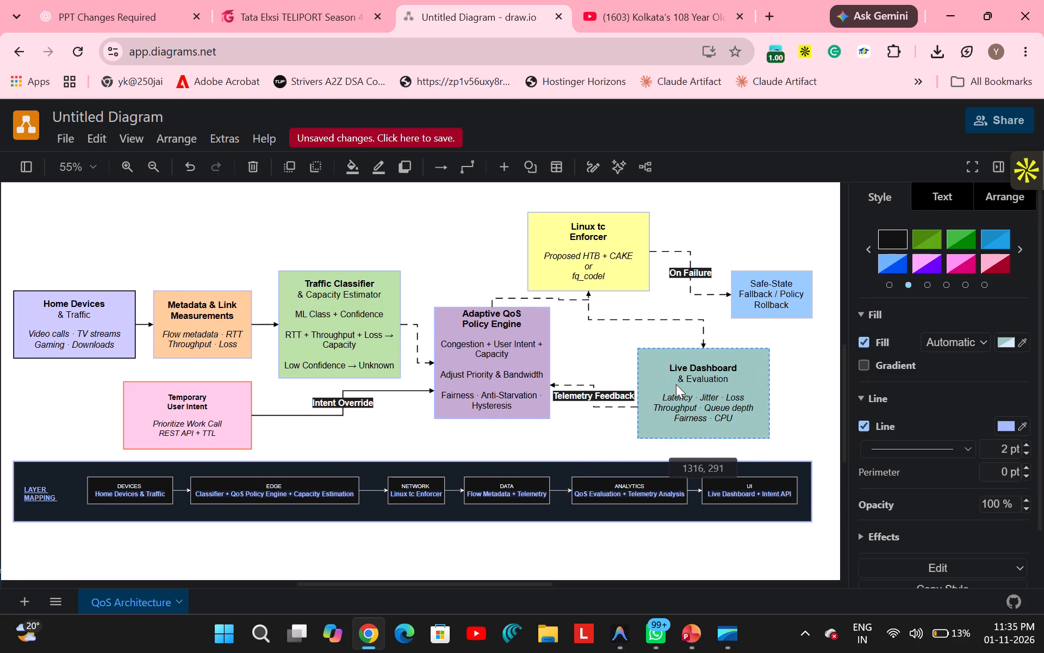
{"action": "left_click_drag", "start_coordinate": [676, 384], "coordinate": [680, 384]}
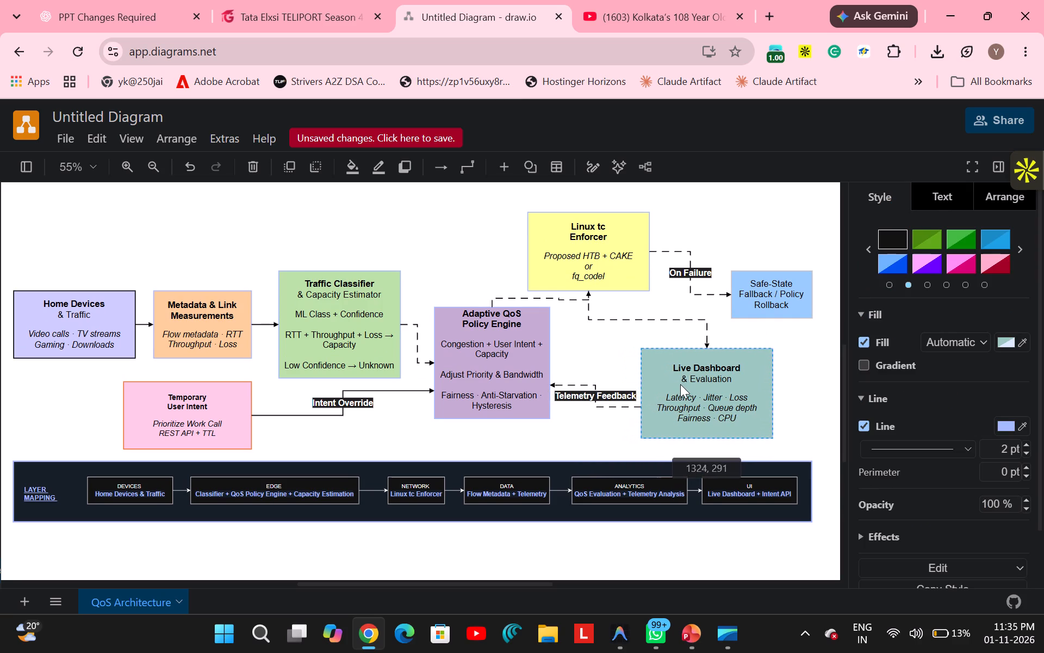
{"action": "left_click_drag", "start_coordinate": [680, 384], "coordinate": [687, 389]}
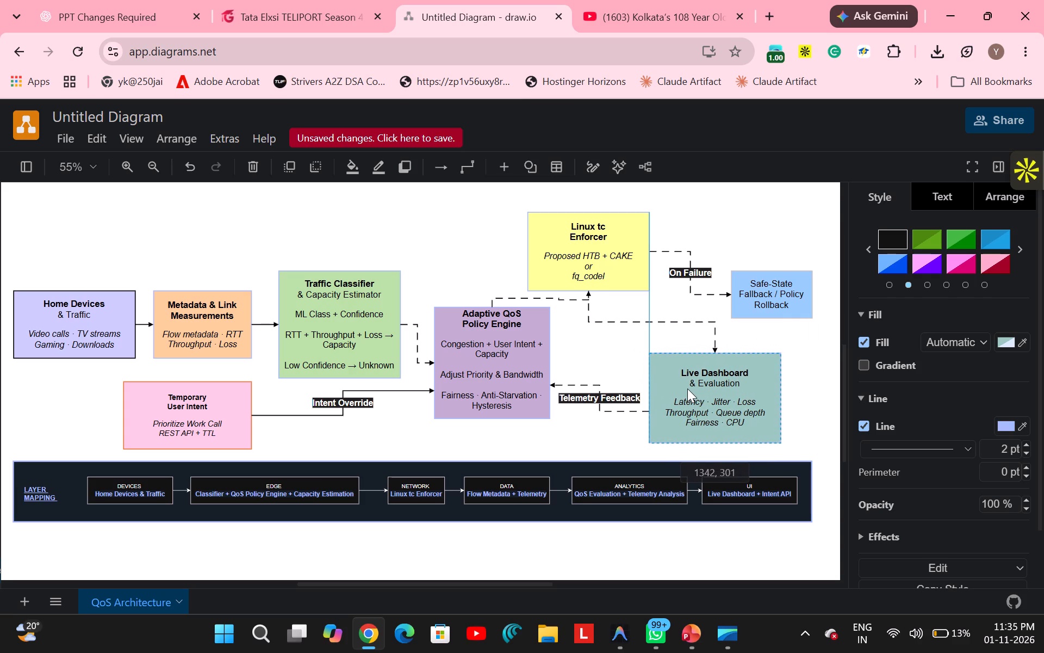
{"action": "left_click_drag", "start_coordinate": [687, 389], "coordinate": [685, 394]}
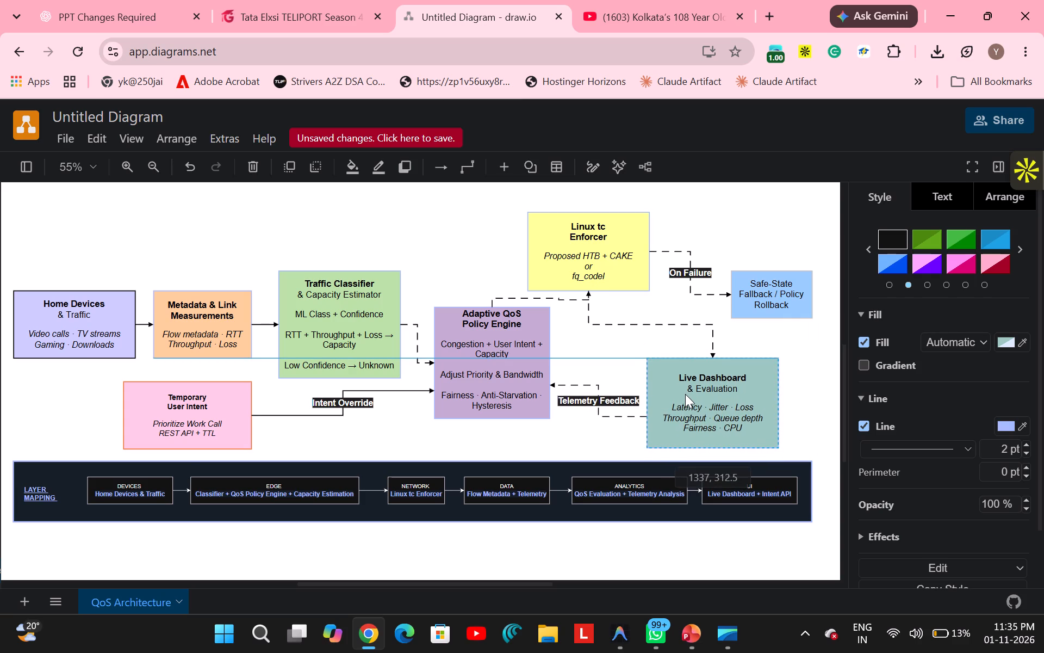
{"action": "left_click_drag", "start_coordinate": [685, 394], "coordinate": [685, 395]}
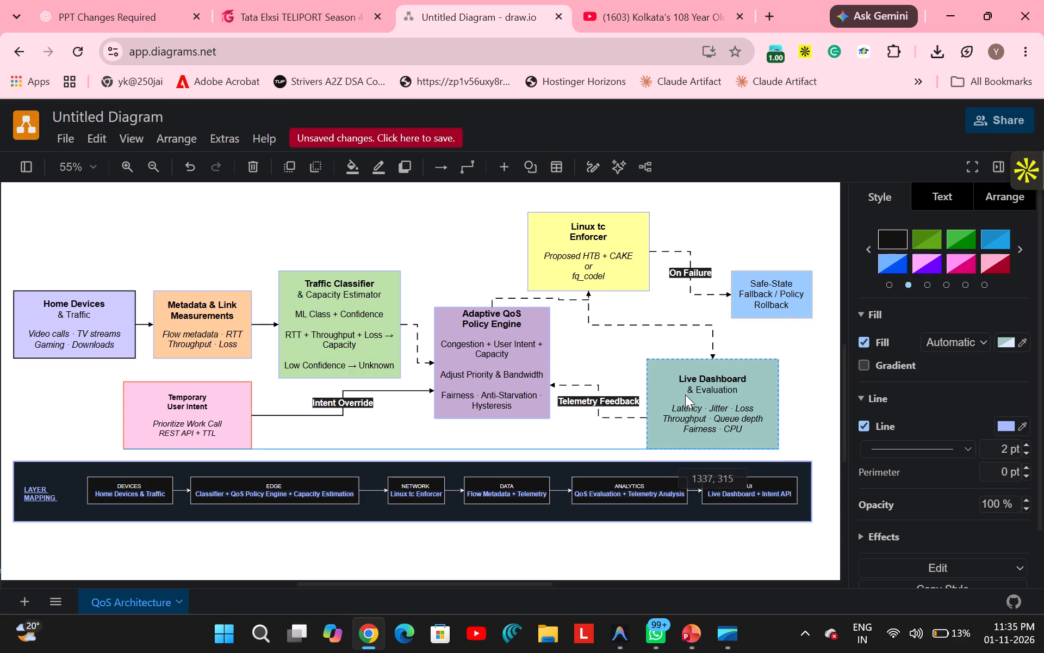
{"action": "left_click_drag", "start_coordinate": [685, 395], "coordinate": [685, 394]}
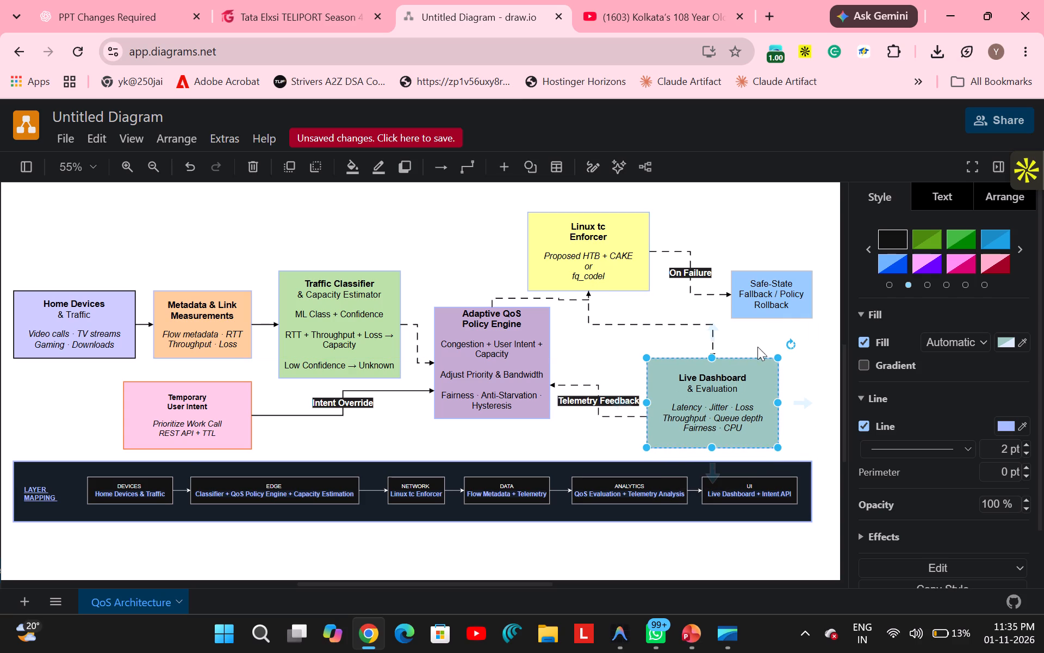
{"action": "left_click", "coordinate": [778, 207]}
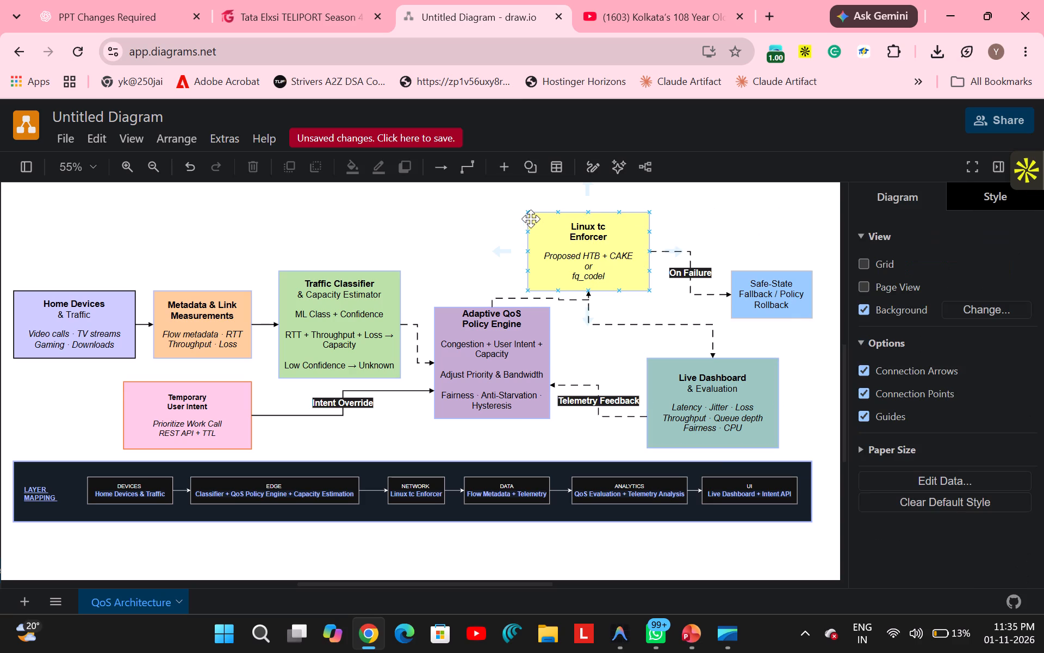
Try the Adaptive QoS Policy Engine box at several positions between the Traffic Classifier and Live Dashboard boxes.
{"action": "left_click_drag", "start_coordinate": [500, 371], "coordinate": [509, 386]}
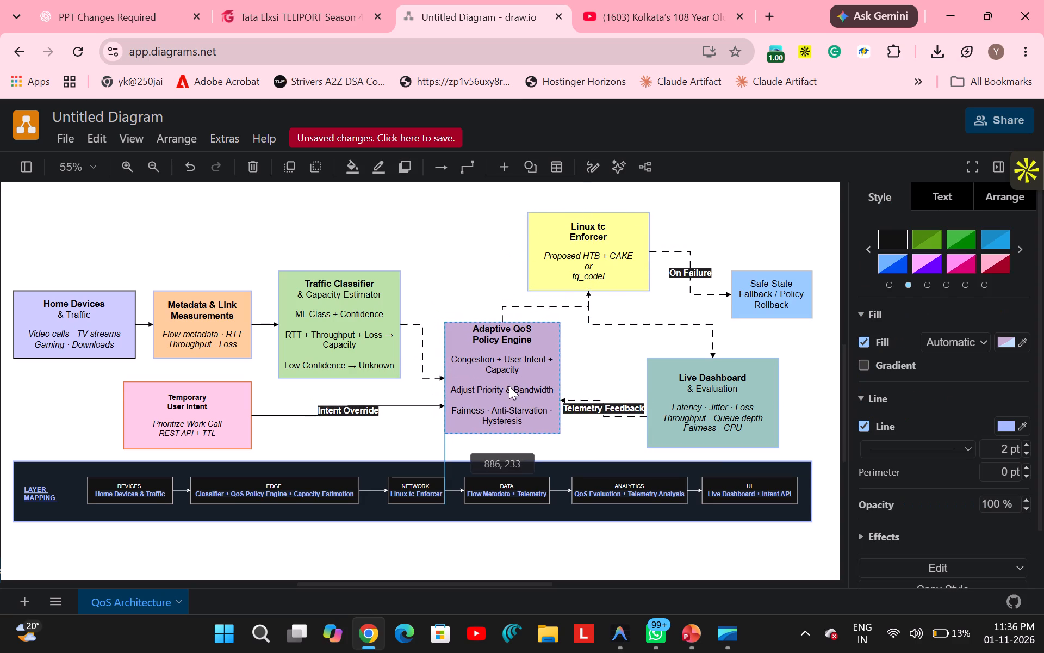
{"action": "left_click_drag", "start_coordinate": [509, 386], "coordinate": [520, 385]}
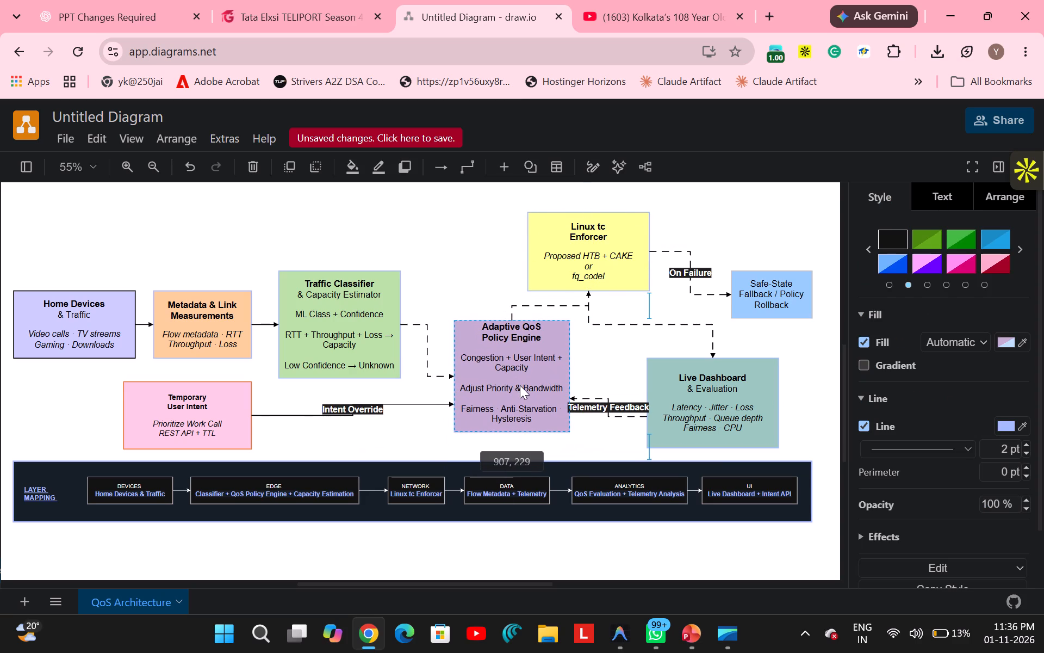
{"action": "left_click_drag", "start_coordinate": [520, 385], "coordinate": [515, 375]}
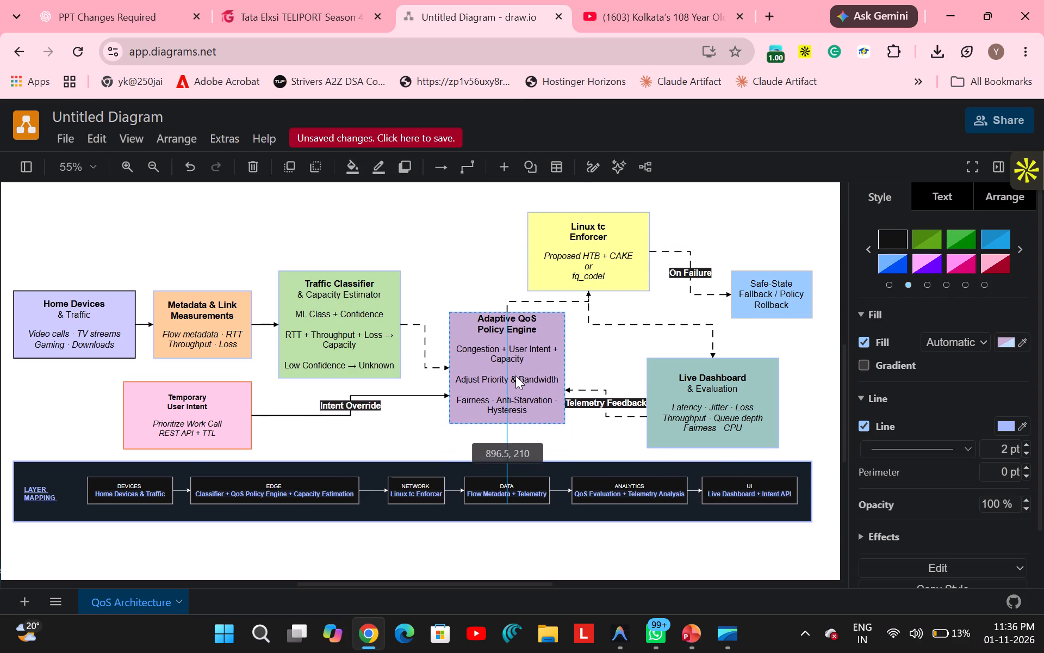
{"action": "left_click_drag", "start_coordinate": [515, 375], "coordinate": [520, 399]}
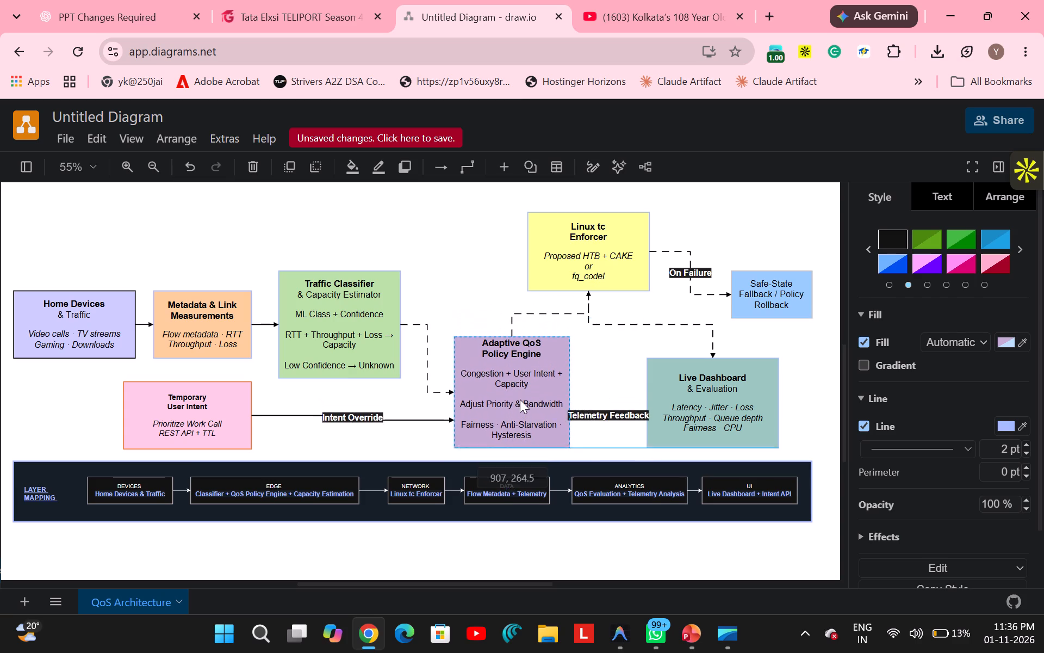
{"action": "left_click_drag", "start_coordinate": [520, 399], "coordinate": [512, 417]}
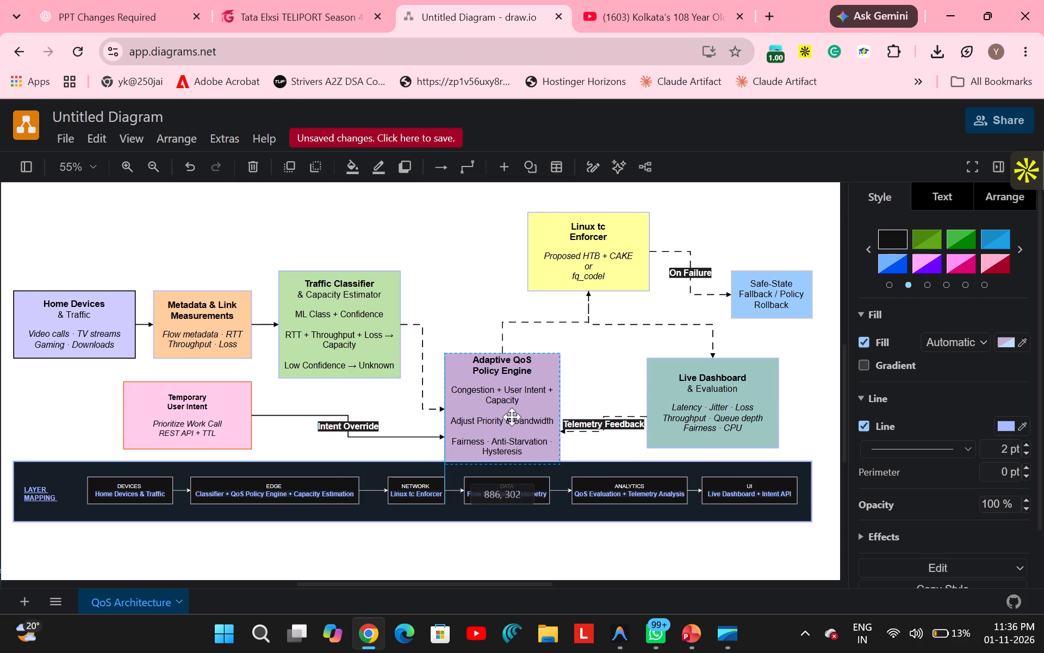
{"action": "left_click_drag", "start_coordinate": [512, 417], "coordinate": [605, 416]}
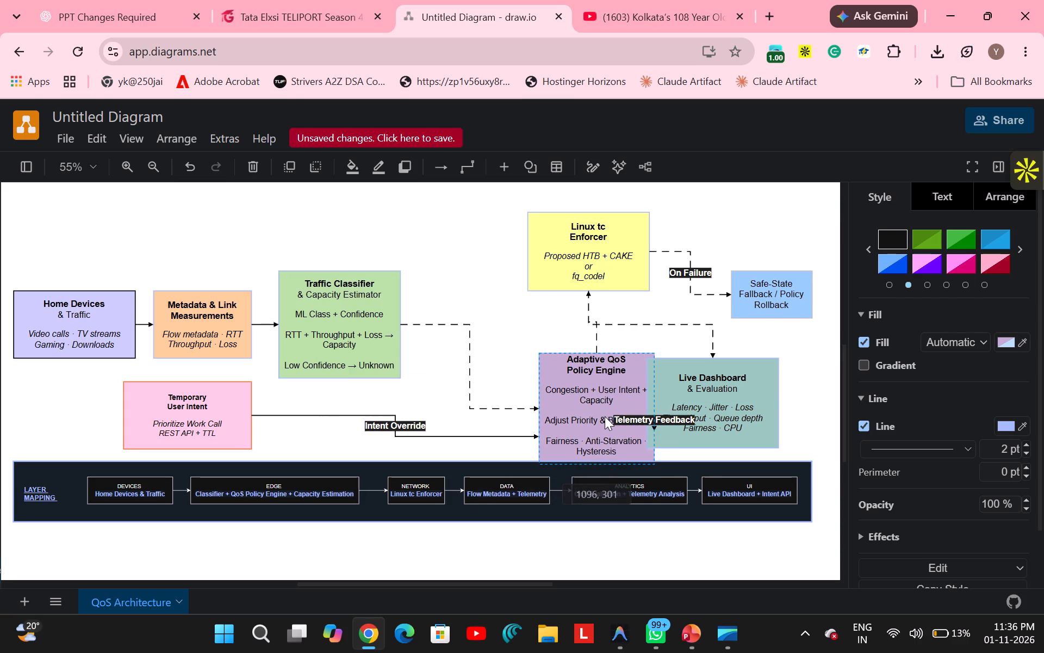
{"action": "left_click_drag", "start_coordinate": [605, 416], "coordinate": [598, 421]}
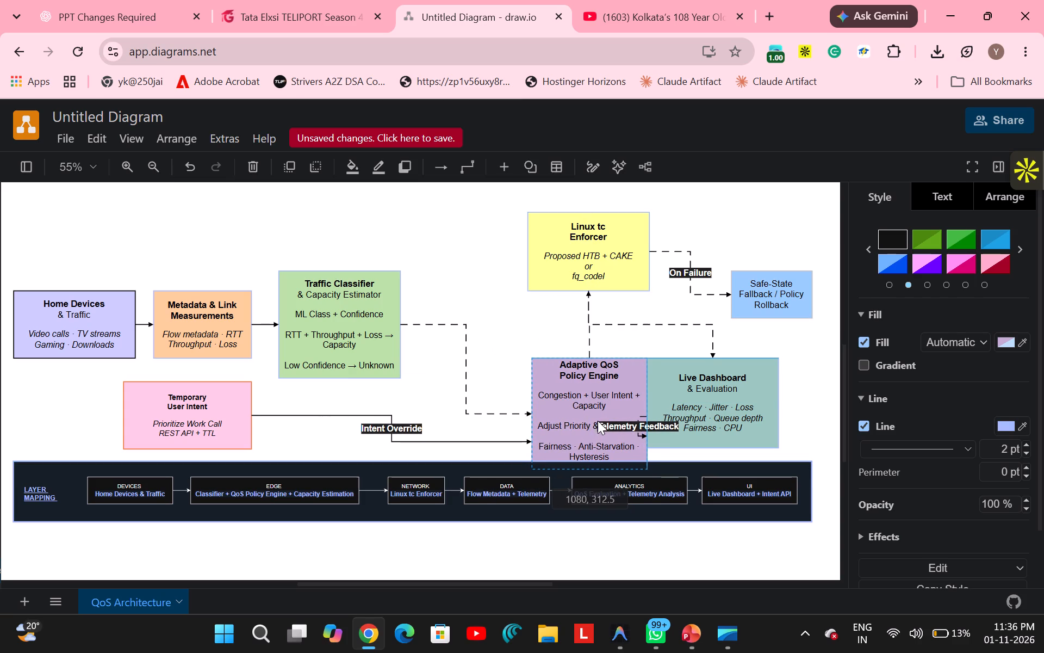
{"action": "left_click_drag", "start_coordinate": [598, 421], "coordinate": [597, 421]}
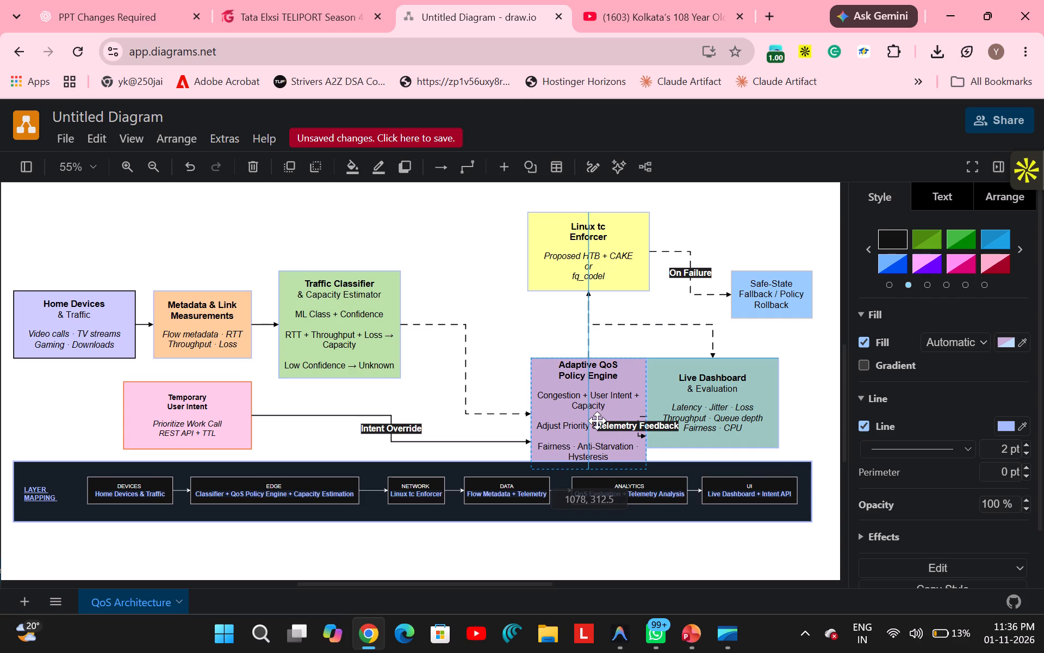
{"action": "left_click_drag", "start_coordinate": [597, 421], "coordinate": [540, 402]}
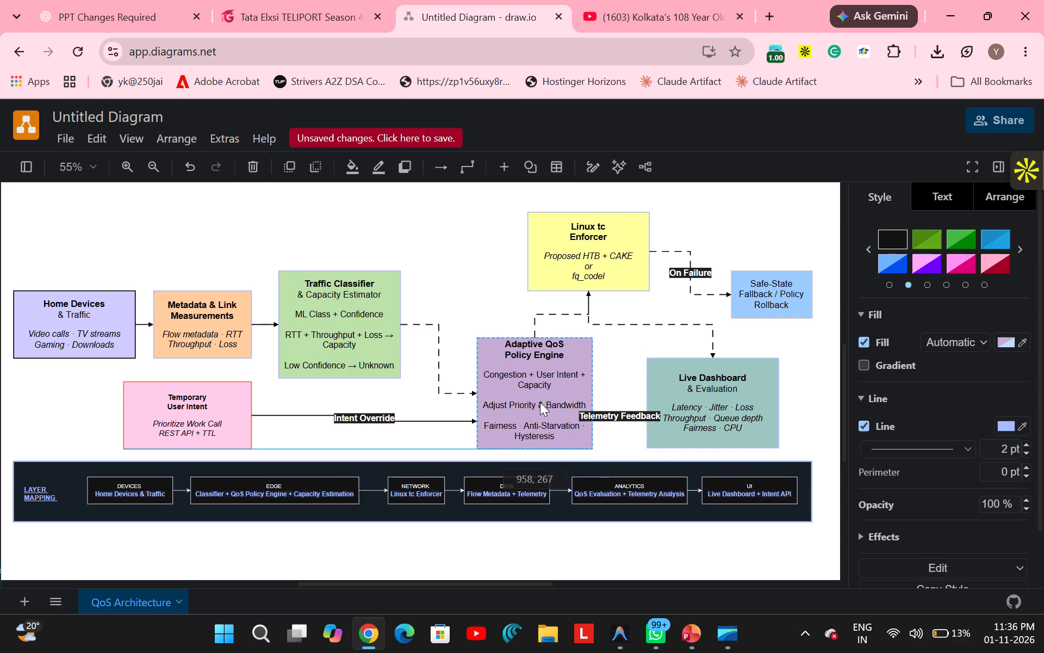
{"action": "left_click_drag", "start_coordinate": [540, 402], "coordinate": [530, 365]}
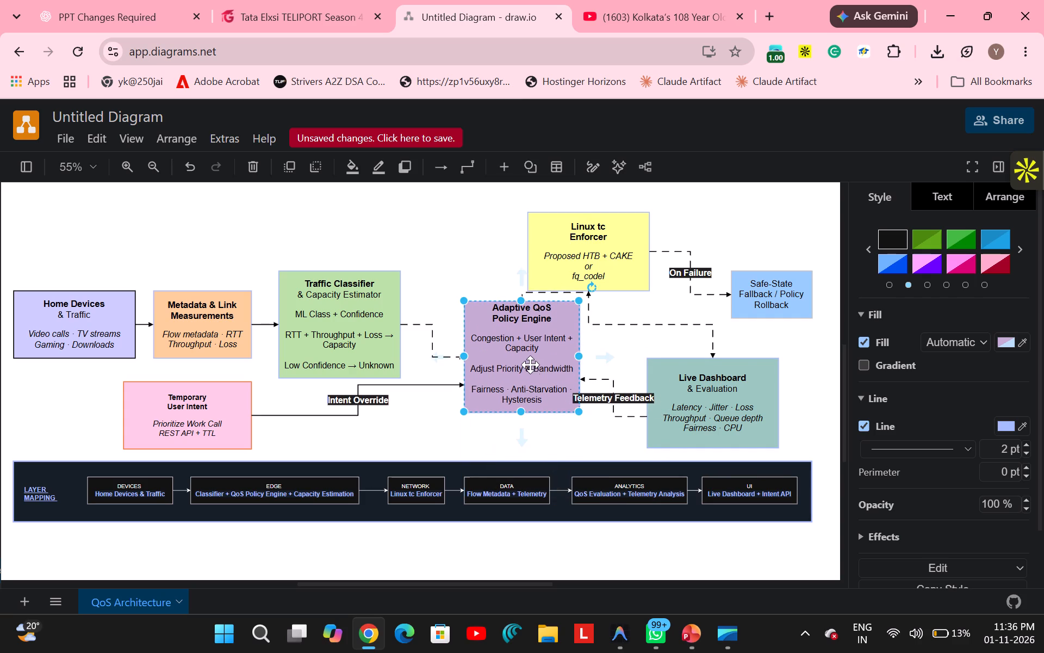
Nudge the Live Dashboard box so its bottom edge is level with the Temporary User Intent box.
{"action": "left_click", "coordinate": [674, 423]}
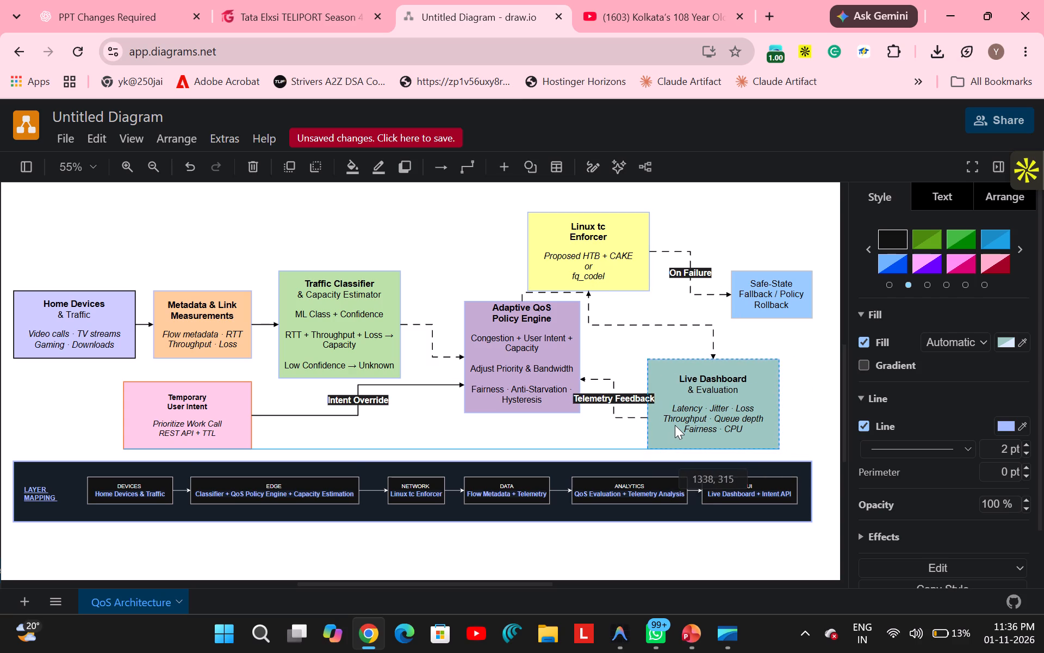
{"action": "left_click", "coordinate": [437, 208]}
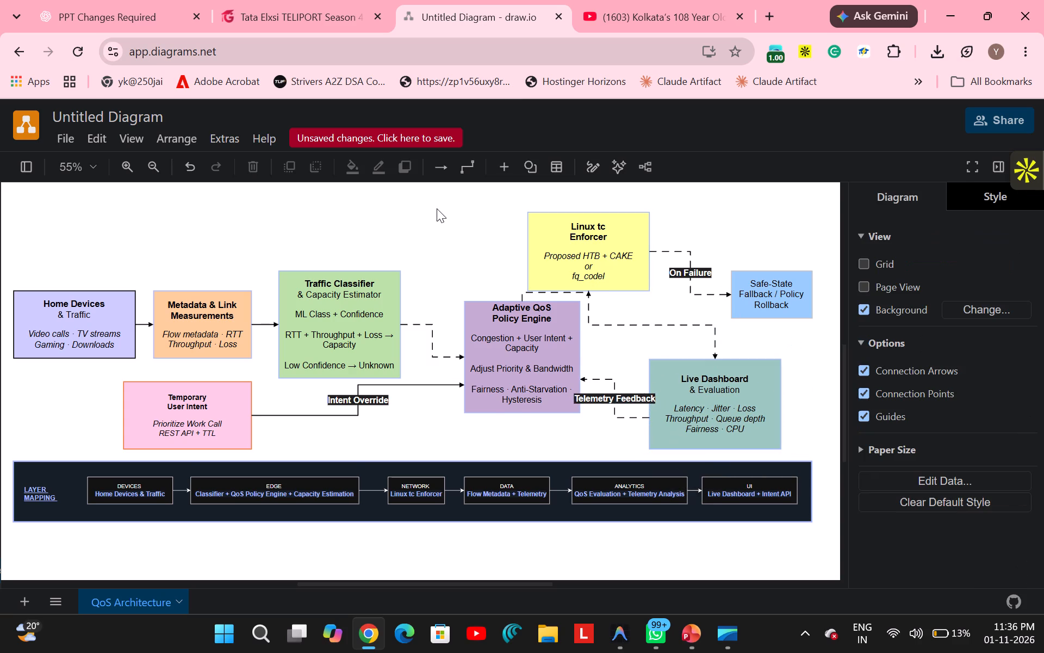
Move the Adaptive QoS Policy Engine box to about 896.5, 200, centred above the DATA layer box.
{"action": "left_click_drag", "start_coordinate": [517, 339], "coordinate": [503, 363]}
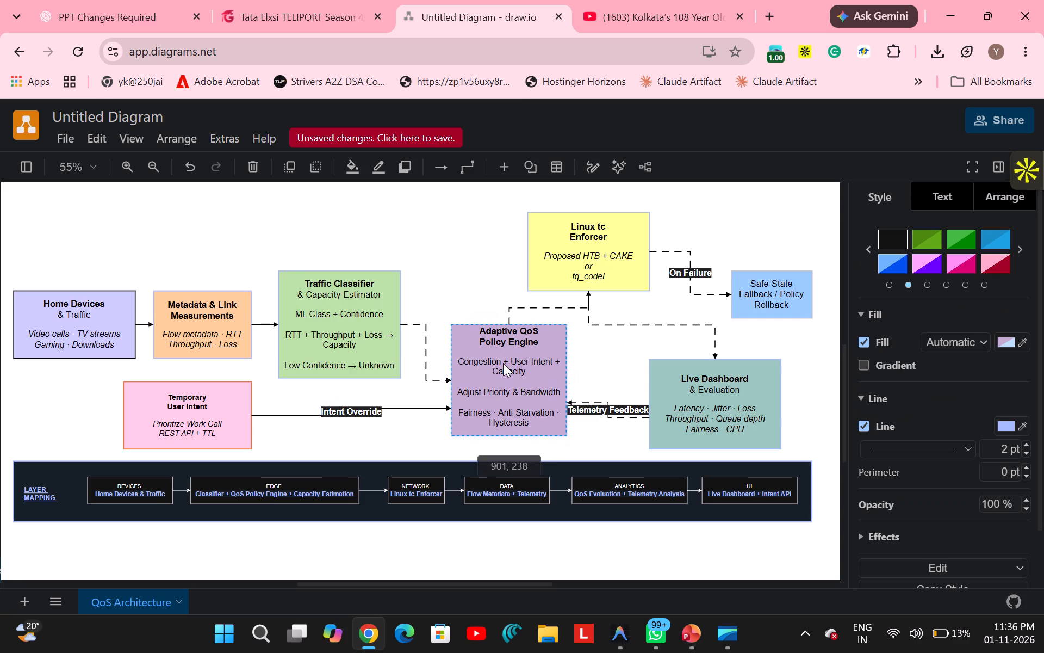
{"action": "left_click_drag", "start_coordinate": [503, 363], "coordinate": [503, 361]}
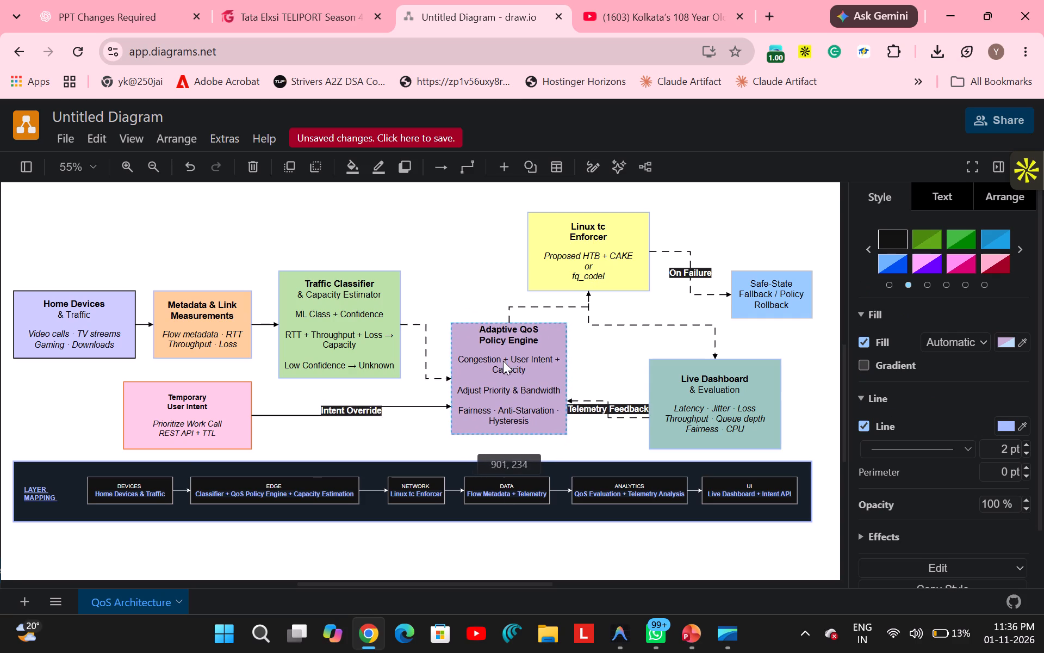
{"action": "left_click_drag", "start_coordinate": [503, 361], "coordinate": [501, 344]}
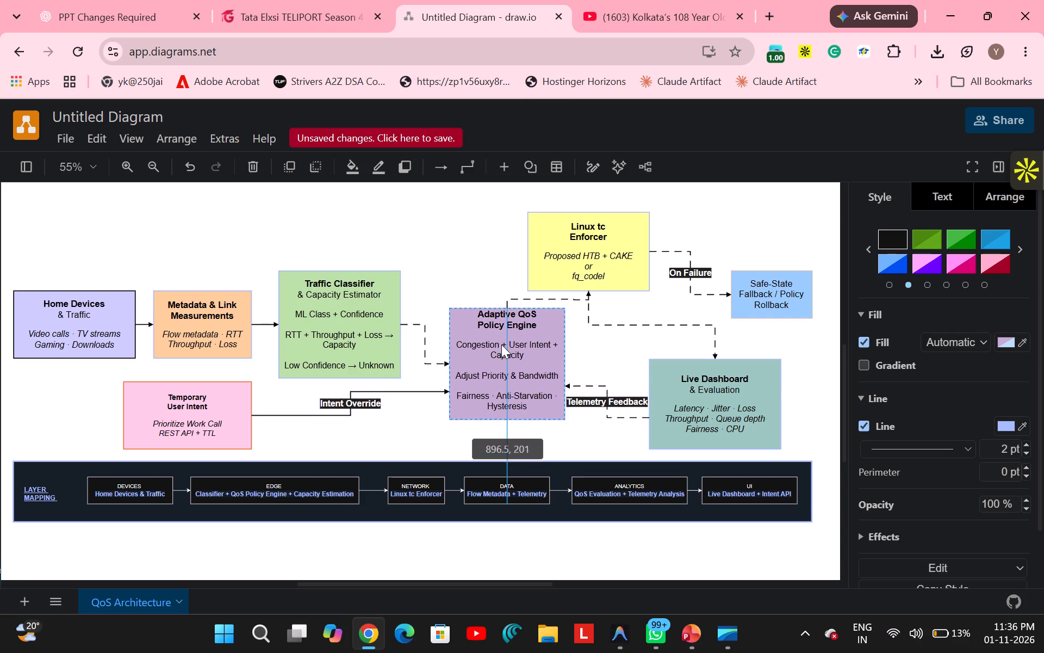
{"action": "left_click_drag", "start_coordinate": [501, 344], "coordinate": [502, 344]}
{"action": "left_click", "coordinate": [434, 233]}
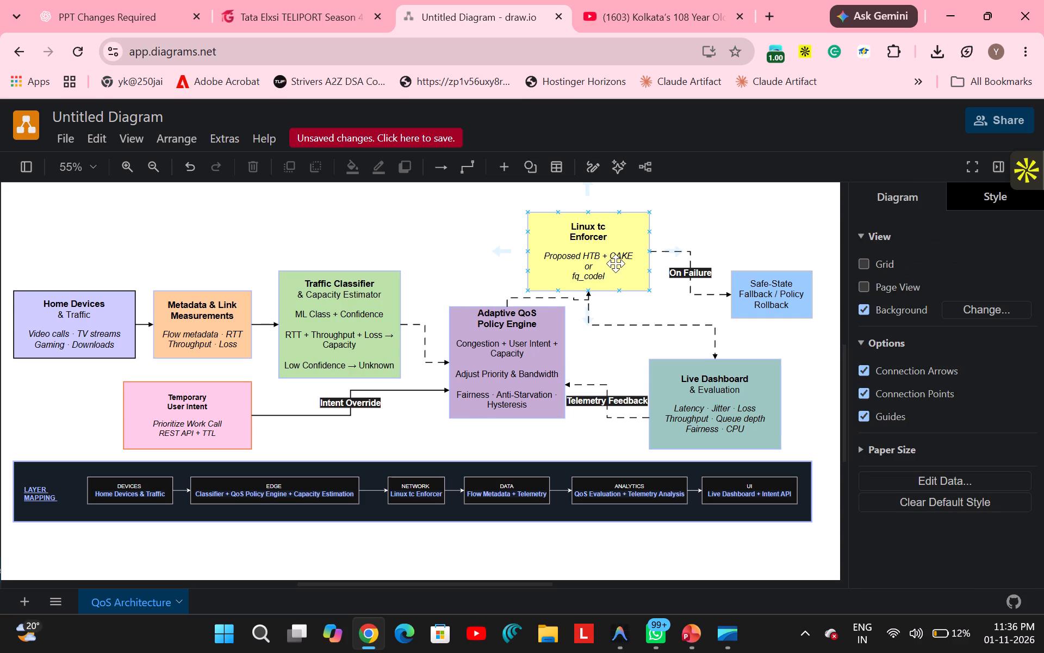
Shift the Linux tc Enforcer box slightly towards the Safe-State box, to about x 1084.
{"action": "left_click_drag", "start_coordinate": [599, 259], "coordinate": [592, 251]}
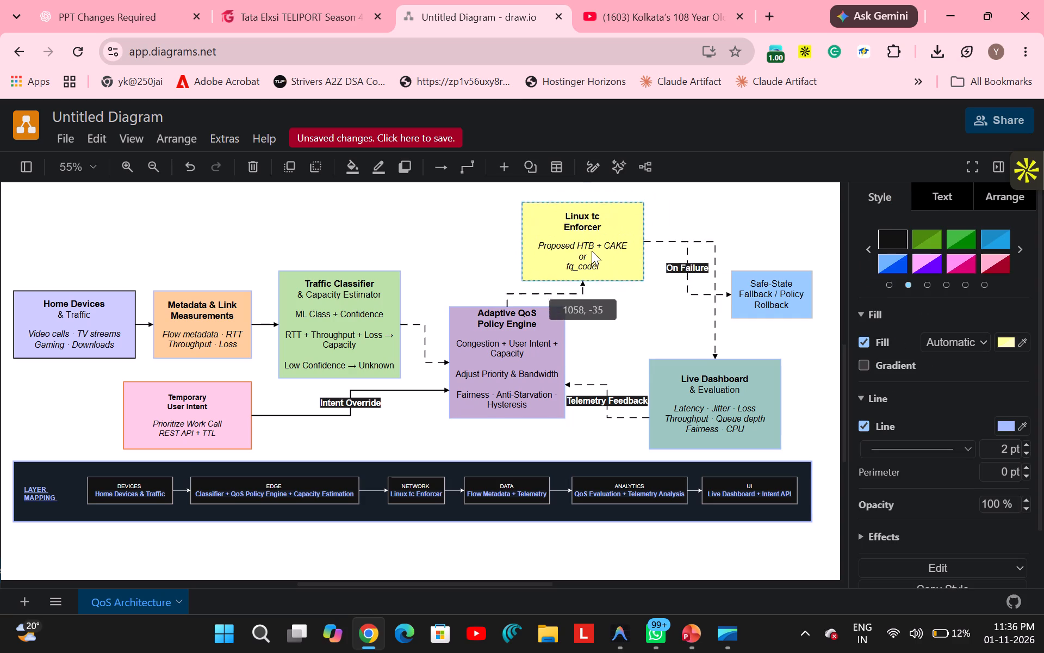
{"action": "left_click_drag", "start_coordinate": [592, 251], "coordinate": [588, 243]}
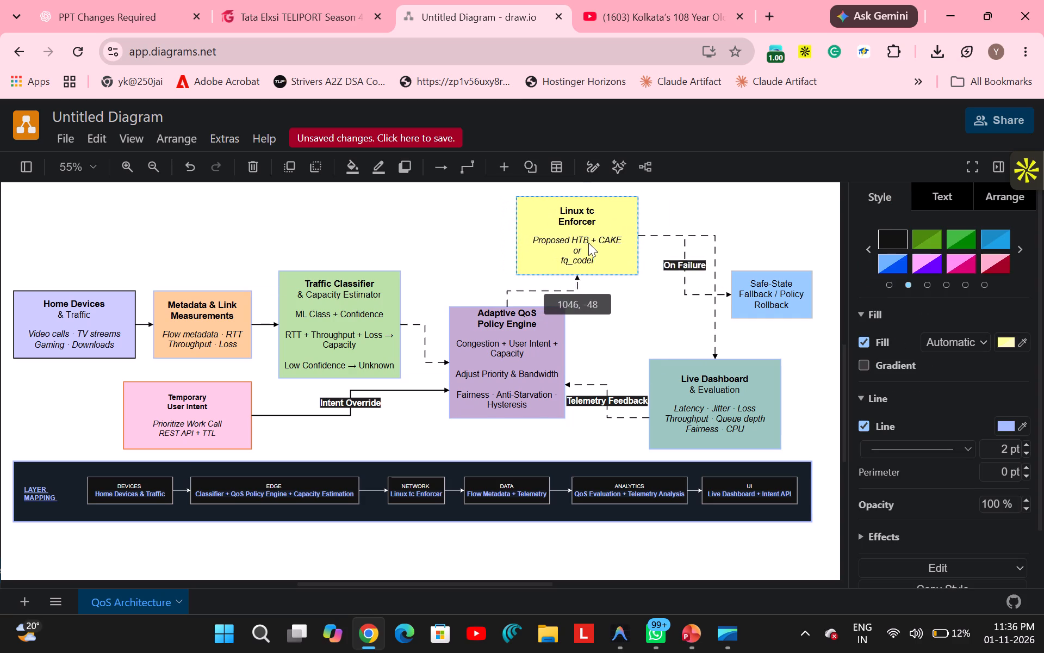
{"action": "left_click_drag", "start_coordinate": [588, 243], "coordinate": [601, 243]}
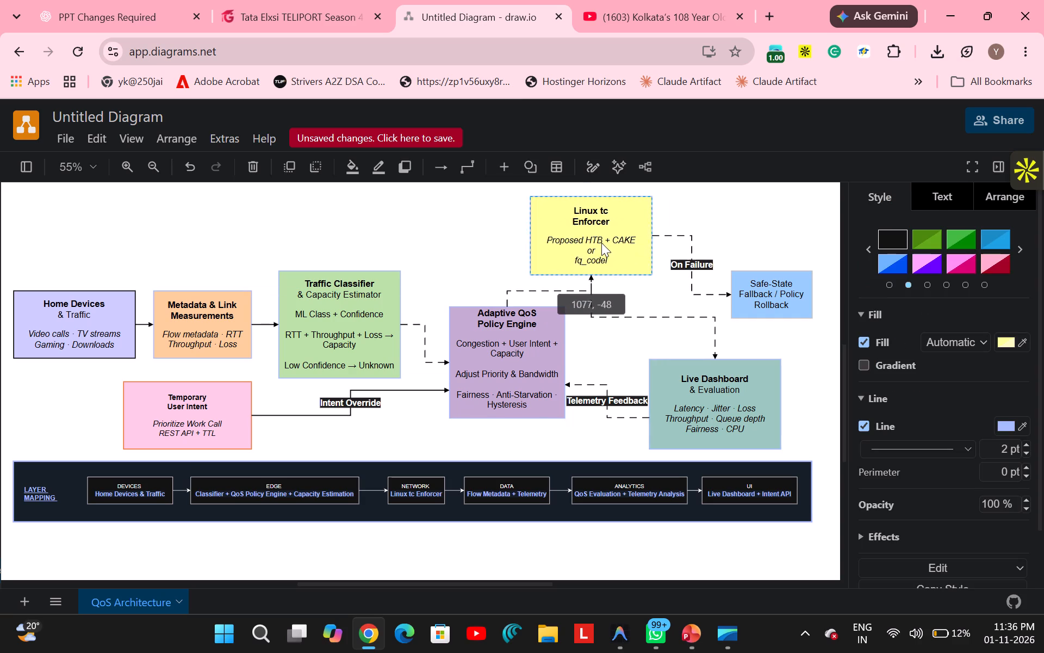
{"action": "left_click_drag", "start_coordinate": [601, 243], "coordinate": [605, 244]}
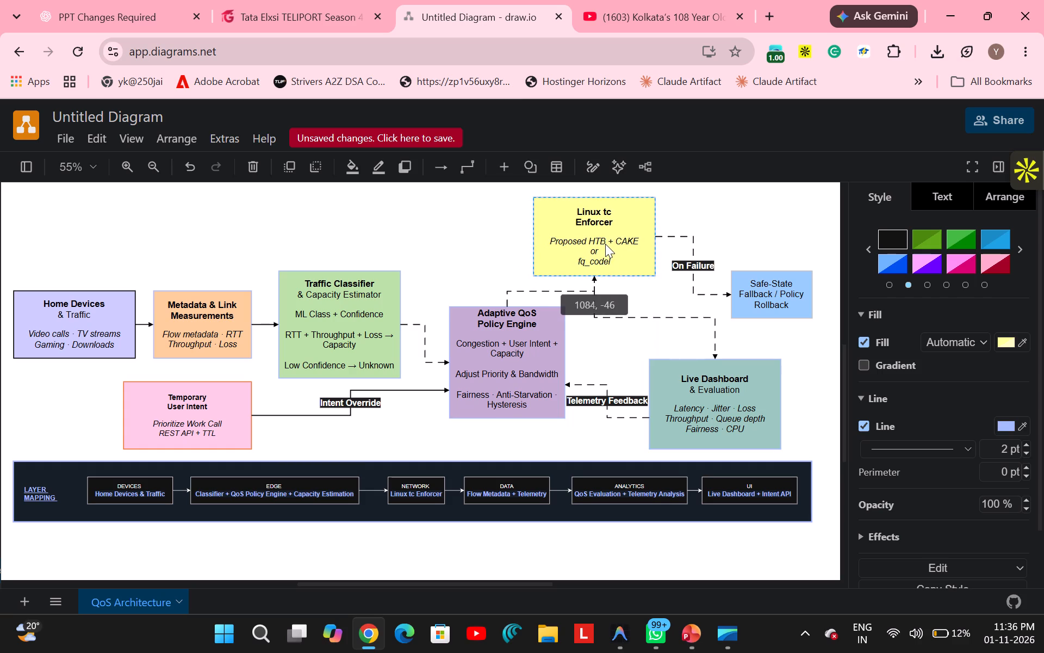
{"action": "left_click_drag", "start_coordinate": [605, 244], "coordinate": [602, 270]}
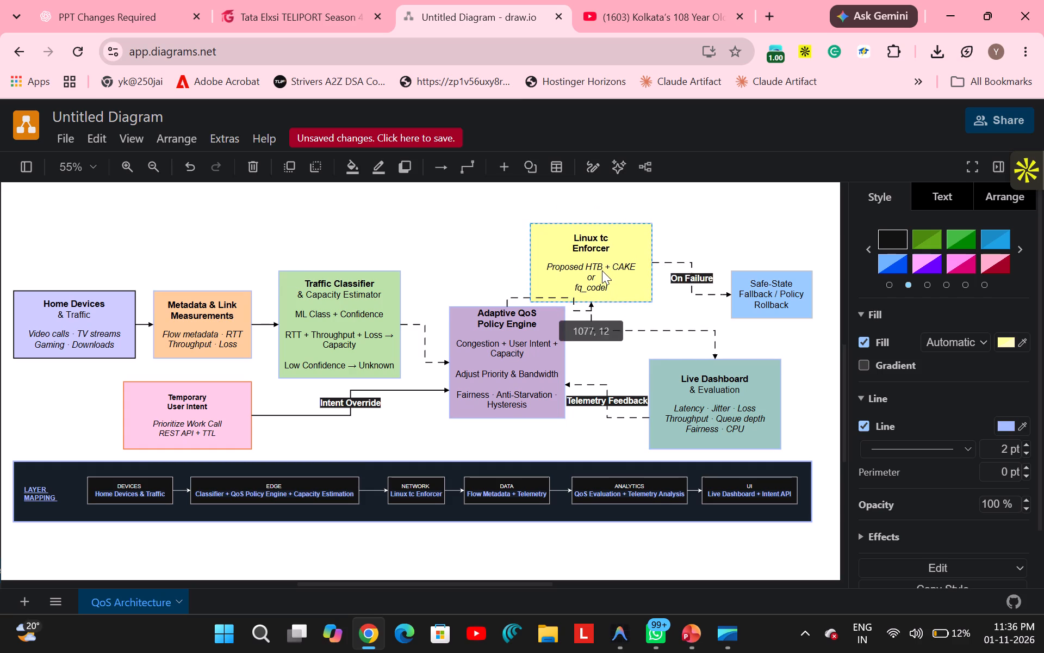
{"action": "left_click_drag", "start_coordinate": [602, 270], "coordinate": [601, 251]}
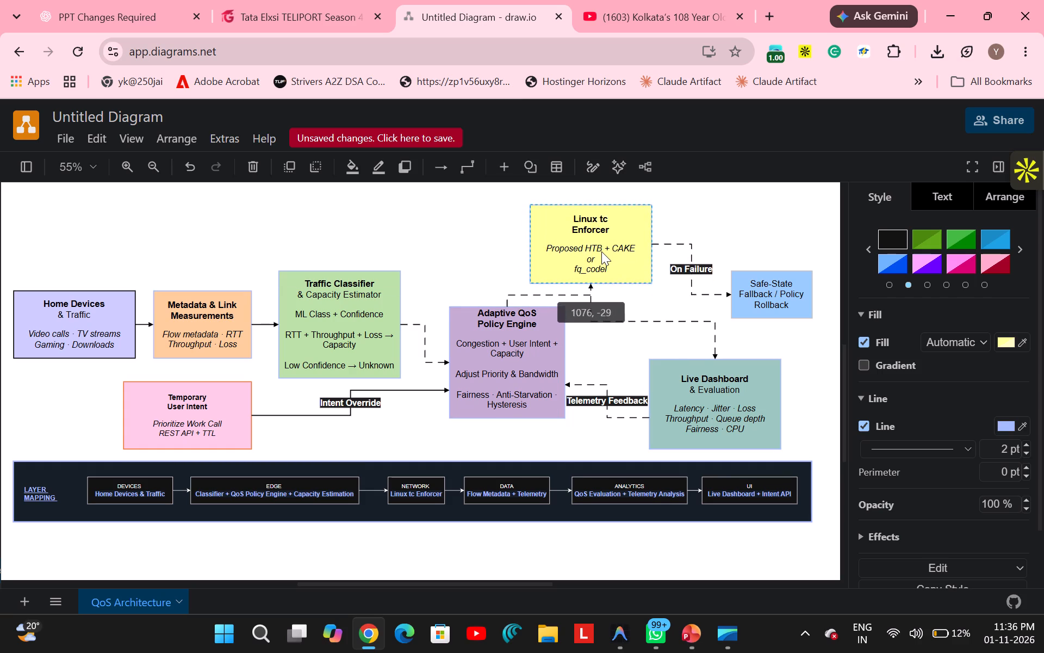
{"action": "left_click_drag", "start_coordinate": [601, 251], "coordinate": [605, 261]}
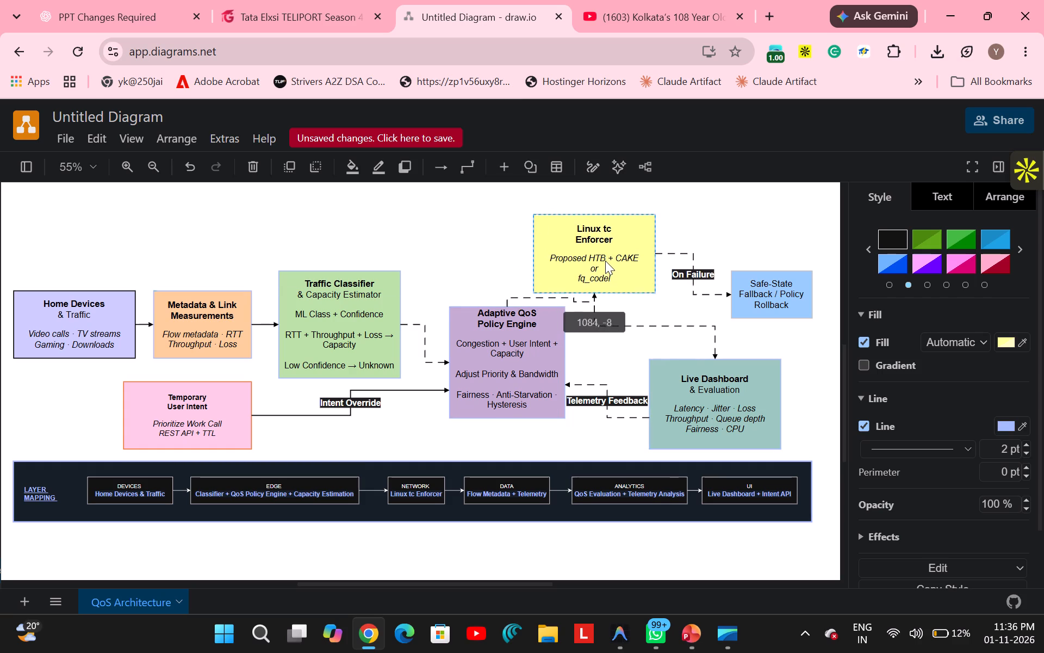
{"action": "left_click_drag", "start_coordinate": [605, 261], "coordinate": [605, 259]}
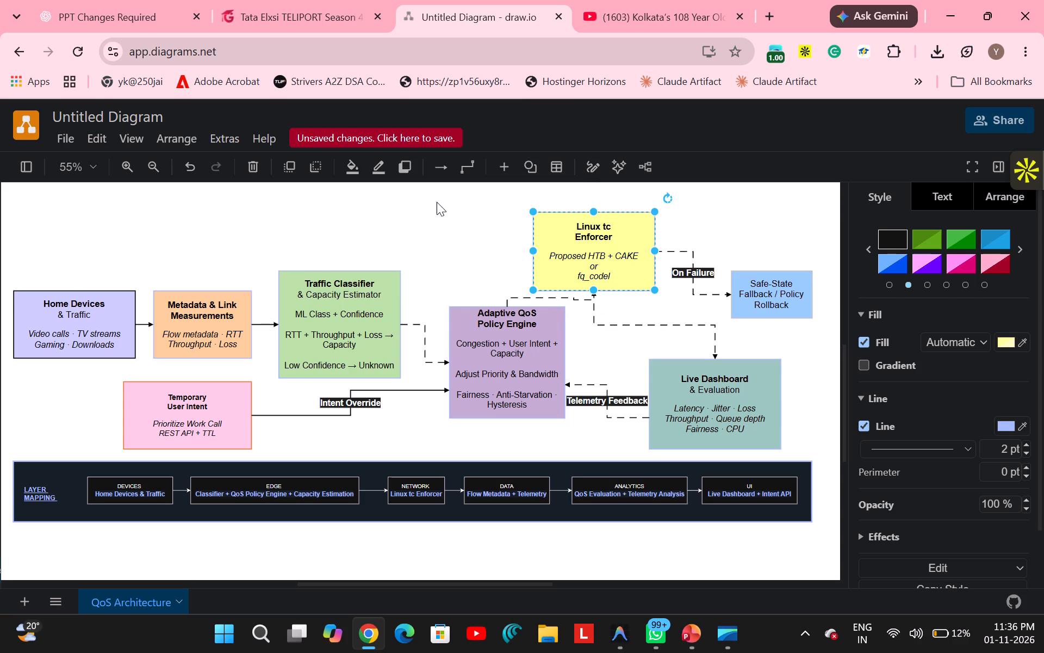
{"action": "left_click", "coordinate": [437, 202]}
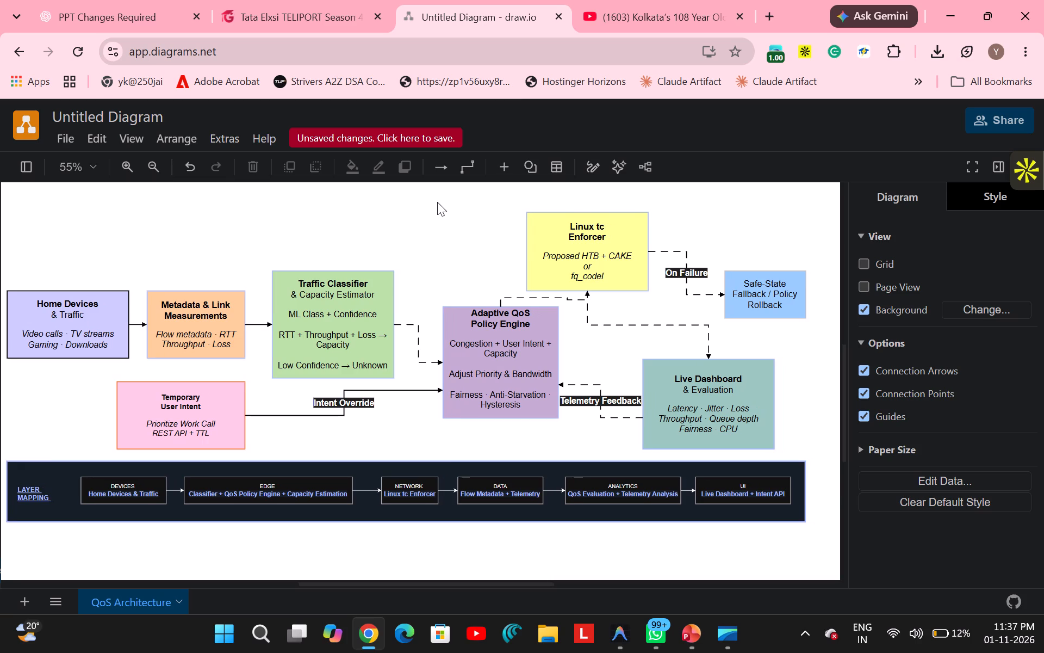
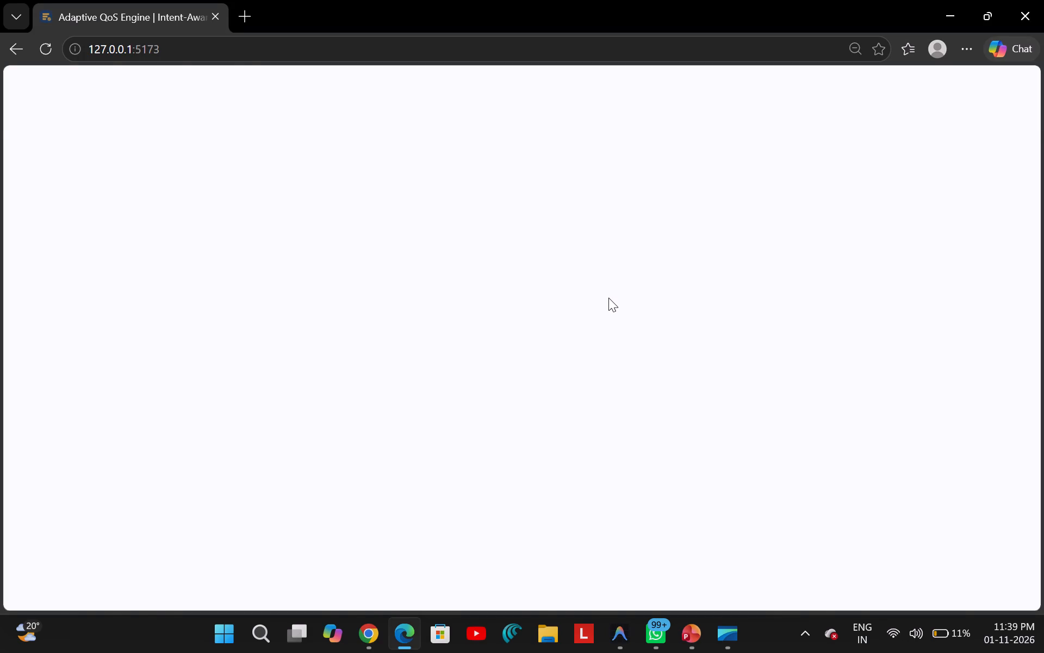
{"action": "scroll", "coordinate": [770, 291], "scroll_direction": "up", "scroll_amount": 1}
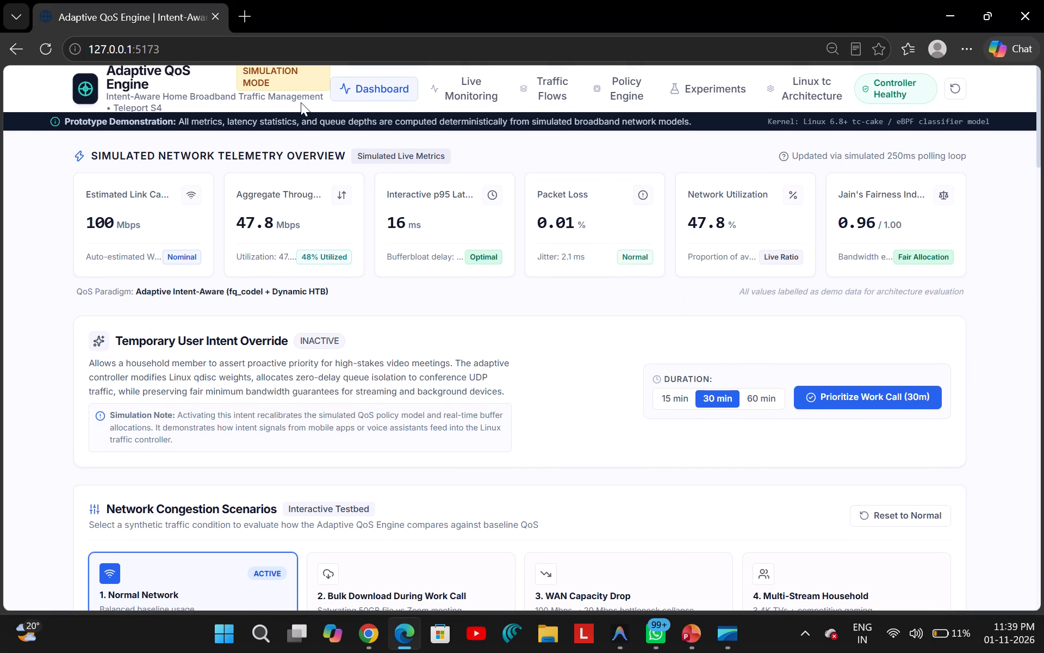
{"action": "left_click", "coordinate": [352, 94]}
{"action": "left_click", "coordinate": [483, 87]}
{"action": "left_click", "coordinate": [560, 84]}
{"action": "left_click", "coordinate": [659, 84]}
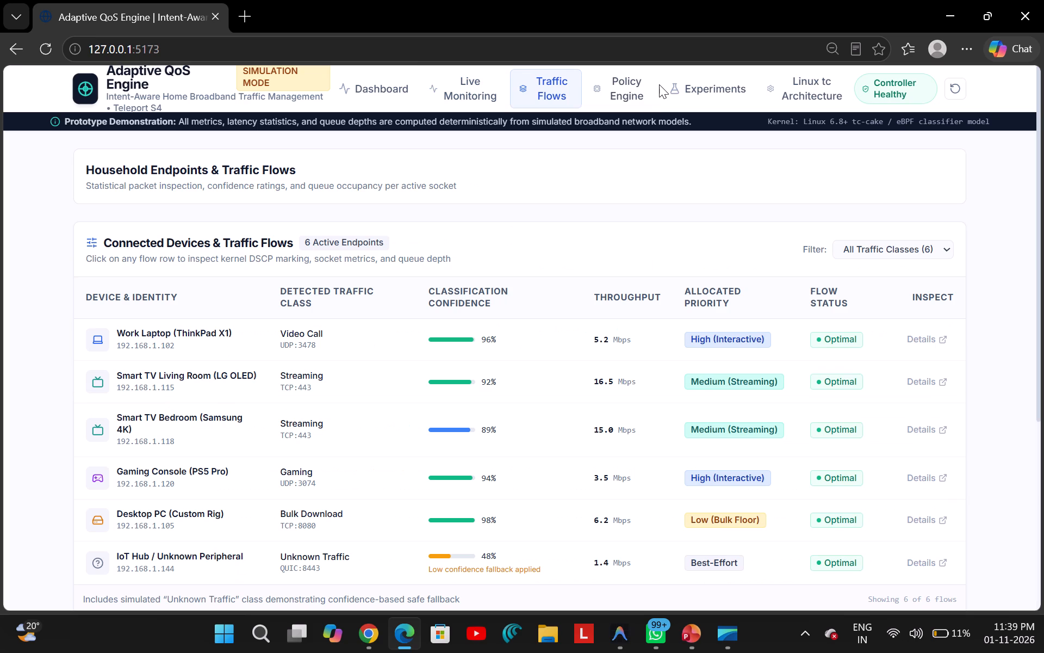
{"action": "left_click", "coordinate": [624, 84]}
{"action": "left_click", "coordinate": [751, 84]}
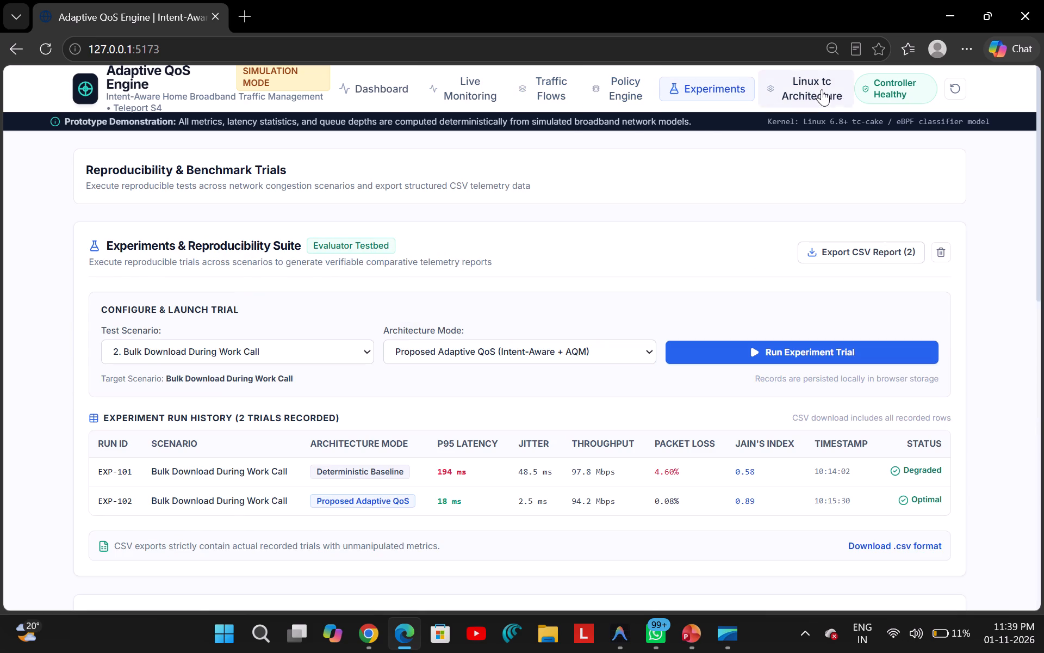
{"action": "left_click", "coordinate": [822, 89]}
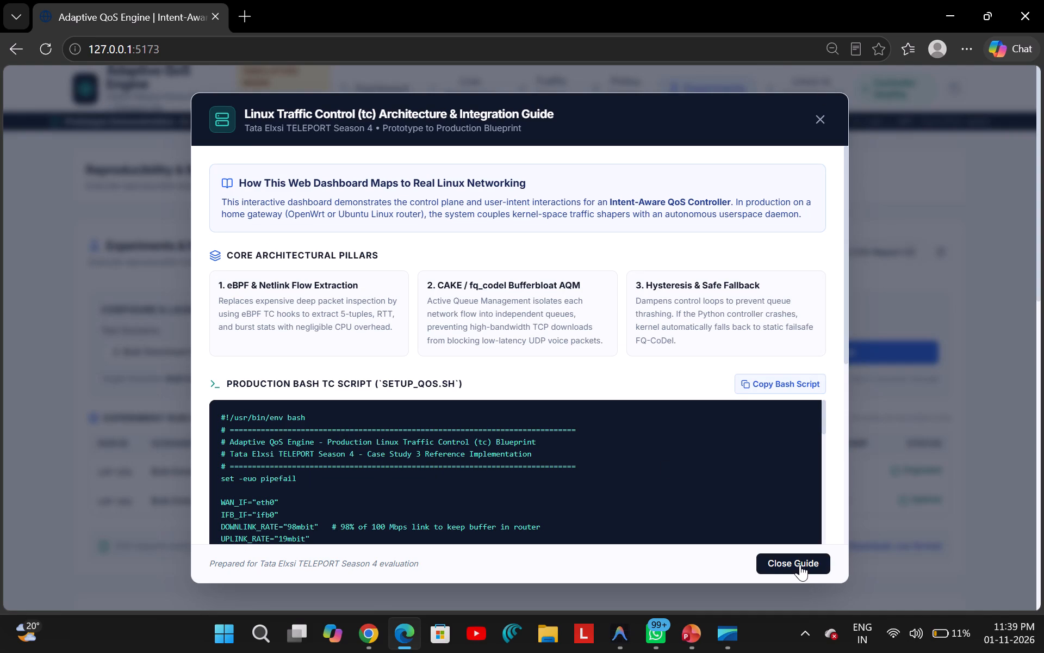
{"action": "left_click", "coordinate": [800, 564]}
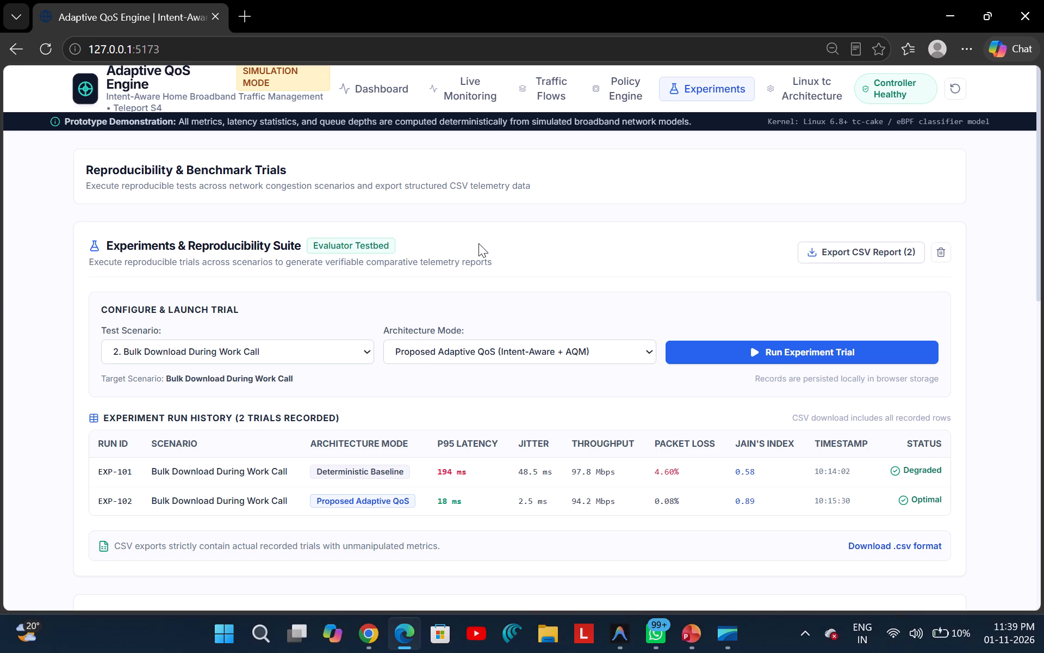
Reset the dashboard's simulation state.
{"action": "scroll", "coordinate": [478, 243], "scroll_direction": "up", "scroll_amount": 2}
{"action": "left_click_drag", "start_coordinate": [69, 119], "coordinate": [58, 119]}
{"action": "left_click", "coordinate": [58, 119]}
{"action": "left_click", "coordinate": [954, 87]}
Examine the Experiments view from the trial setup down to the latency, jitter, throughput and fairness comparison charts.
{"action": "scroll", "coordinate": [726, 293], "scroll_direction": "down", "scroll_amount": 6}
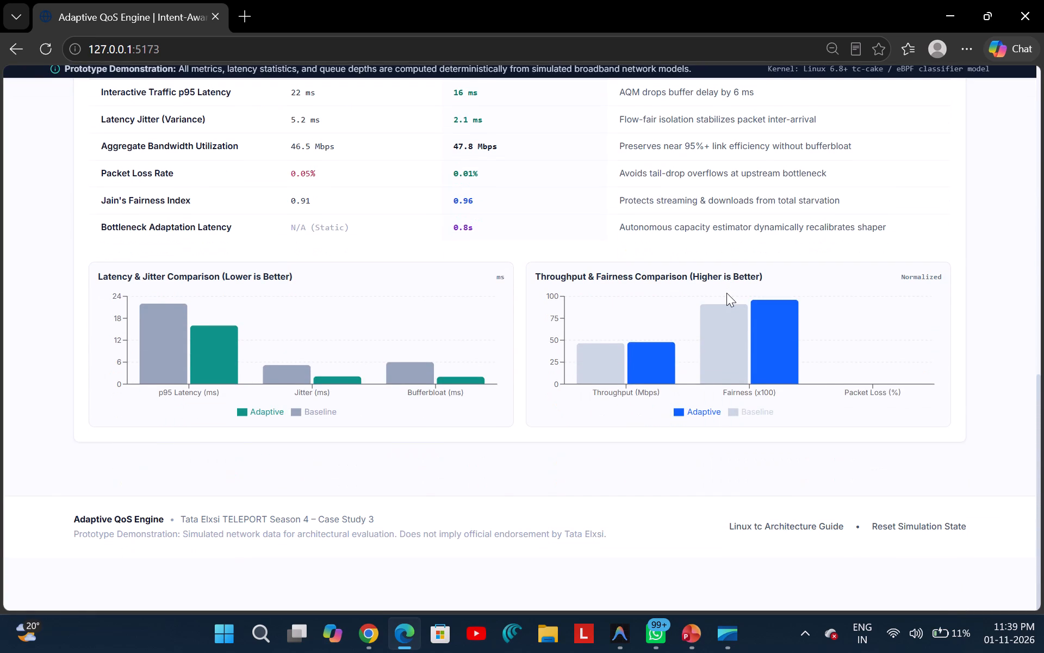
{"action": "scroll", "coordinate": [726, 293], "scroll_direction": "down", "scroll_amount": 2}
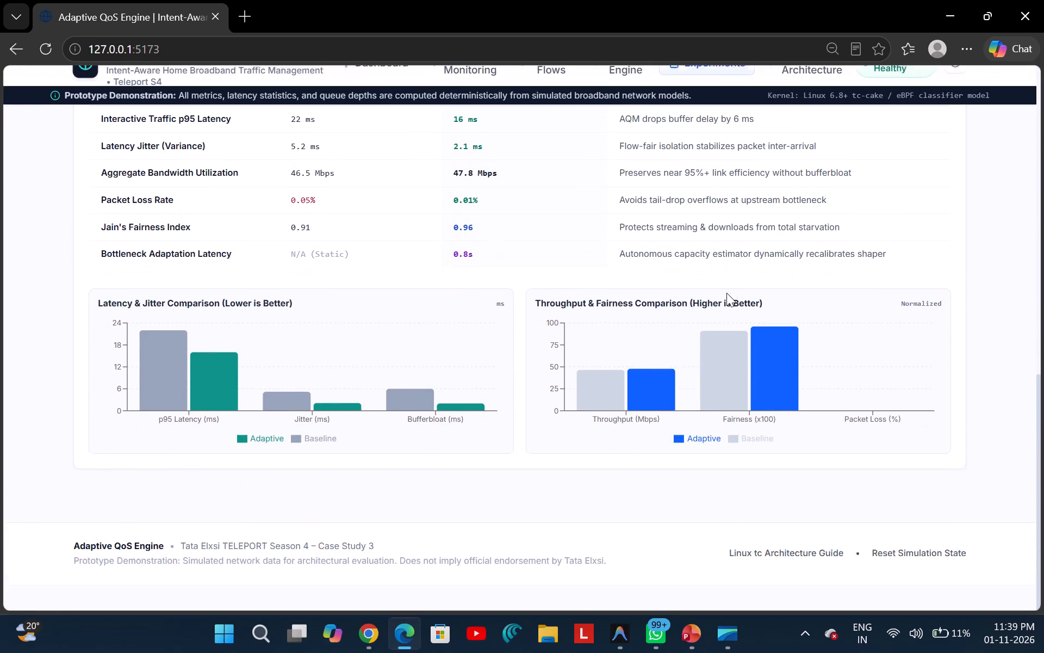
{"action": "scroll", "coordinate": [726, 293], "scroll_direction": "down", "scroll_amount": 1}
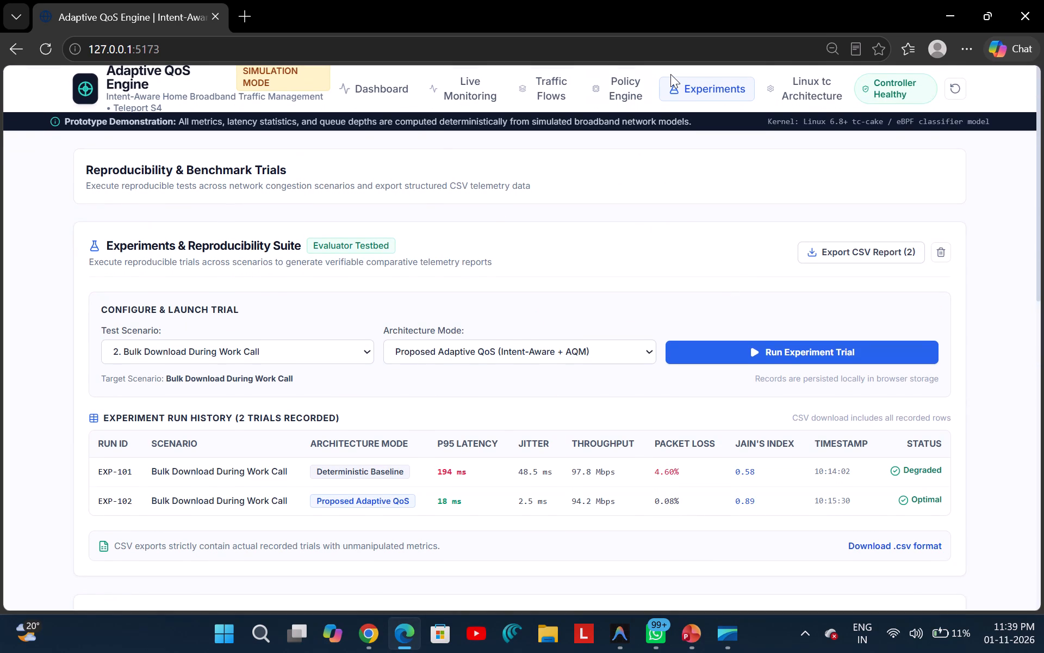
{"action": "left_click", "coordinate": [877, 87]}
{"action": "left_click", "coordinate": [683, 91]}
Examine the Live Monitoring view, from its telemetry overview and throughput chart to the Baseline vs Proposed Adaptive QoS Comparison.
{"action": "left_click", "coordinate": [365, 96]}
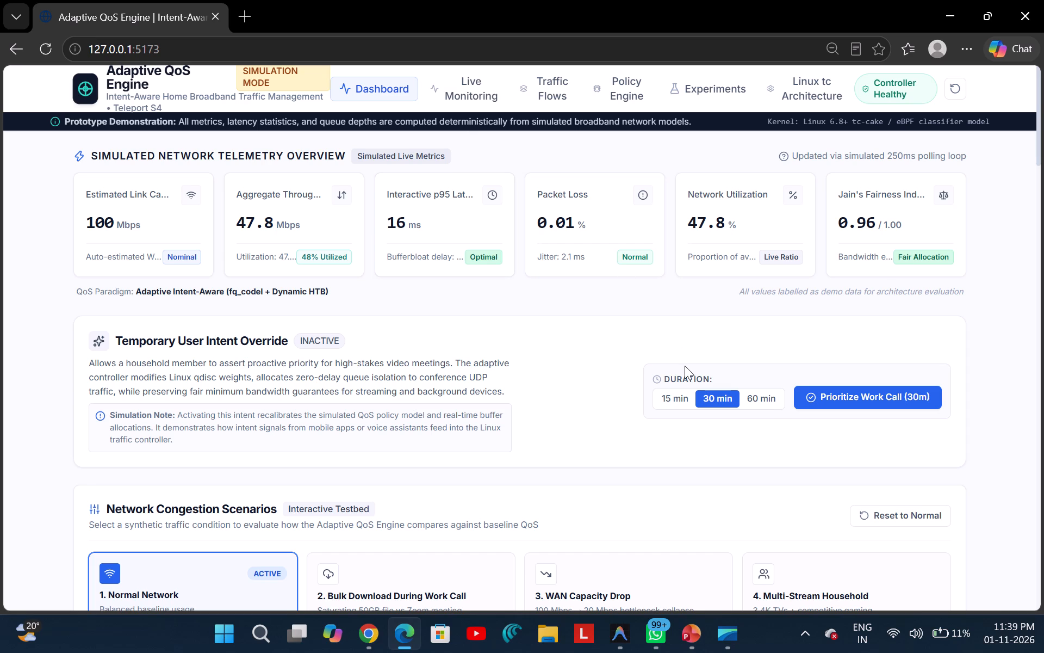
{"action": "left_click", "coordinate": [468, 100]}
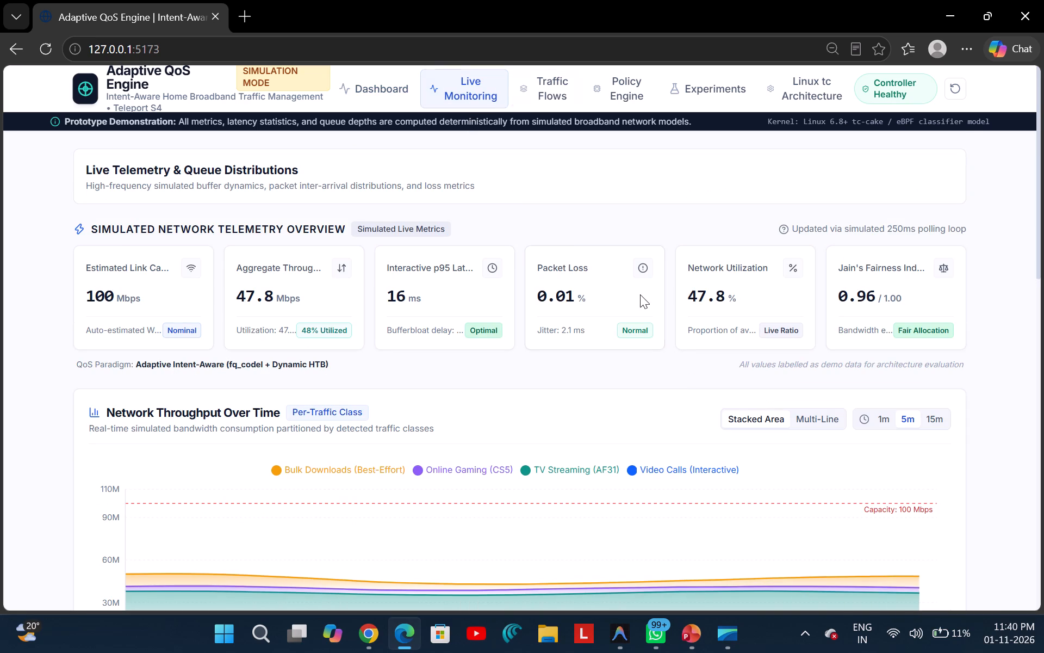
{"action": "scroll", "coordinate": [640, 294], "scroll_direction": "down", "scroll_amount": 3}
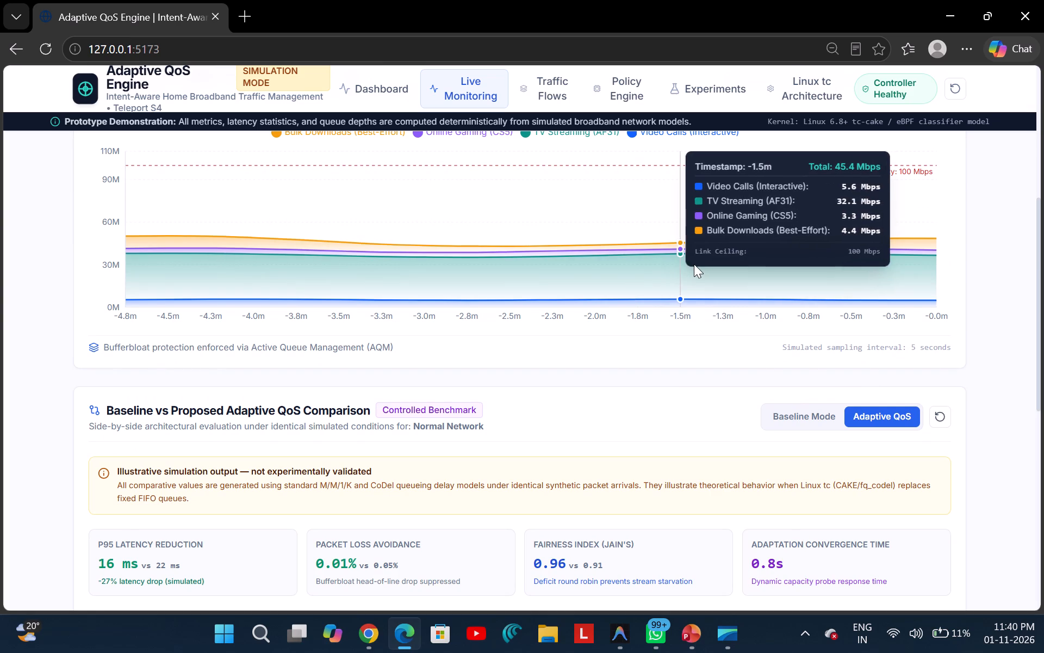
{"action": "scroll", "coordinate": [694, 264], "scroll_direction": "down", "scroll_amount": 4}
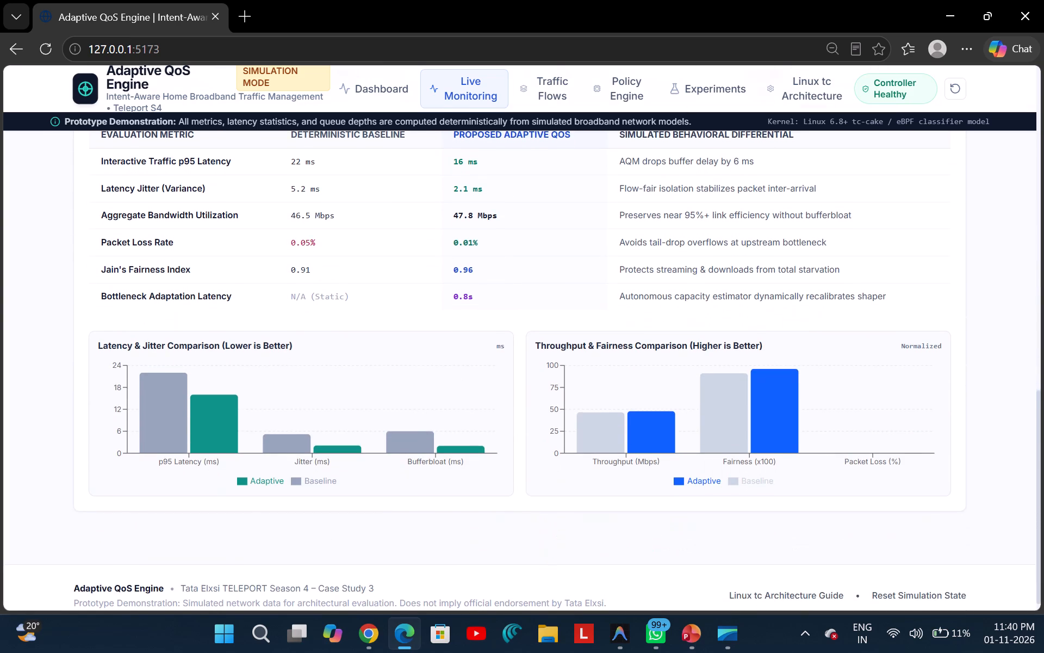
{"action": "scroll", "coordinate": [694, 264], "scroll_direction": "down", "scroll_amount": 2}
{"action": "scroll", "coordinate": [694, 264], "scroll_direction": "up", "scroll_amount": 6}
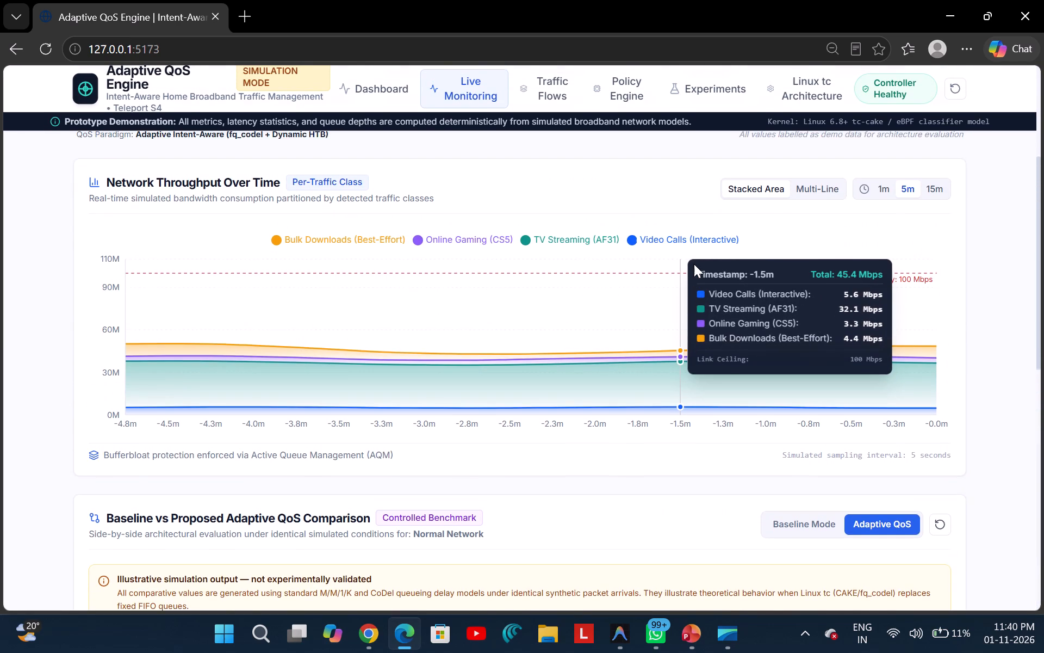
{"action": "scroll", "coordinate": [694, 264], "scroll_direction": "up", "scroll_amount": 1}
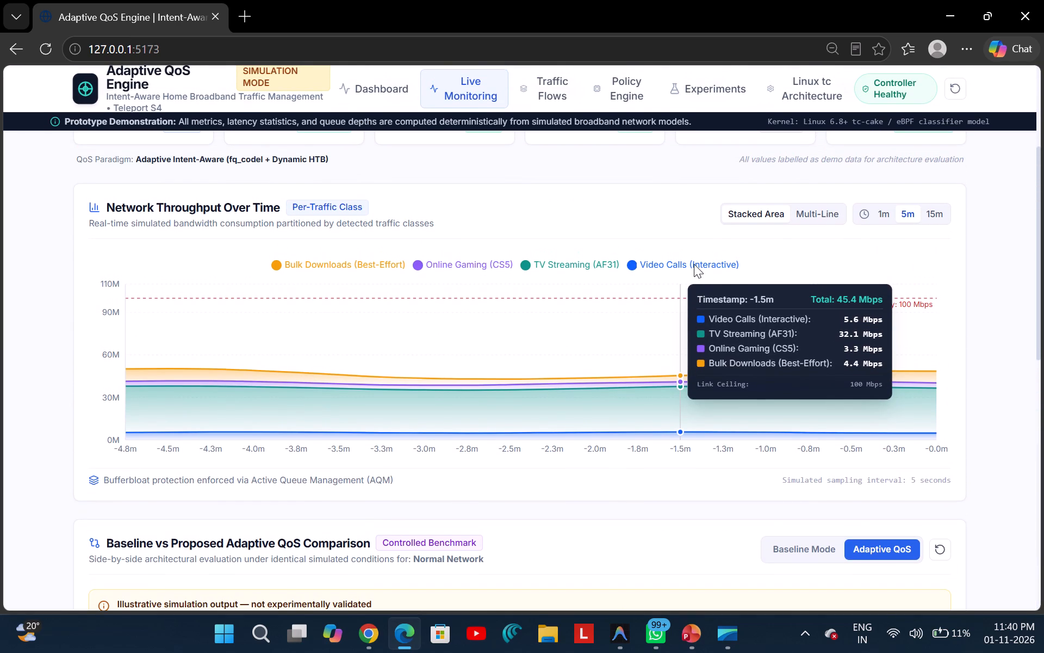
{"action": "scroll", "coordinate": [694, 264], "scroll_direction": "up", "scroll_amount": 2}
Return to the Dashboard view and skim its full length, including the throughput chart, active policy decision and baseline comparison.
{"action": "left_click", "coordinate": [358, 98]}
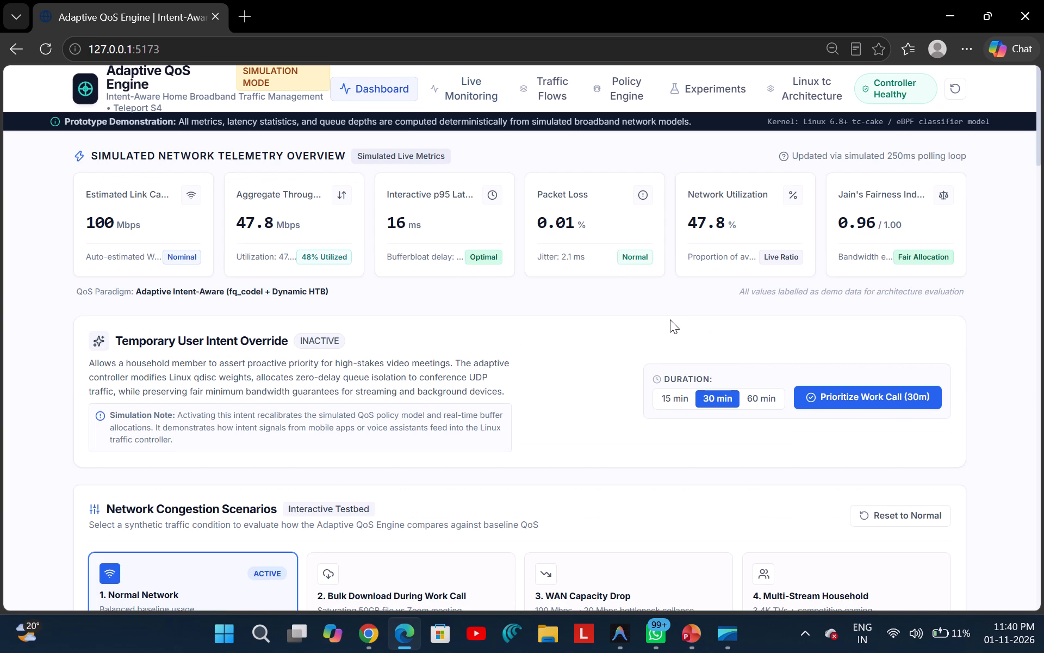
{"action": "scroll", "coordinate": [670, 319], "scroll_direction": "down", "scroll_amount": 6}
{"action": "scroll", "coordinate": [670, 319], "scroll_direction": "up", "scroll_amount": 2}
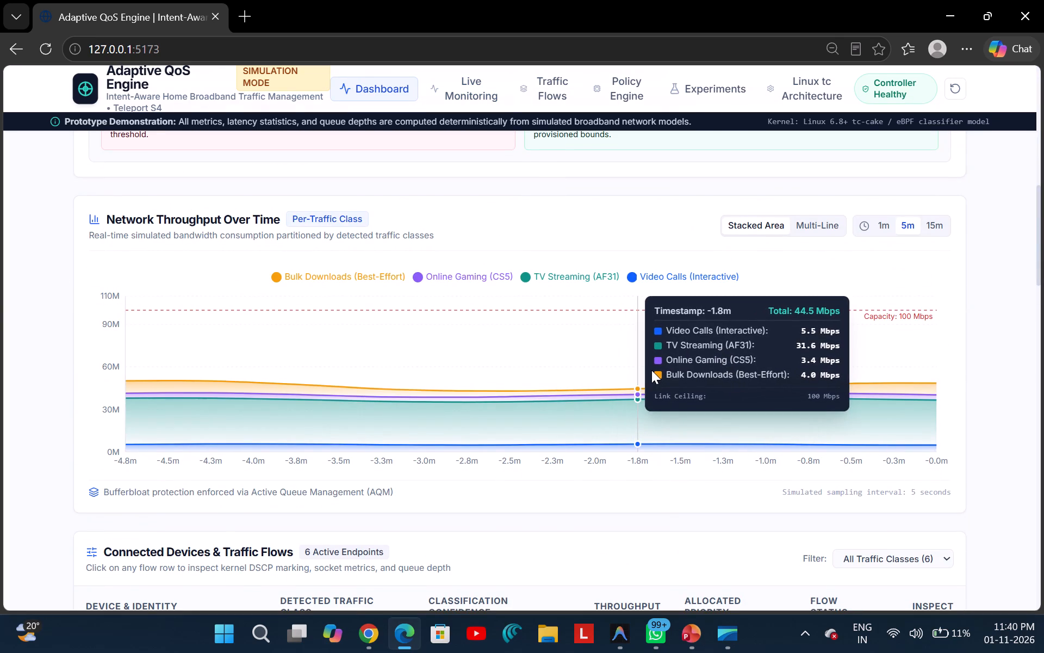
{"action": "scroll", "coordinate": [651, 370], "scroll_direction": "down", "scroll_amount": 7}
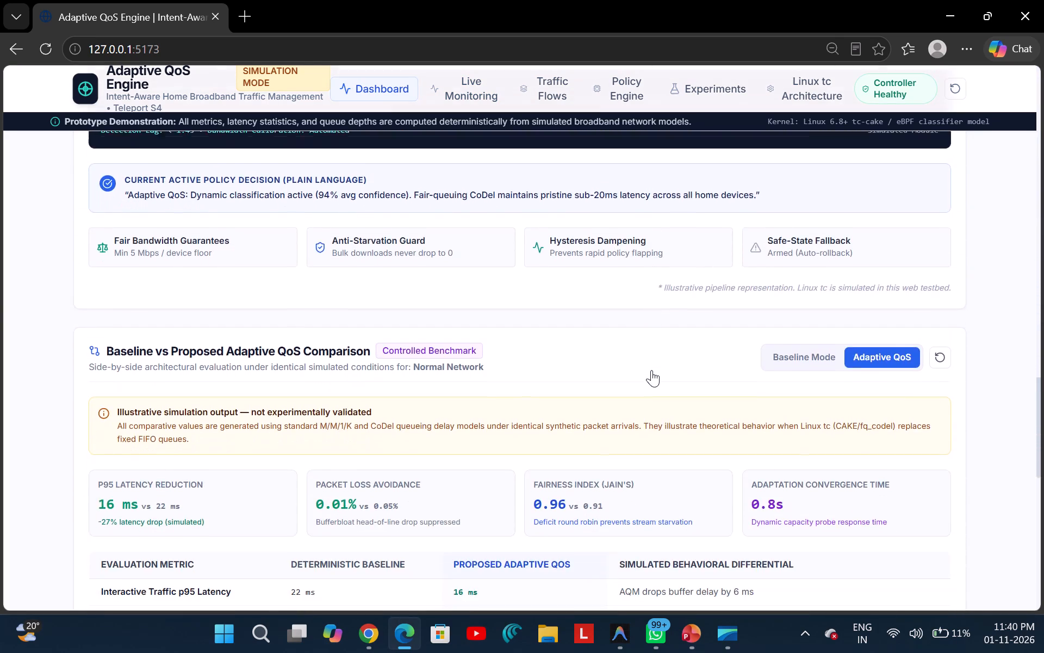
{"action": "scroll", "coordinate": [651, 370], "scroll_direction": "down", "scroll_amount": 5}
{"action": "scroll", "coordinate": [651, 370], "scroll_direction": "up", "scroll_amount": 14}
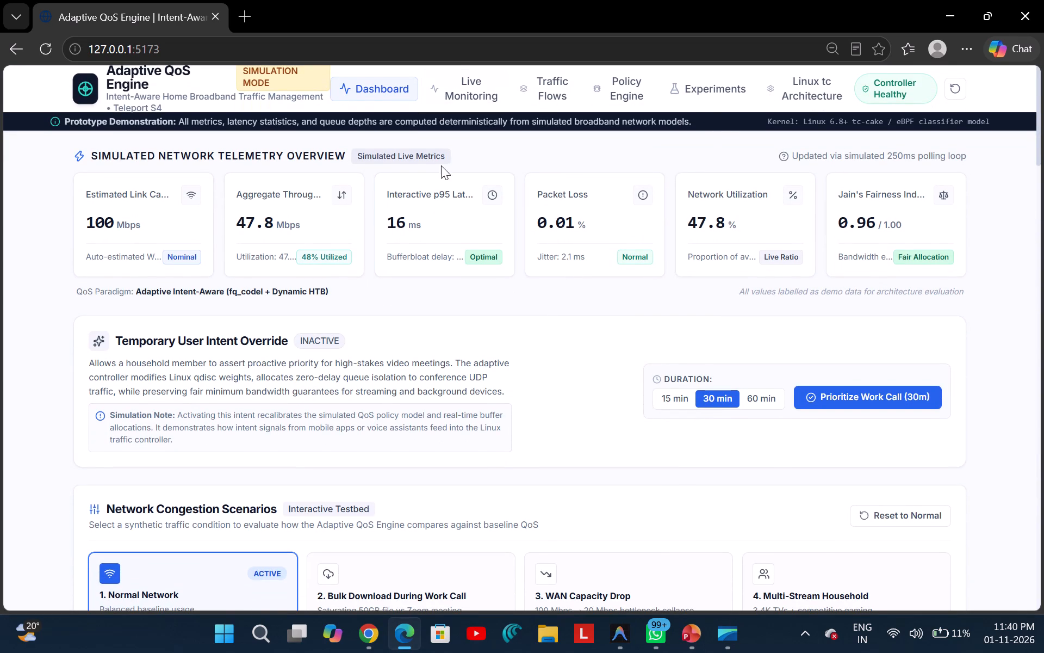
{"action": "scroll", "coordinate": [452, 242], "scroll_direction": "up", "scroll_amount": 1}
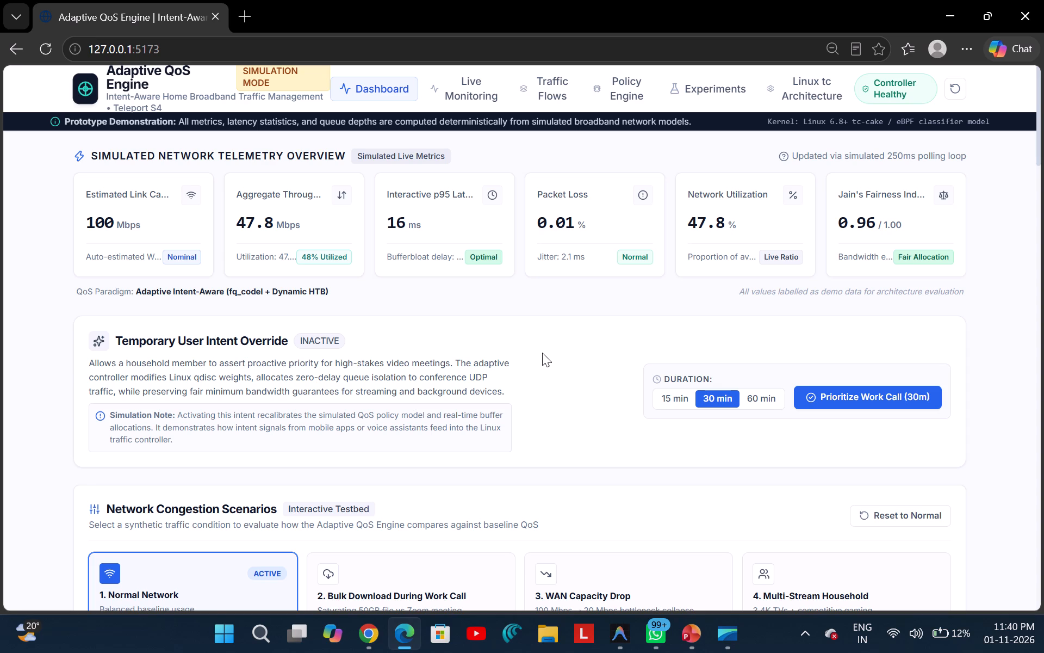
Examine the Dashboard's Network Congestion Scenarios, Network Throughput Over Time chart and Connected Devices & Traffic Flows table more closely.
{"action": "scroll", "coordinate": [542, 353], "scroll_direction": "down", "scroll_amount": 5}
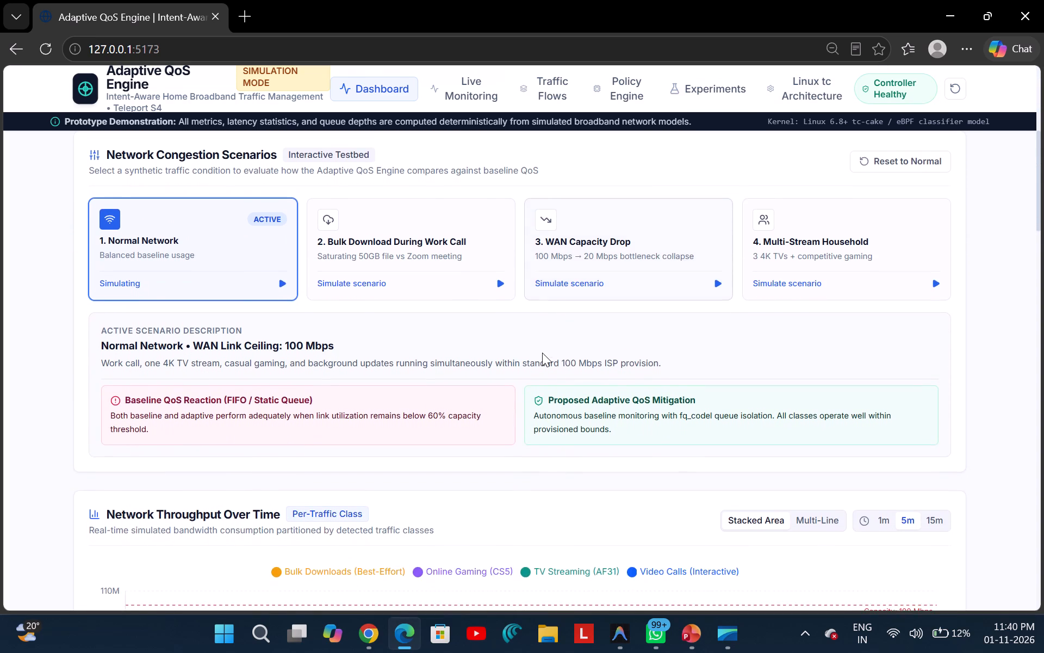
{"action": "scroll", "coordinate": [542, 353], "scroll_direction": "down", "scroll_amount": 1}
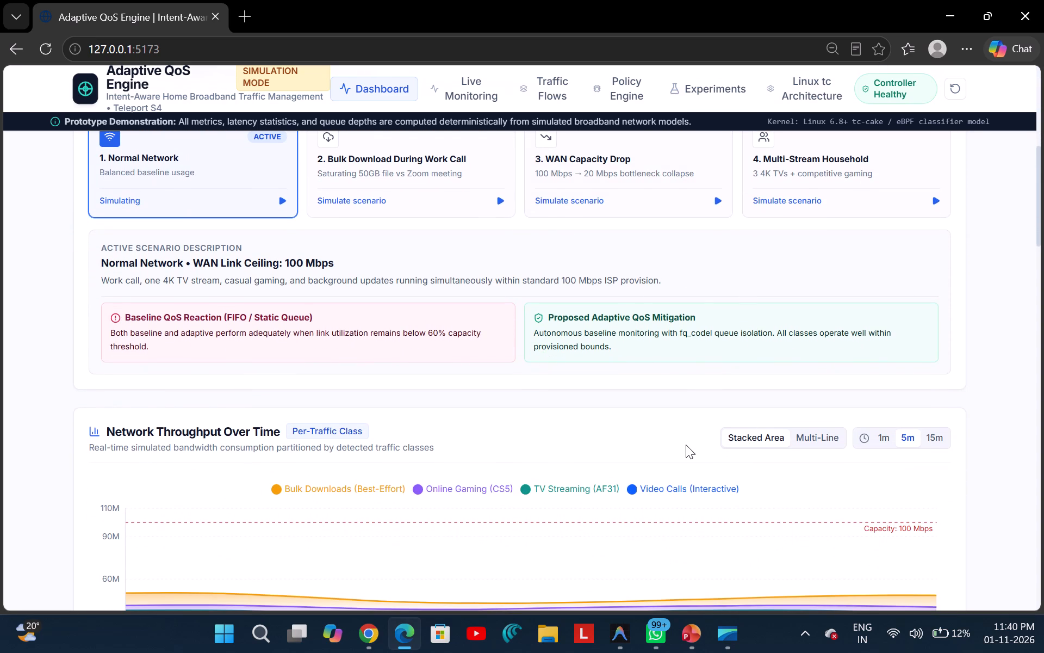
{"action": "scroll", "coordinate": [686, 445], "scroll_direction": "down", "scroll_amount": 2}
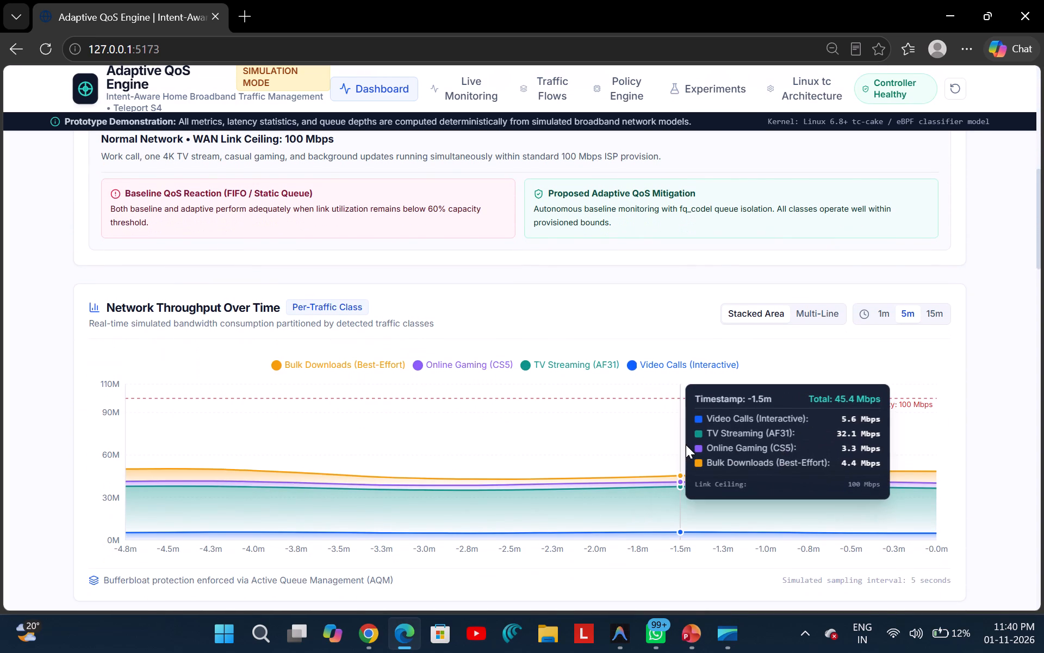
{"action": "scroll", "coordinate": [668, 458], "scroll_direction": "down", "scroll_amount": 2}
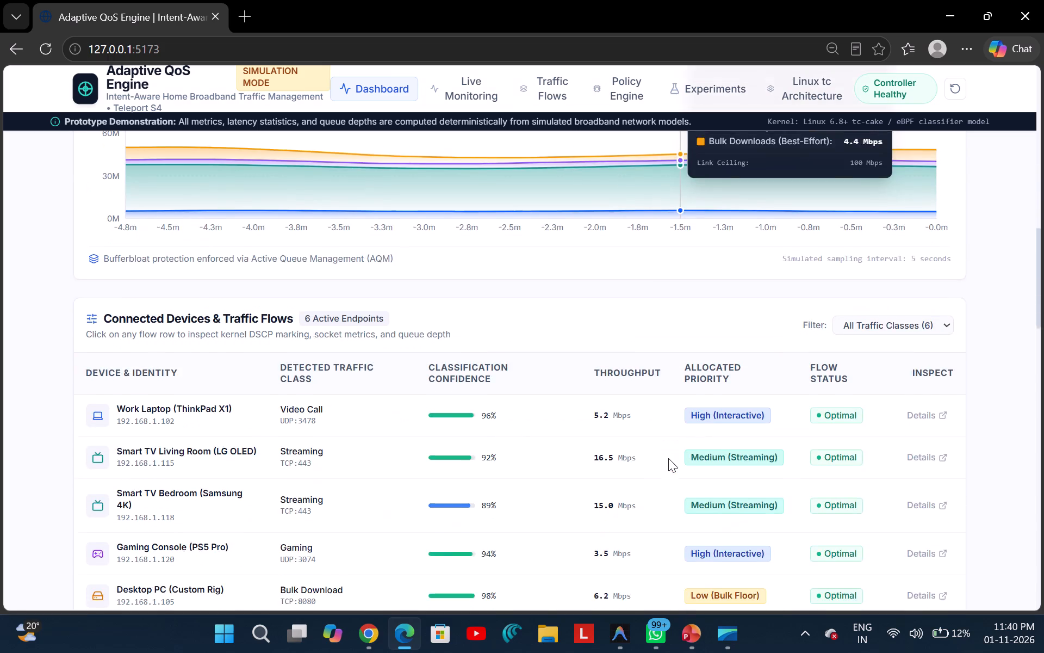
{"action": "scroll", "coordinate": [668, 458], "scroll_direction": "down", "scroll_amount": 2}
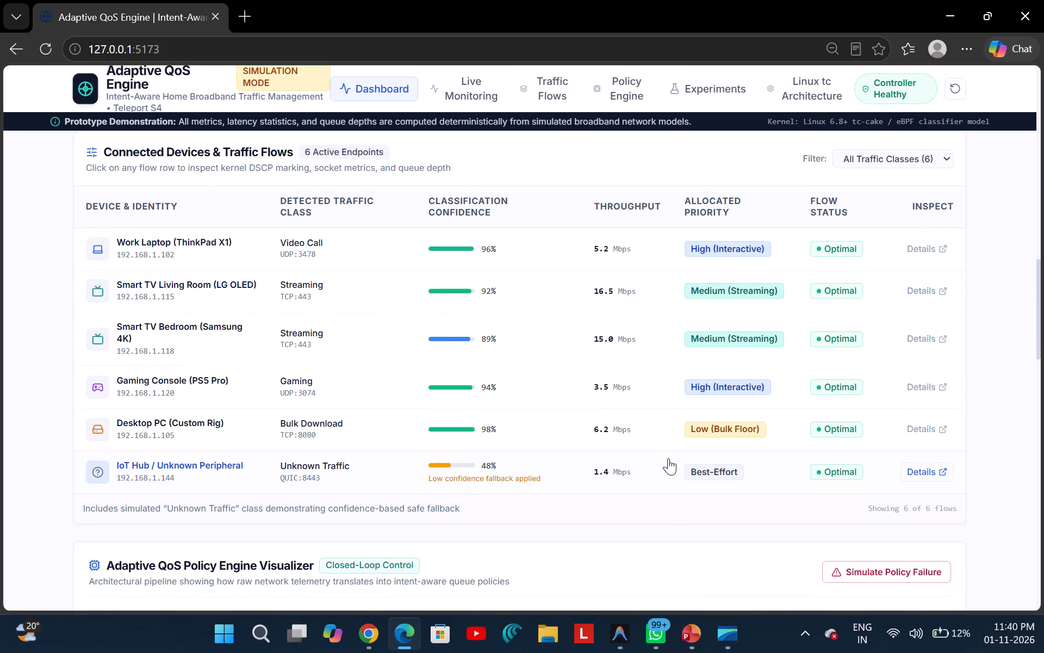
{"action": "scroll", "coordinate": [668, 458], "scroll_direction": "down", "scroll_amount": 7}
{"action": "scroll", "coordinate": [668, 458], "scroll_direction": "up", "scroll_amount": 19}
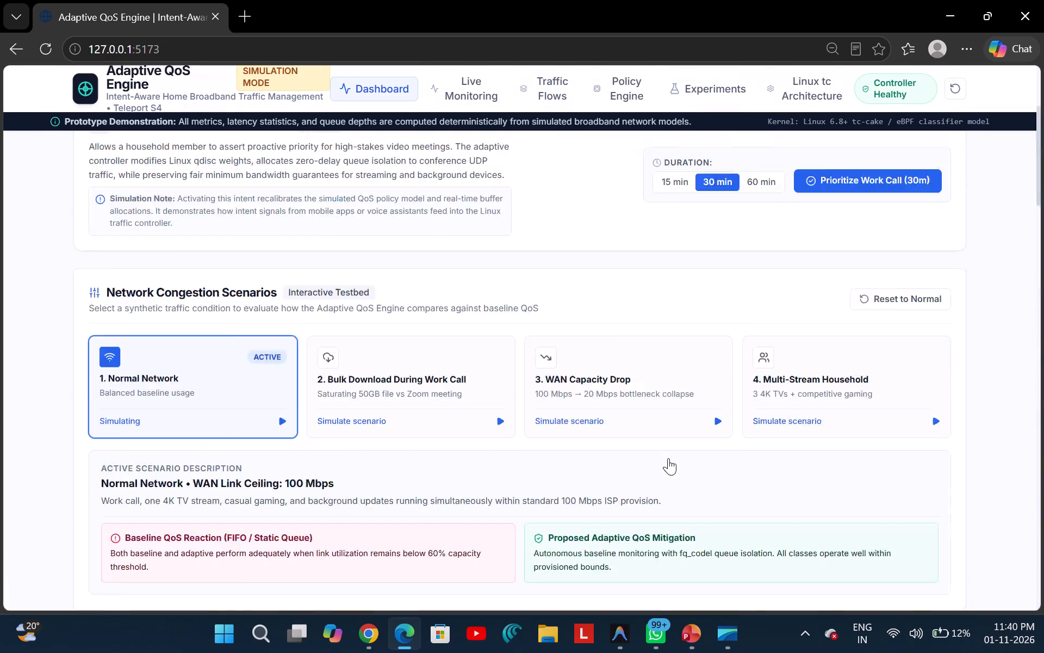
Revisit the Live Monitoring view and inspect its telemetry overview and Network Throughput Over Time chart.
{"action": "left_click", "coordinate": [475, 95]}
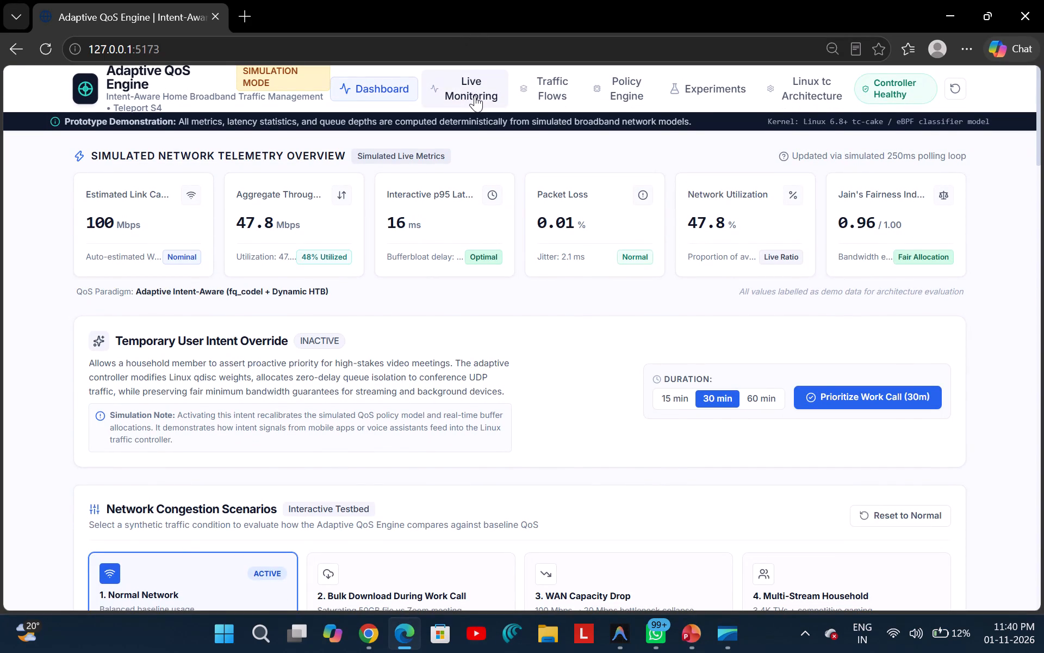
{"action": "scroll", "coordinate": [560, 184], "scroll_direction": "down", "scroll_amount": 1}
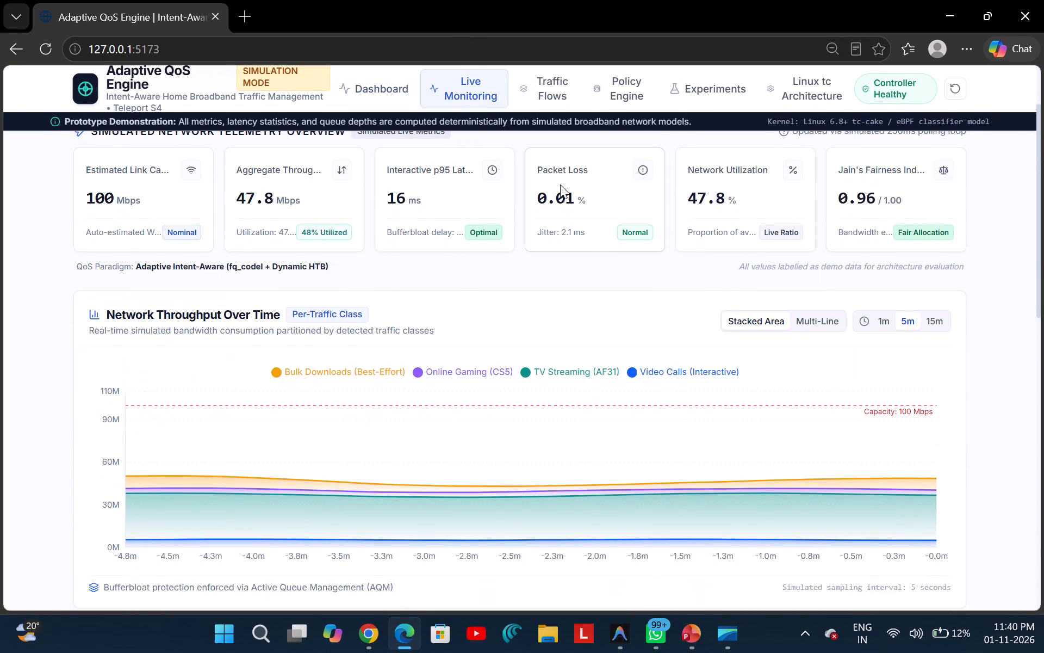
{"action": "scroll", "coordinate": [560, 184], "scroll_direction": "down", "scroll_amount": 1}
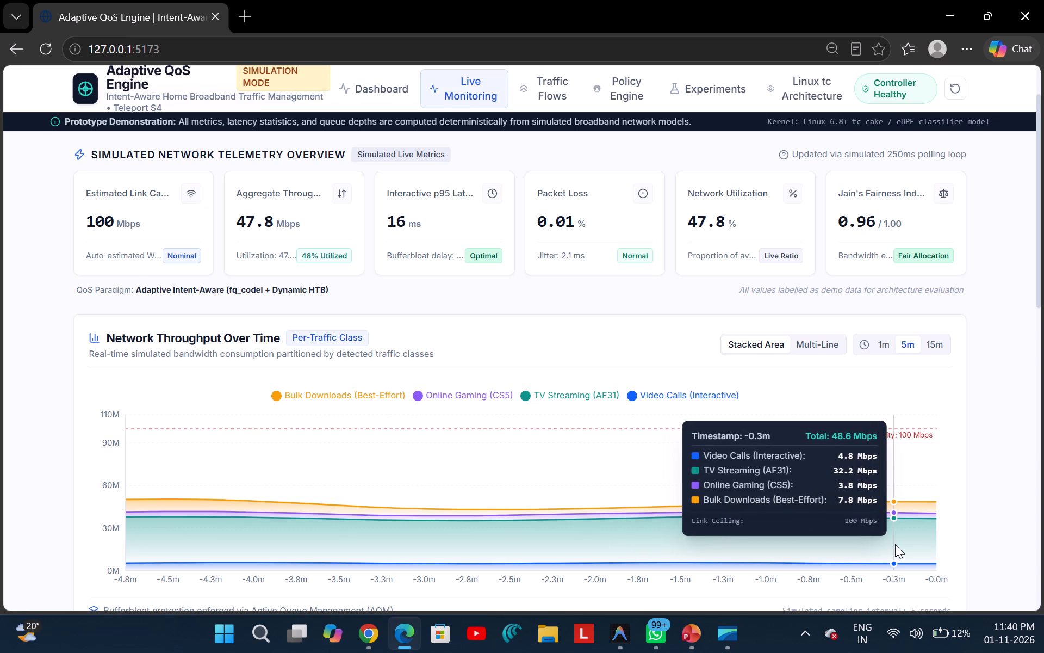
Capture a screenshot of the Live Monitoring page area, covering the telemetry overview and the Network Throughput Over Time chart with its -0.3m tooltip.
{"action": "key", "text": "Print"}
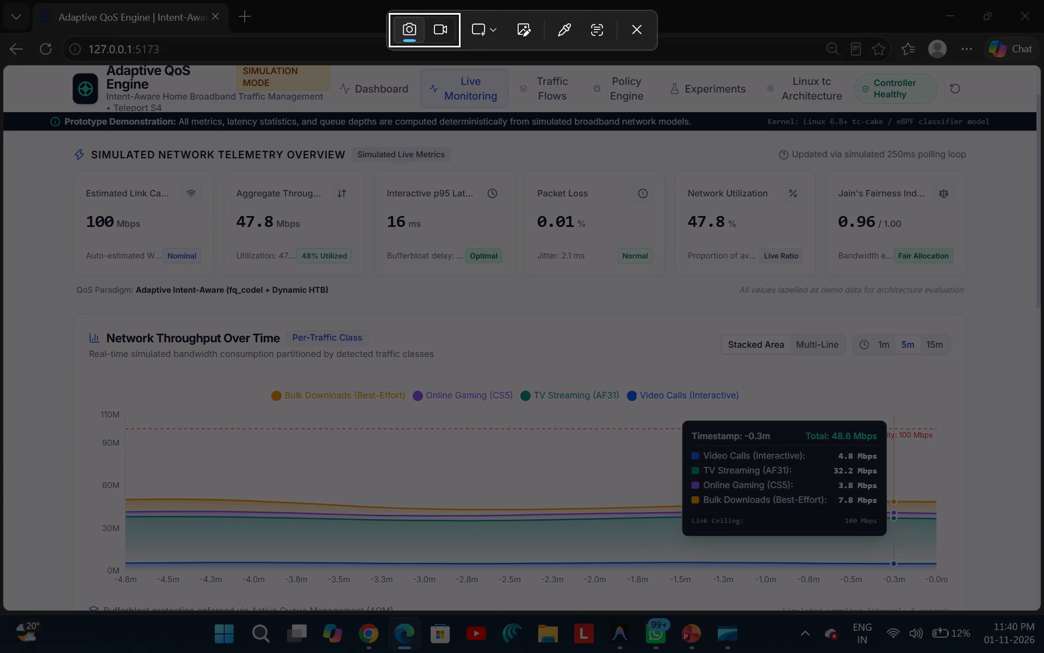
{"action": "left_click_drag", "start_coordinate": [1, 66], "coordinate": [1042, 622]}
{"action": "scroll", "coordinate": [672, 342], "scroll_direction": "right", "scroll_amount": 4}
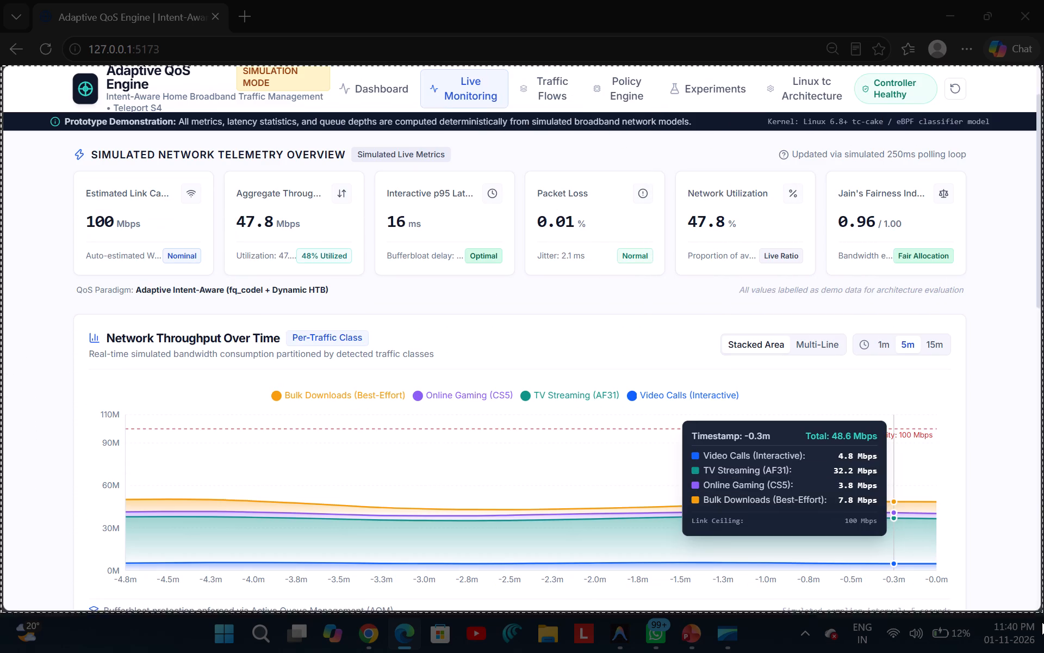
{"action": "left_click_drag", "start_coordinate": [1042, 622], "coordinate": [1037, 611]}
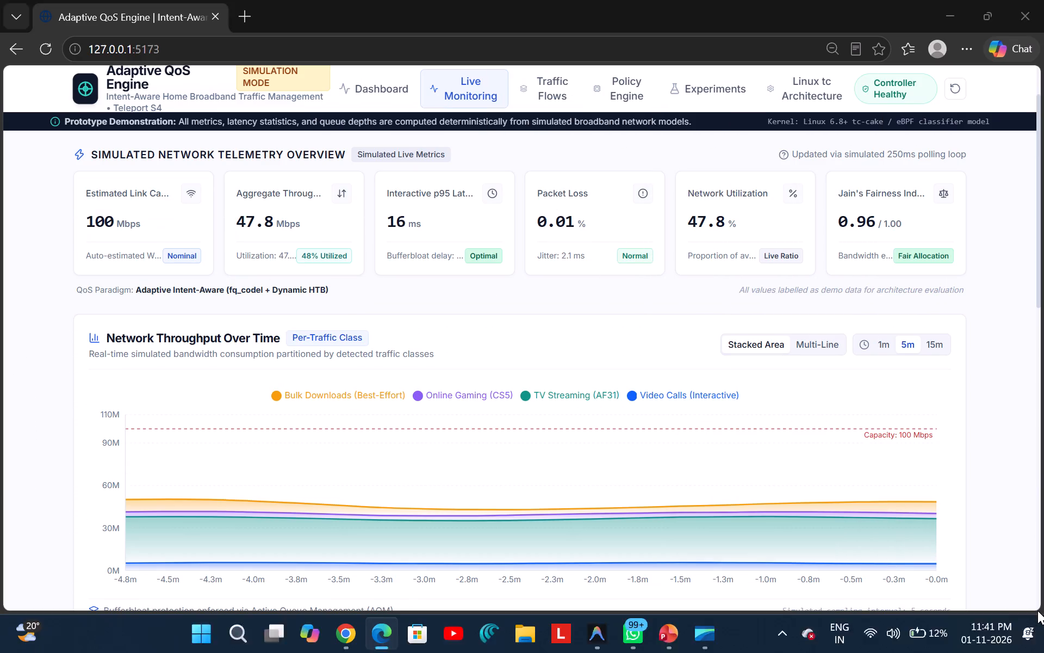
Switch from the Adaptive QoS Engine page to another open window.
{"action": "key", "text": "alt+Tab"}
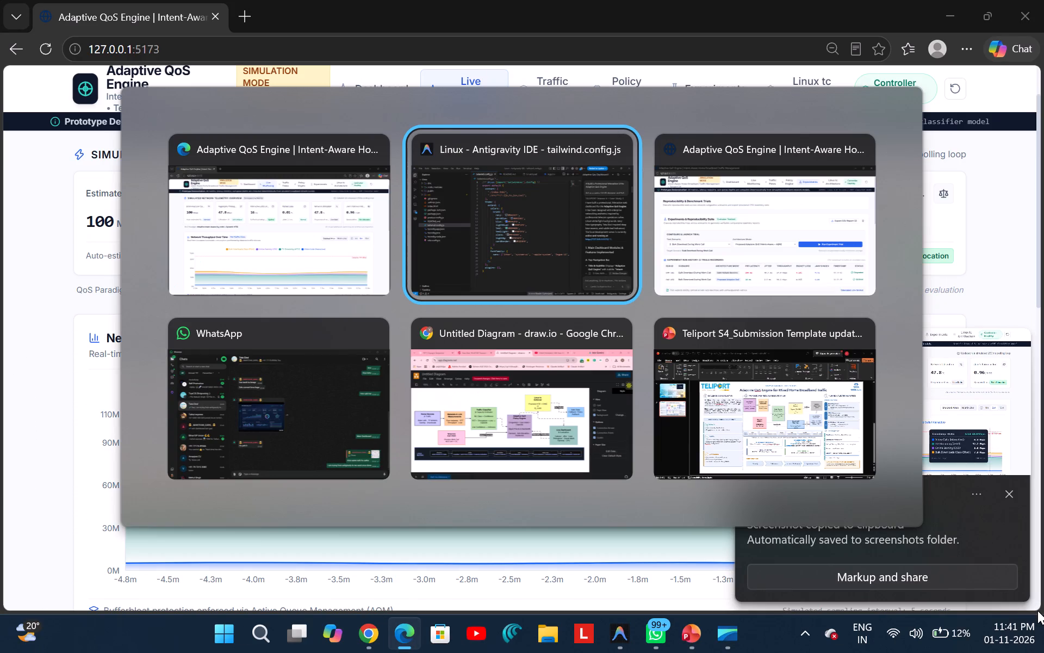
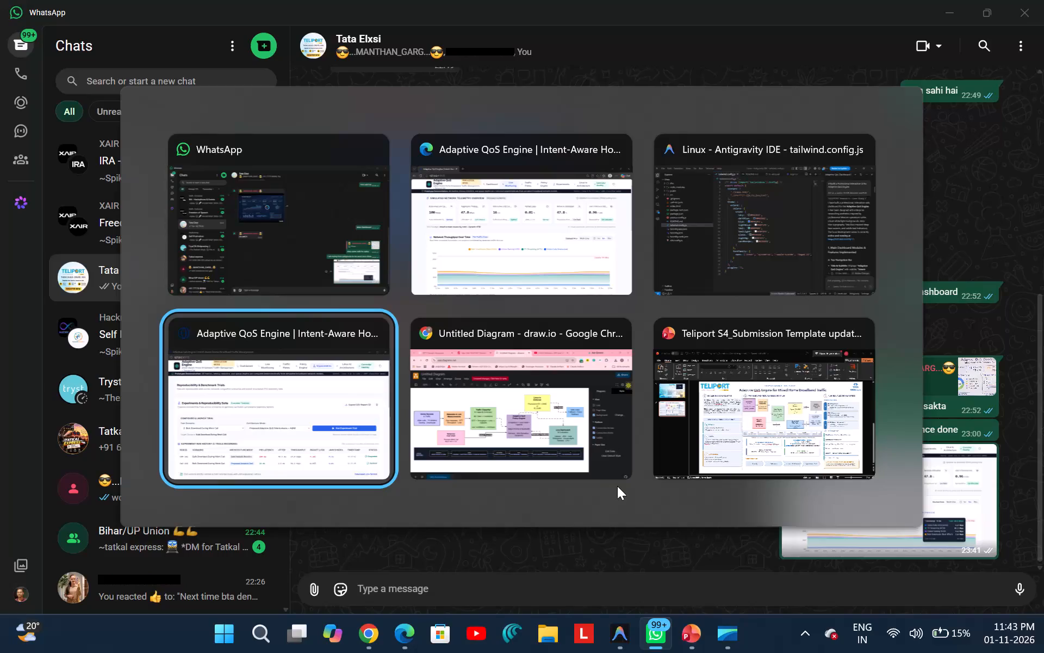
Switch to the QoS Architecture diagram in draw.io, open in Chrome.
{"action": "key", "text": "alt+Tab"}
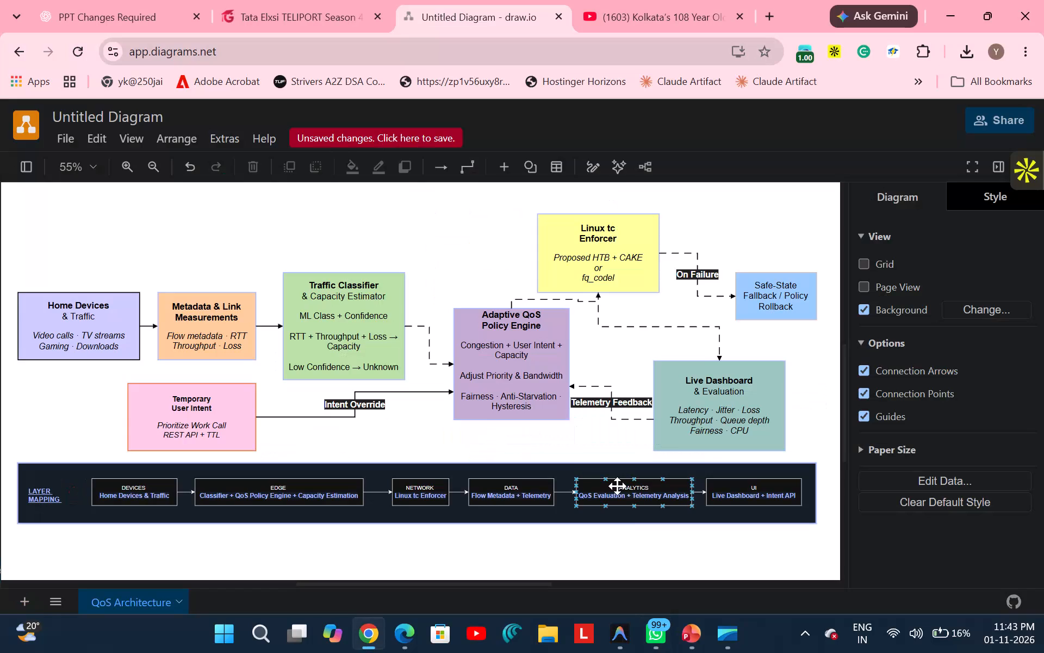
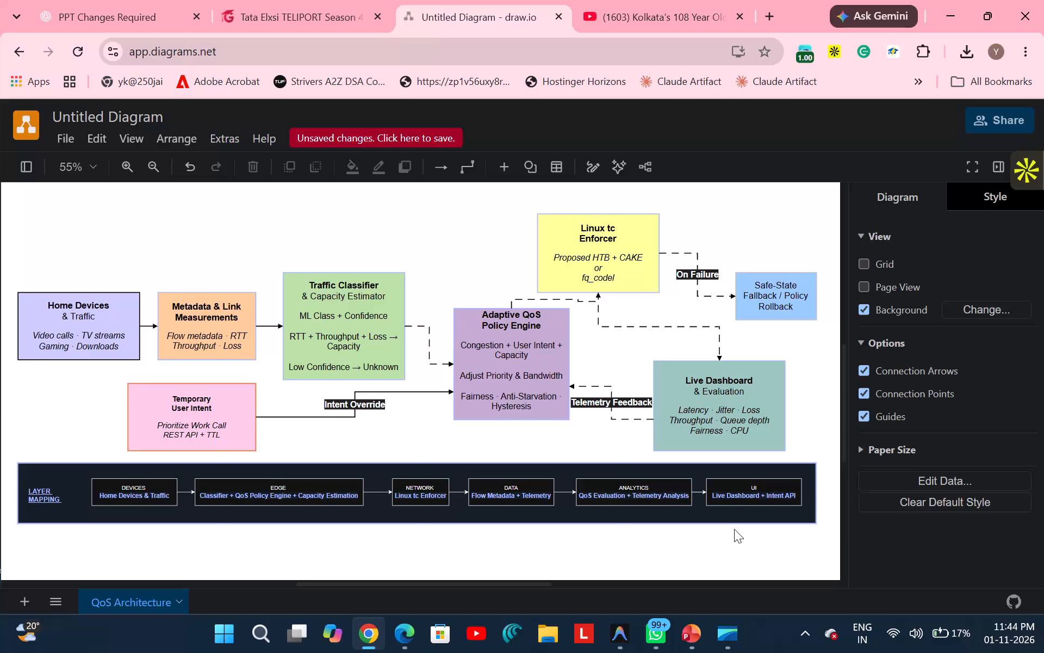
Nudge the purple Adaptive QoS Policy Engine box slightly upward in the architecture diagram.
{"action": "left_click", "coordinate": [504, 367]}
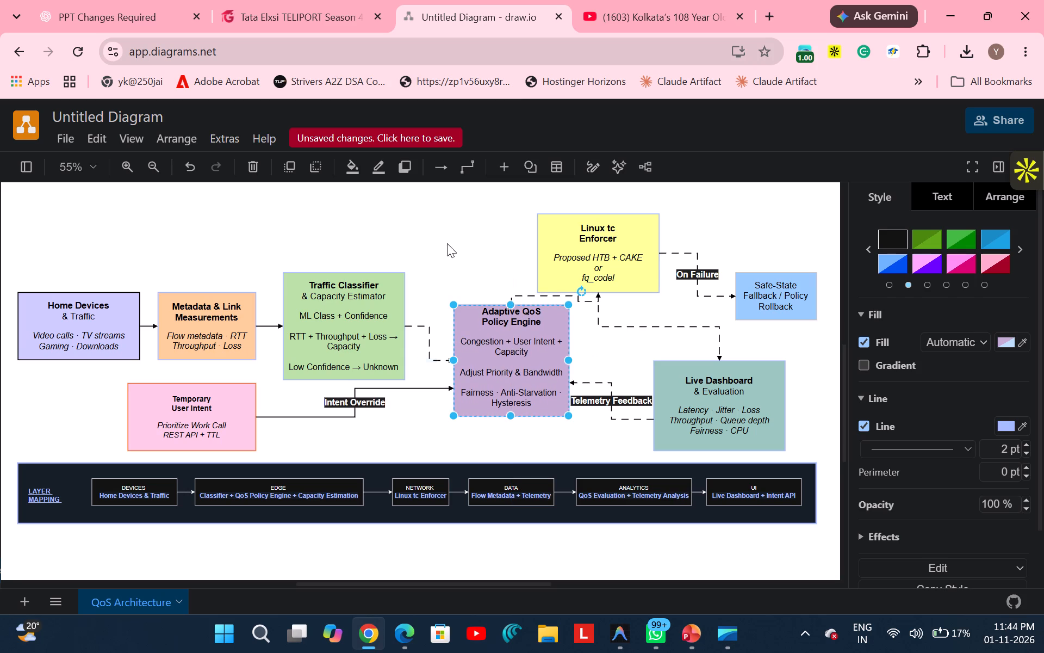
{"action": "left_click", "coordinate": [442, 229]}
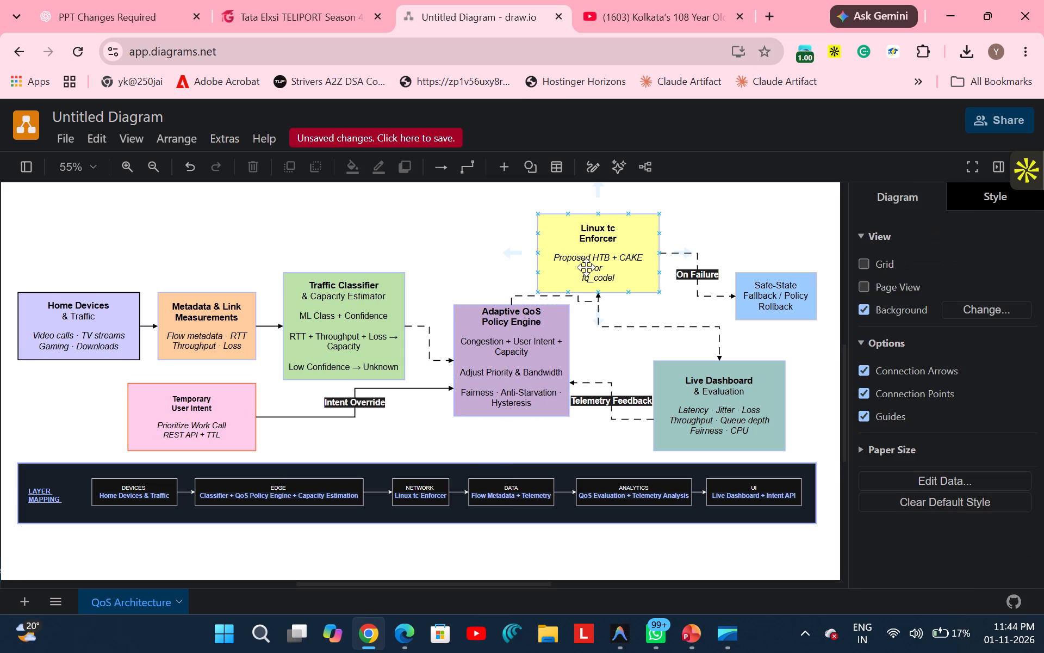
Move the yellow Linux tc Enforcer box directly above the Adaptive QoS Policy Engine box, centred on it so their connector runs straight.
{"action": "left_click", "coordinate": [586, 267]}
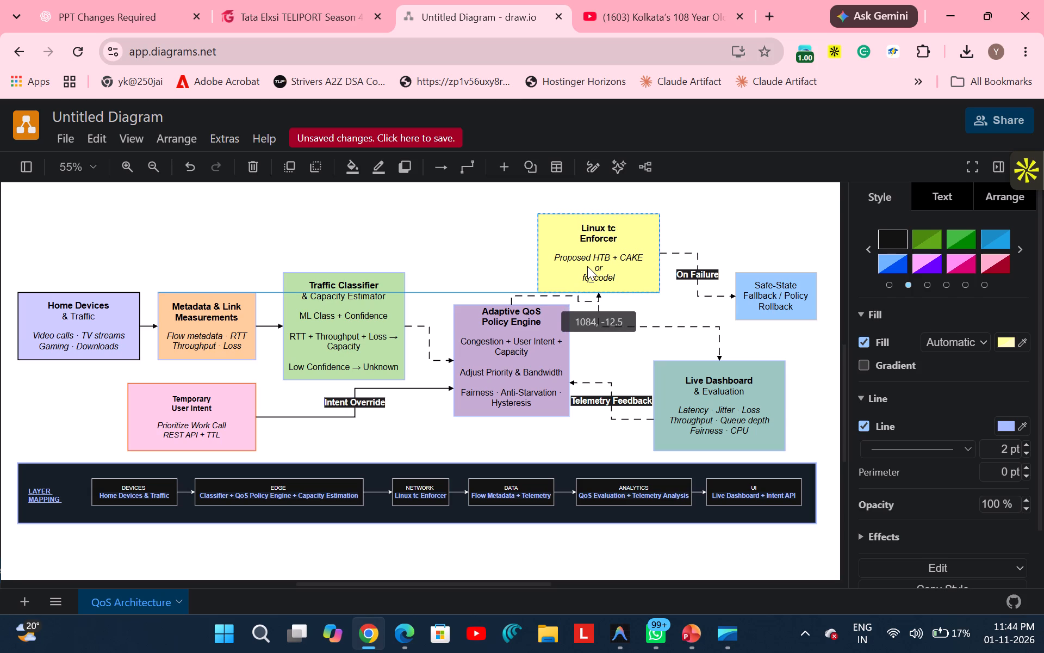
{"action": "left_click", "coordinate": [454, 227]}
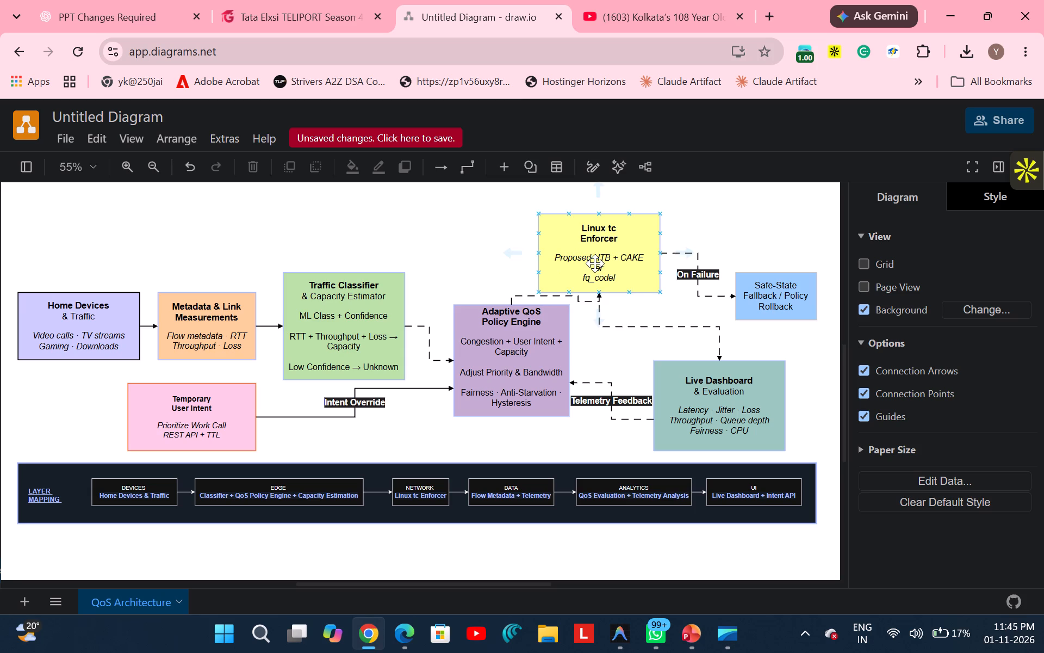
{"action": "left_click_drag", "start_coordinate": [595, 263], "coordinate": [577, 241]}
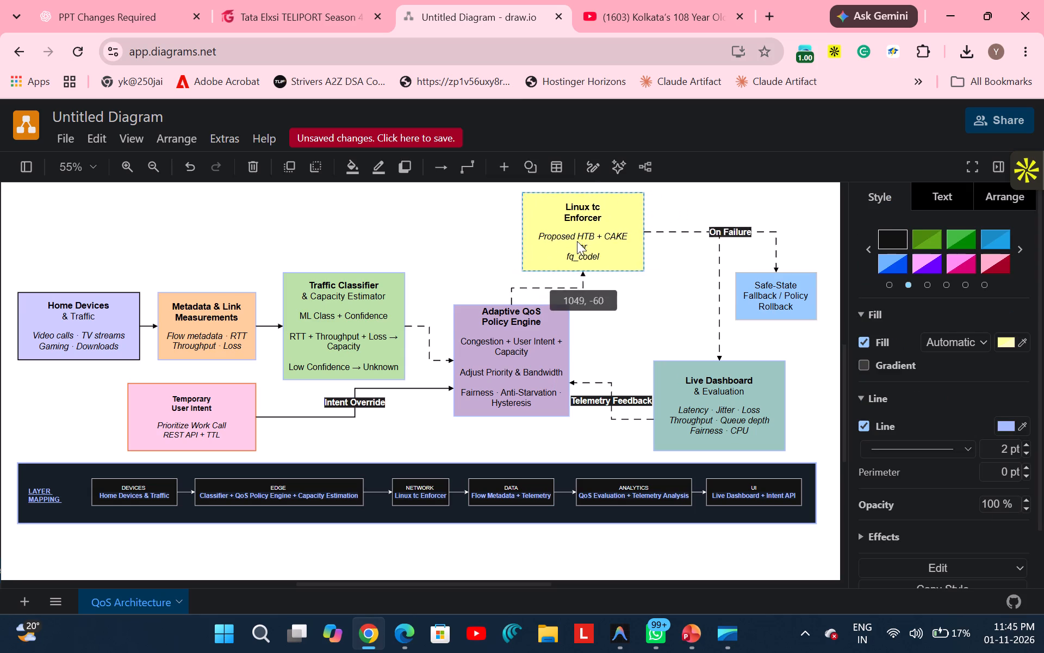
{"action": "left_click_drag", "start_coordinate": [577, 241], "coordinate": [548, 243]}
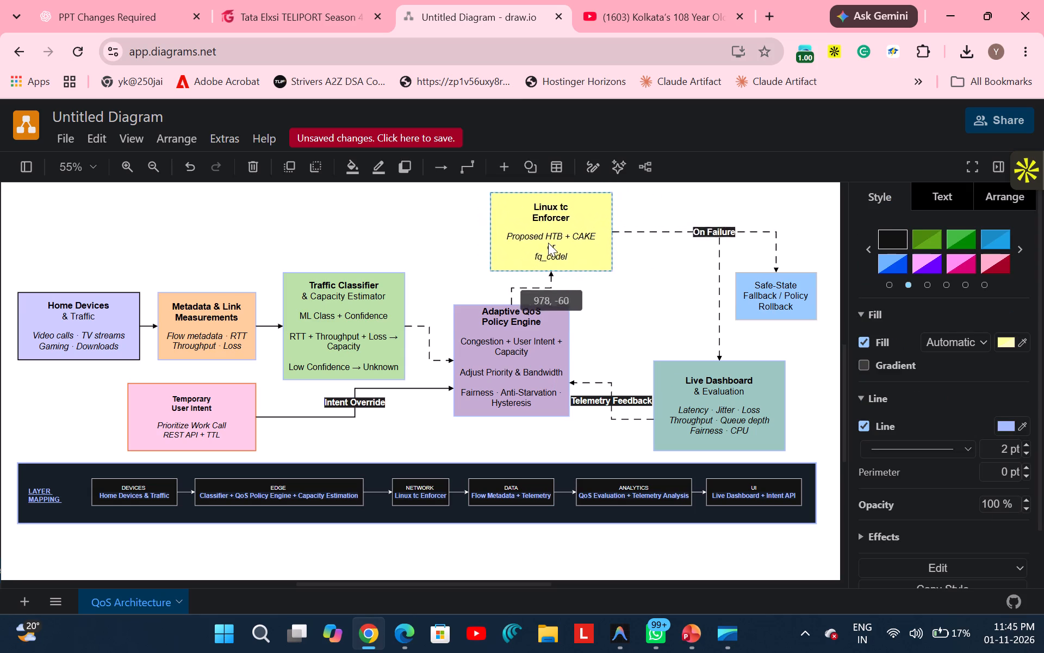
{"action": "left_click_drag", "start_coordinate": [548, 243], "coordinate": [507, 247]}
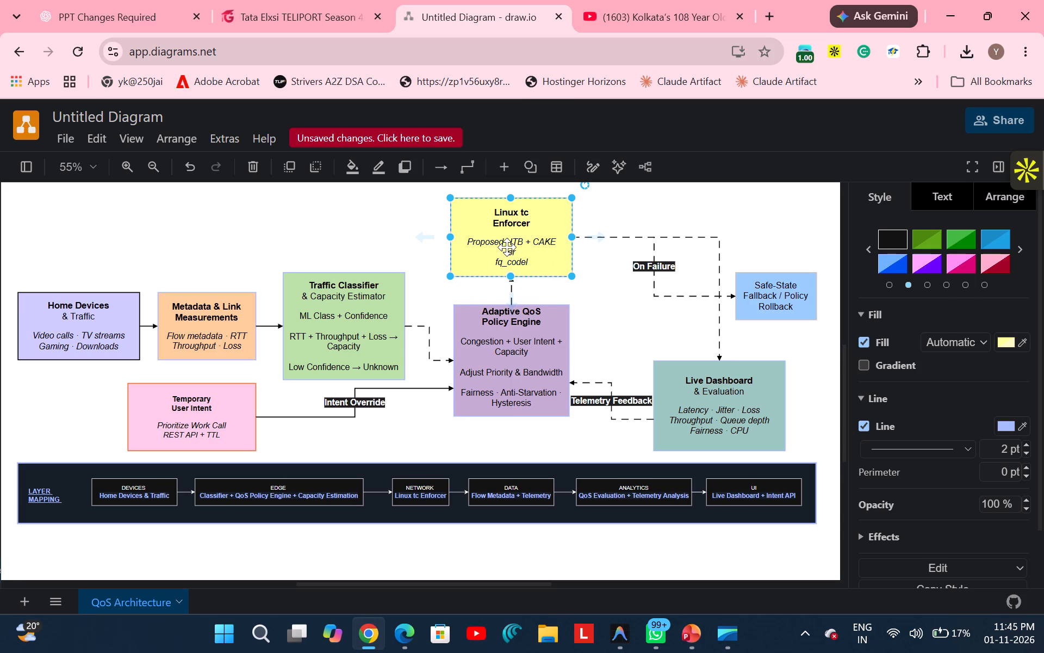
Move the blue Safe-State Fallback / Policy Rollback box up to the diagram's upper-right corner, level with the Linux tc Enforcer box.
{"action": "left_click_drag", "start_coordinate": [768, 306], "coordinate": [782, 221]}
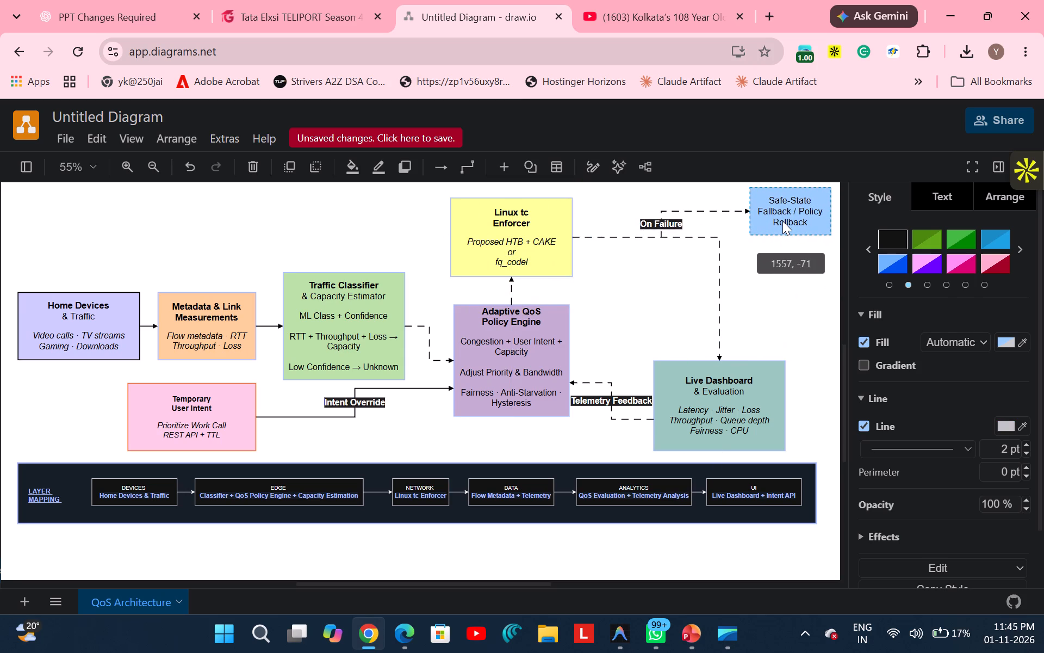
{"action": "left_click_drag", "start_coordinate": [782, 221], "coordinate": [785, 221]}
{"action": "left_click", "coordinate": [772, 324]}
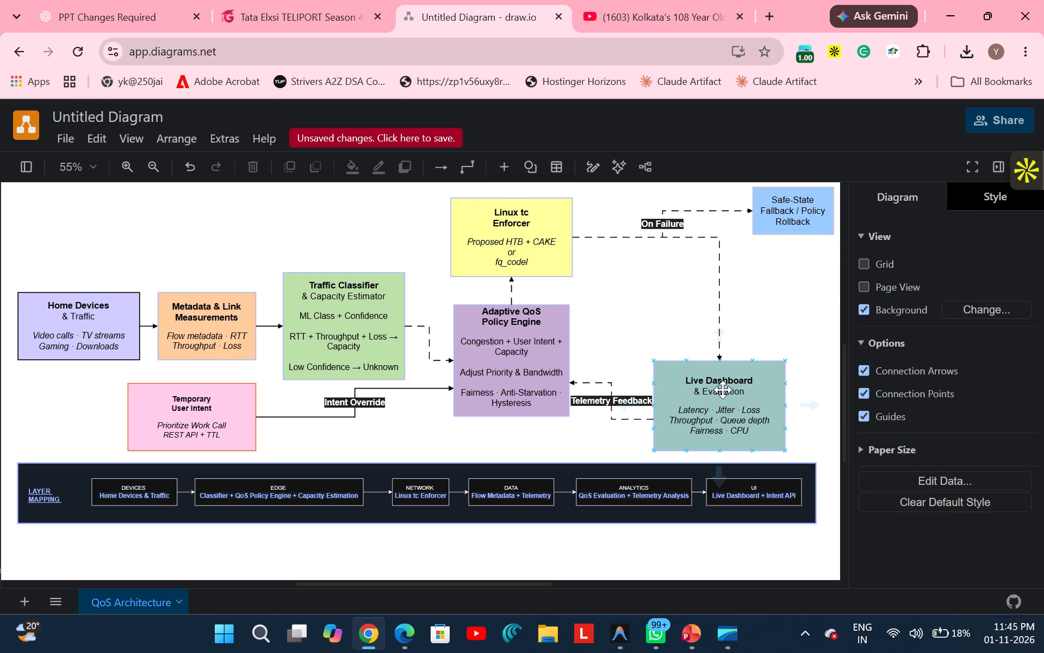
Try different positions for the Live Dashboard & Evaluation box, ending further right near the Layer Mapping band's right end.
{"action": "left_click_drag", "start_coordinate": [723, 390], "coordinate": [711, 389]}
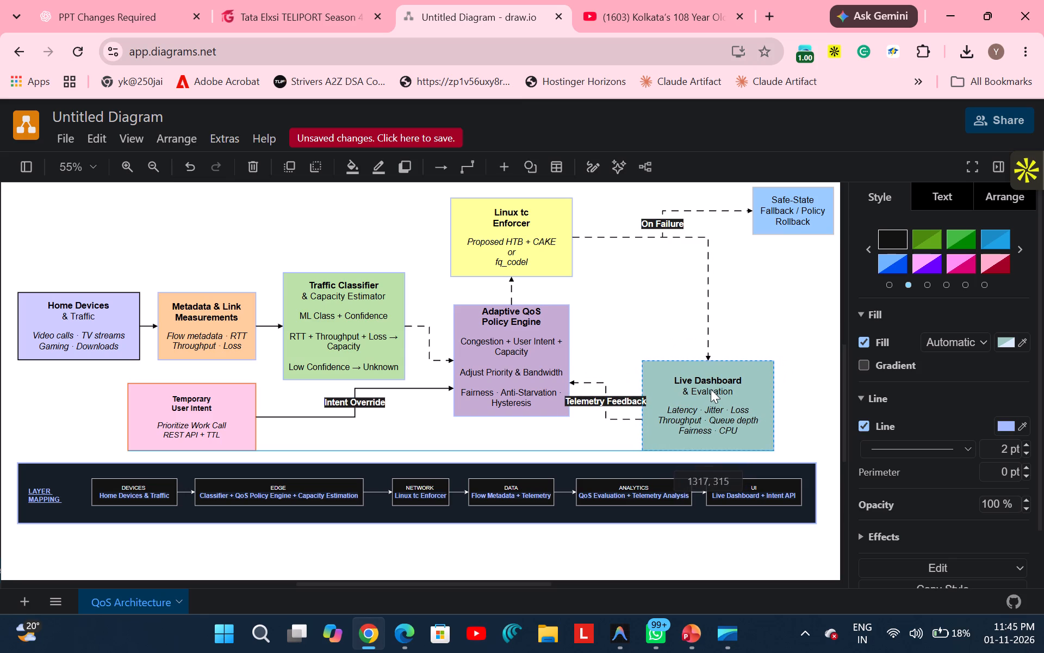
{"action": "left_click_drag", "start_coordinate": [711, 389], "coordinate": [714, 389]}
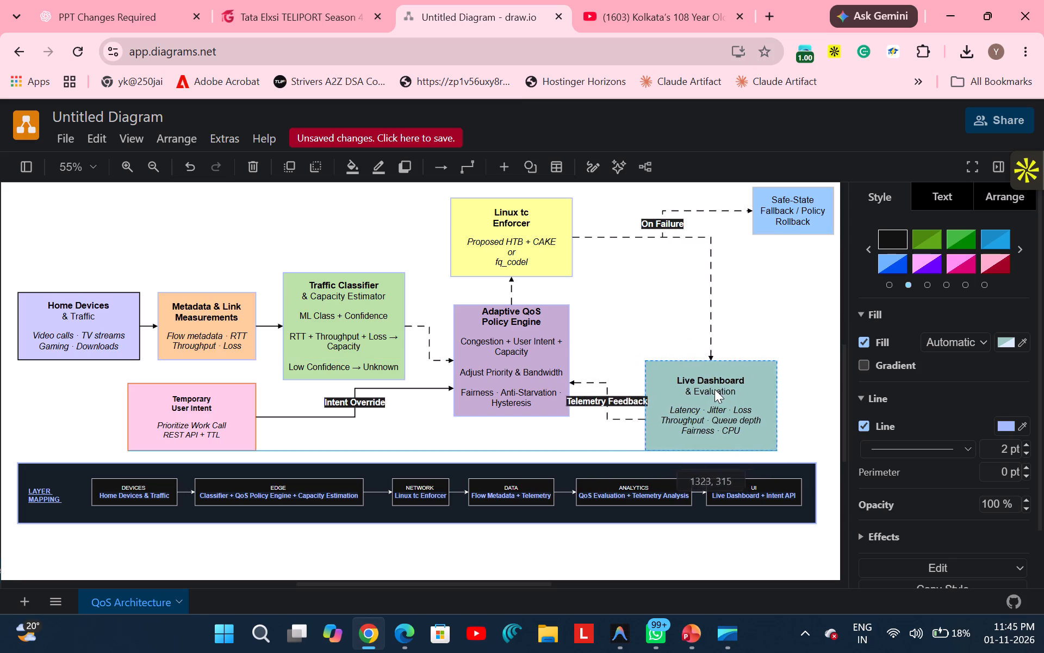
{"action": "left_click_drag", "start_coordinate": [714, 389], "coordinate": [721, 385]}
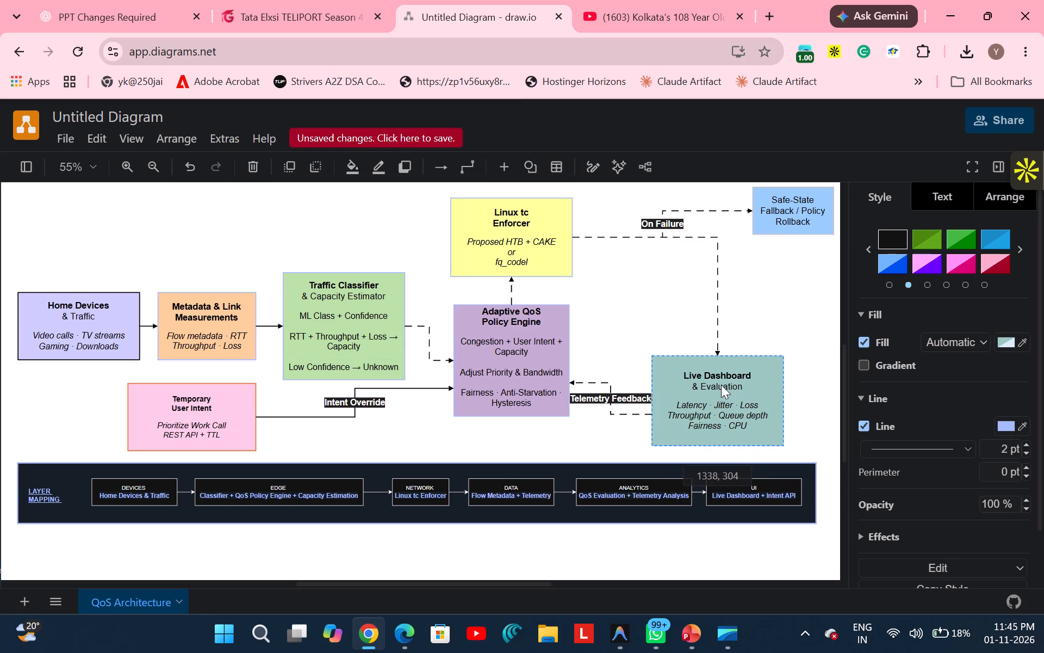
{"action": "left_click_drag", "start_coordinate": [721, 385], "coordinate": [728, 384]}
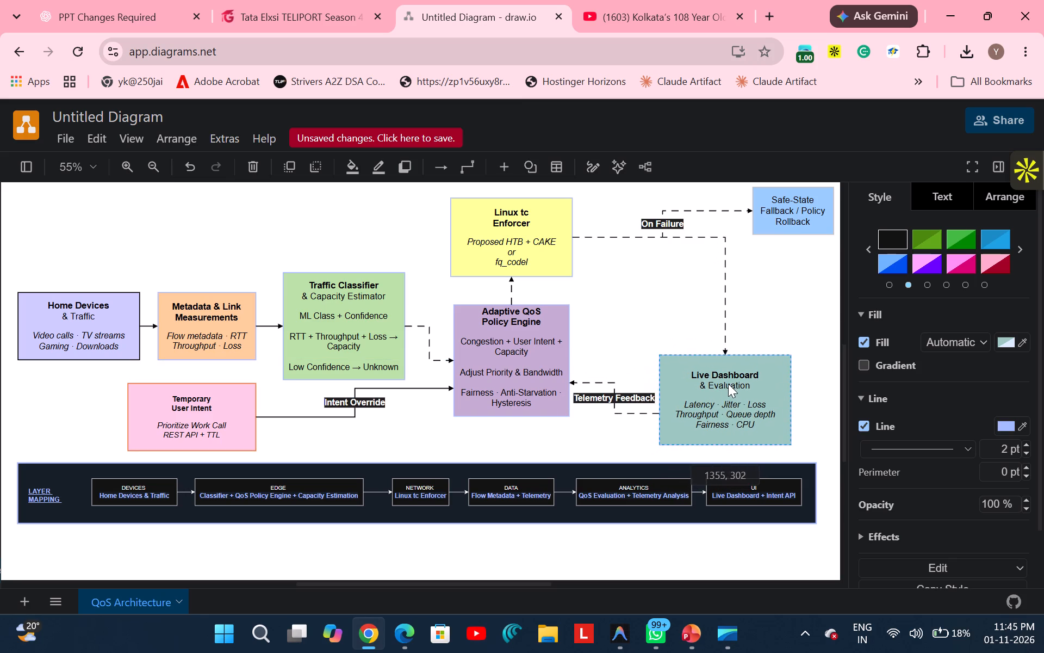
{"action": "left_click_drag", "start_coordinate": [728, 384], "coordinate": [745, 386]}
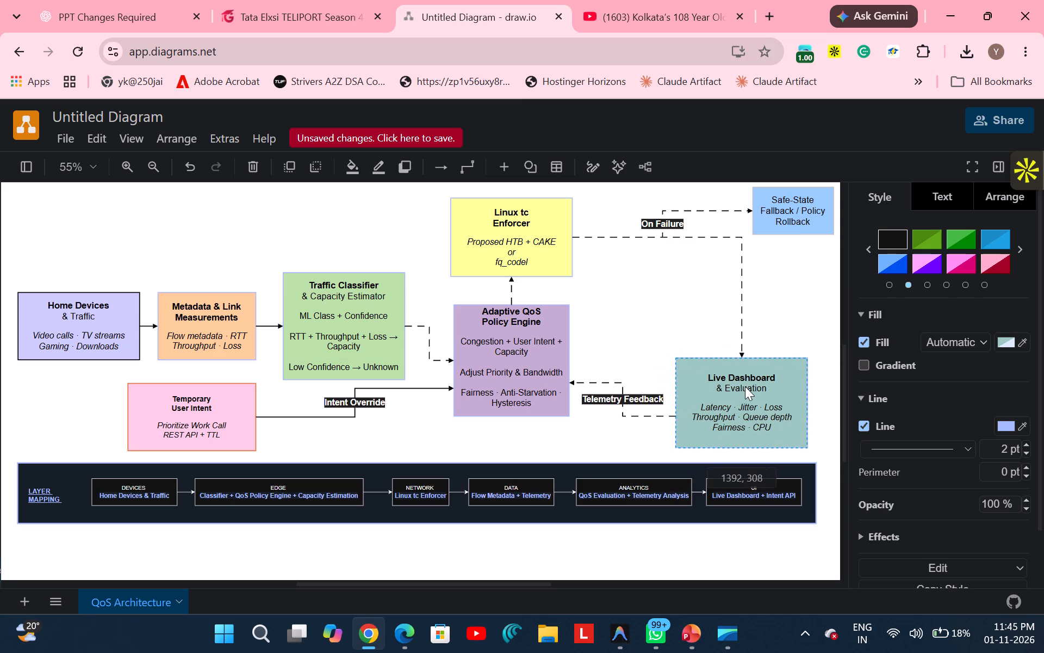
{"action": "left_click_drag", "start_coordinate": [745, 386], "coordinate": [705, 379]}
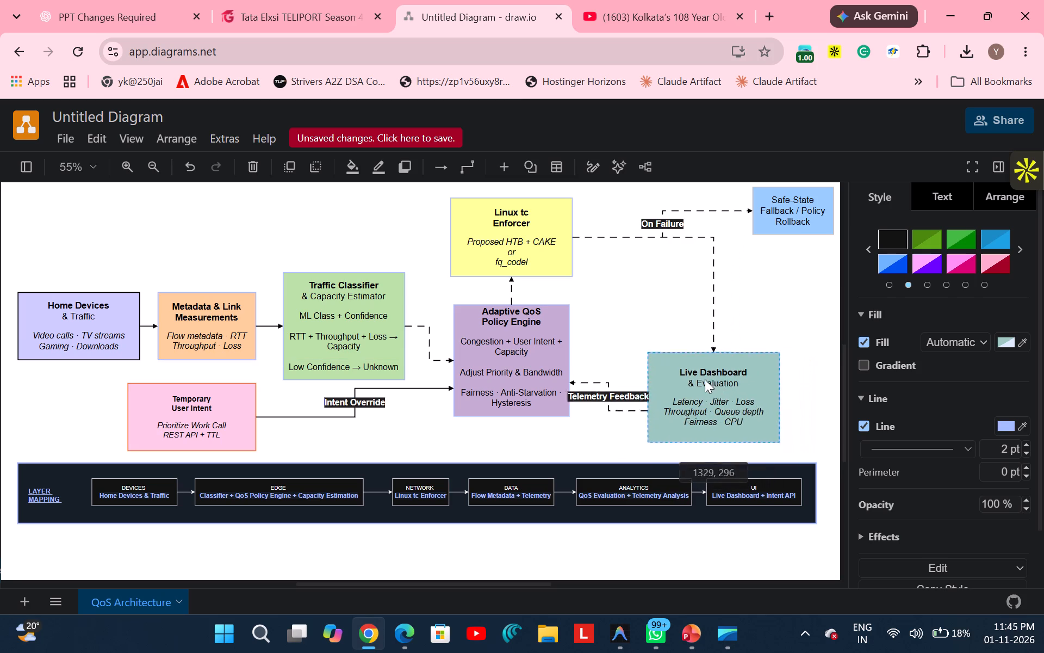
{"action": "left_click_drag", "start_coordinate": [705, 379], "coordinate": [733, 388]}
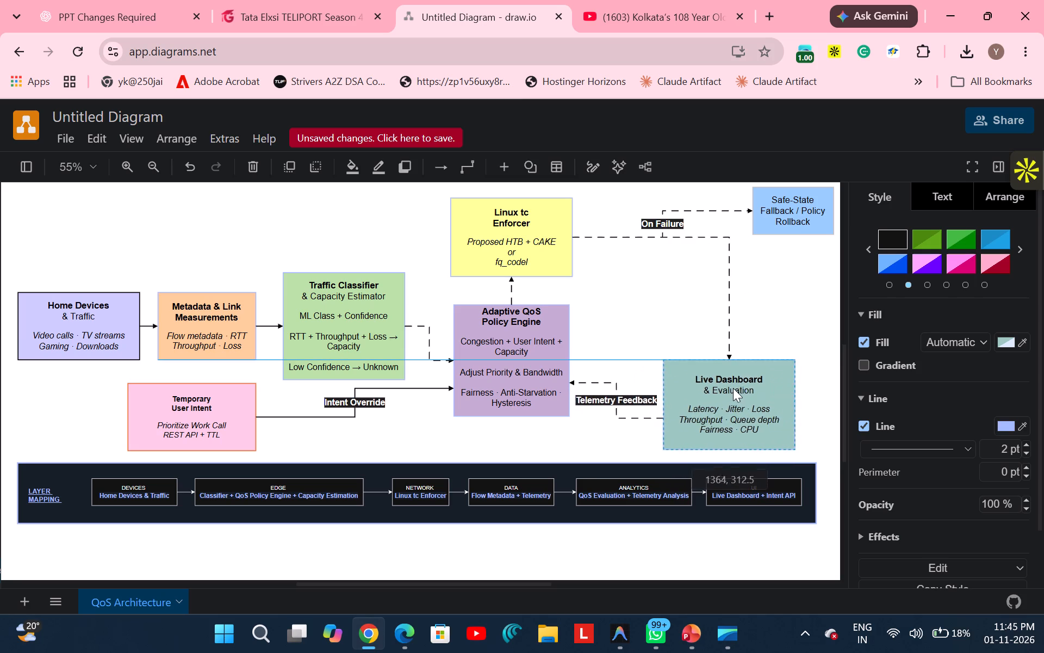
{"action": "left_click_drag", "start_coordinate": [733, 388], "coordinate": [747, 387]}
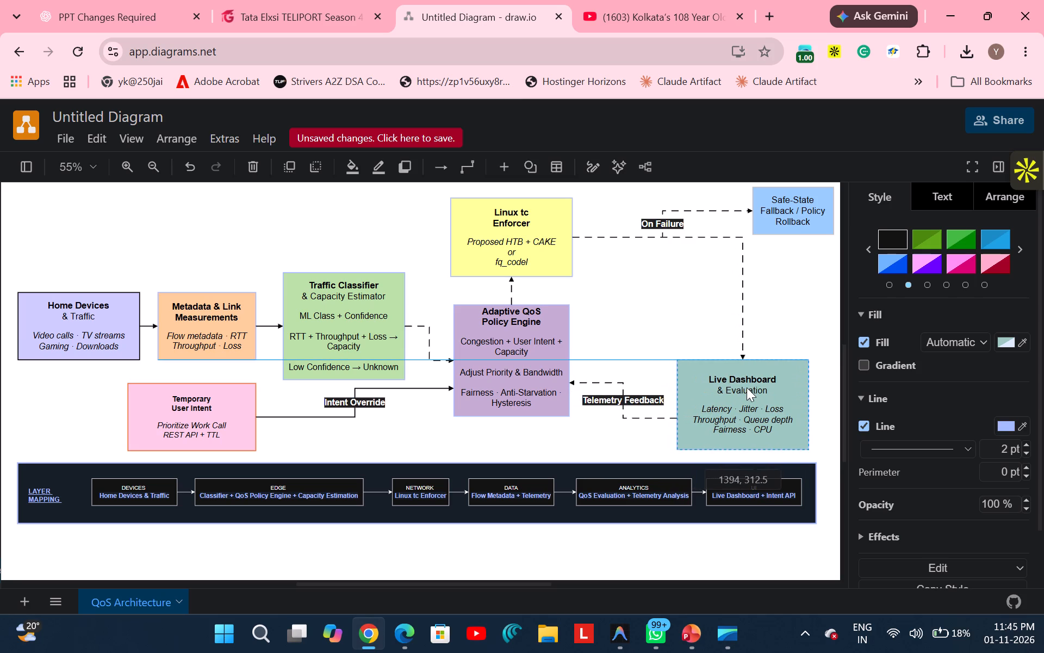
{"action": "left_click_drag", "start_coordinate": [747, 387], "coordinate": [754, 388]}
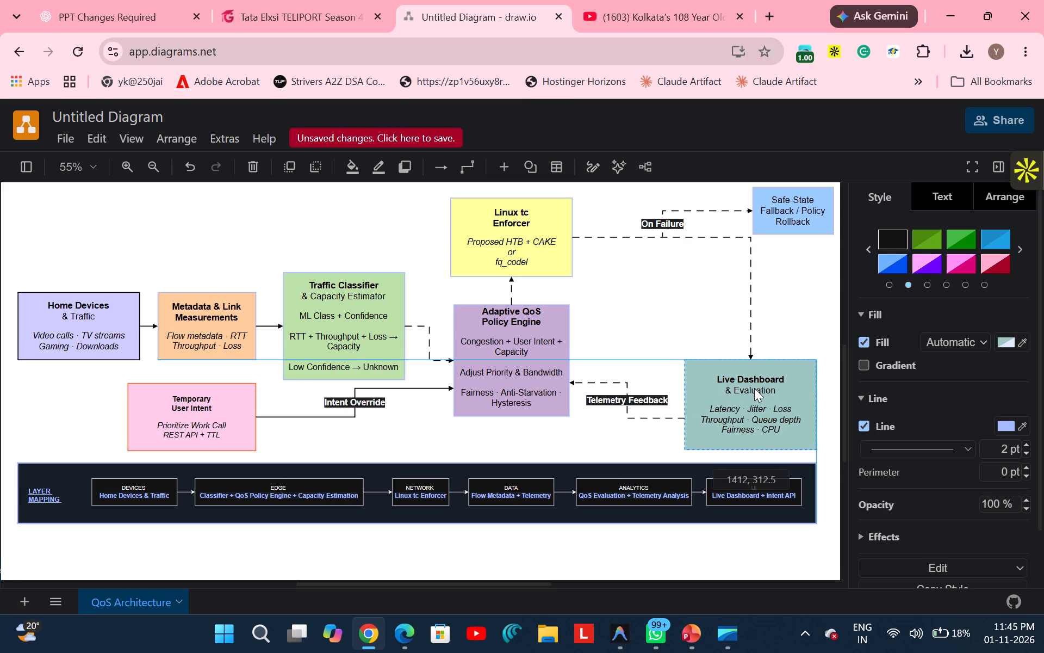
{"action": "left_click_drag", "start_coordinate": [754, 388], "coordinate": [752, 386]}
Shift the Safe-State Fallback box slightly left so its right edge lines up with the Layer Mapping band's right end.
{"action": "left_click", "coordinate": [780, 225]}
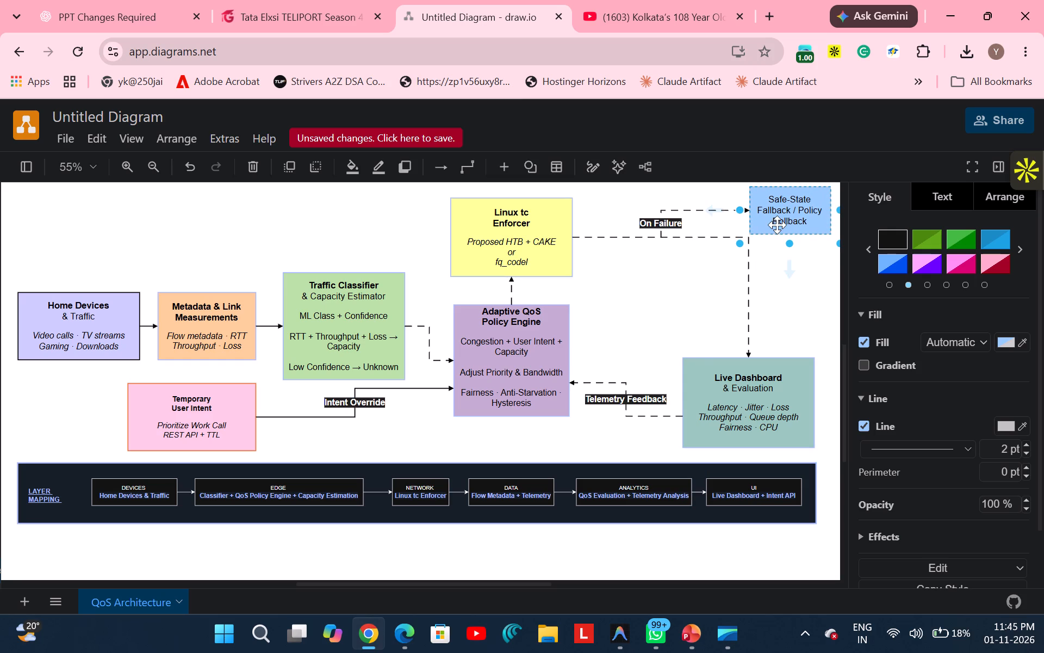
{"action": "left_click_drag", "start_coordinate": [796, 214], "coordinate": [780, 215]}
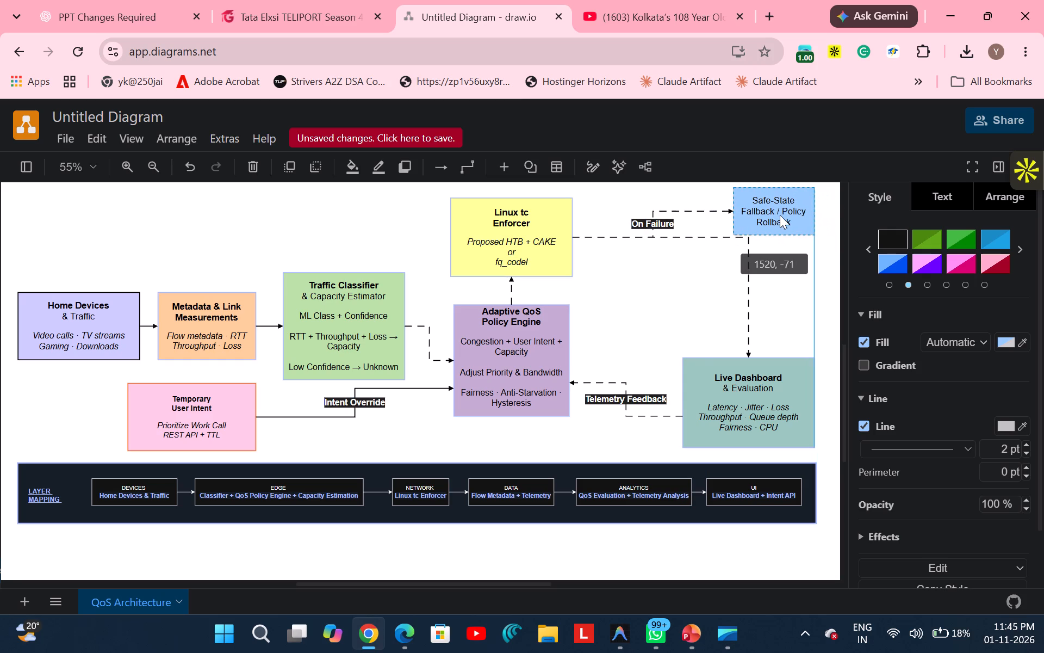
{"action": "left_click_drag", "start_coordinate": [780, 215], "coordinate": [784, 211]}
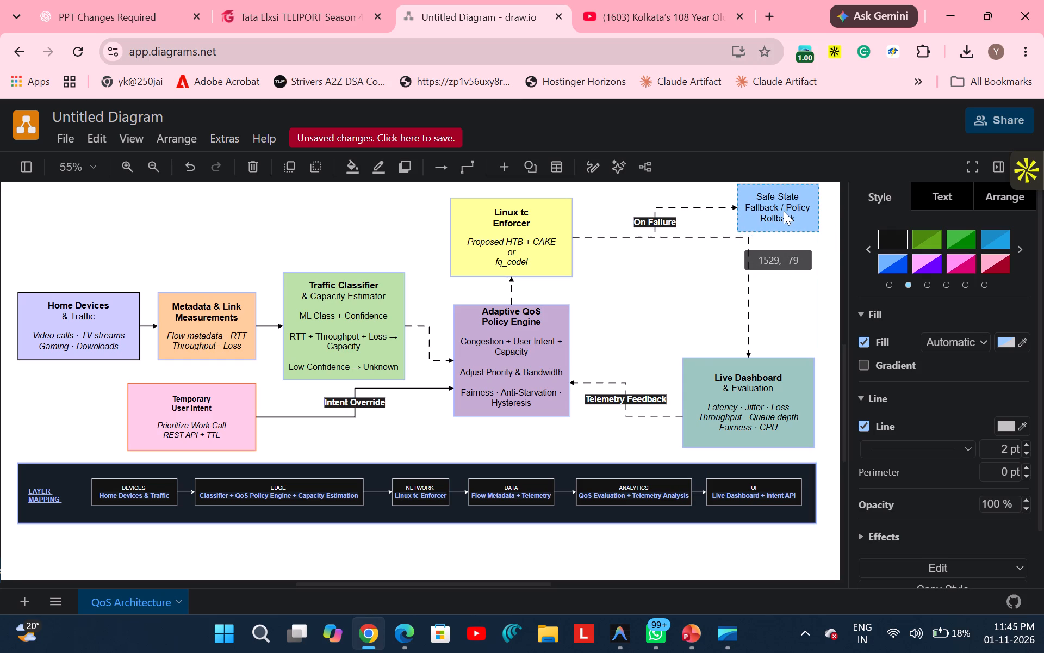
{"action": "left_click_drag", "start_coordinate": [784, 211], "coordinate": [780, 212]}
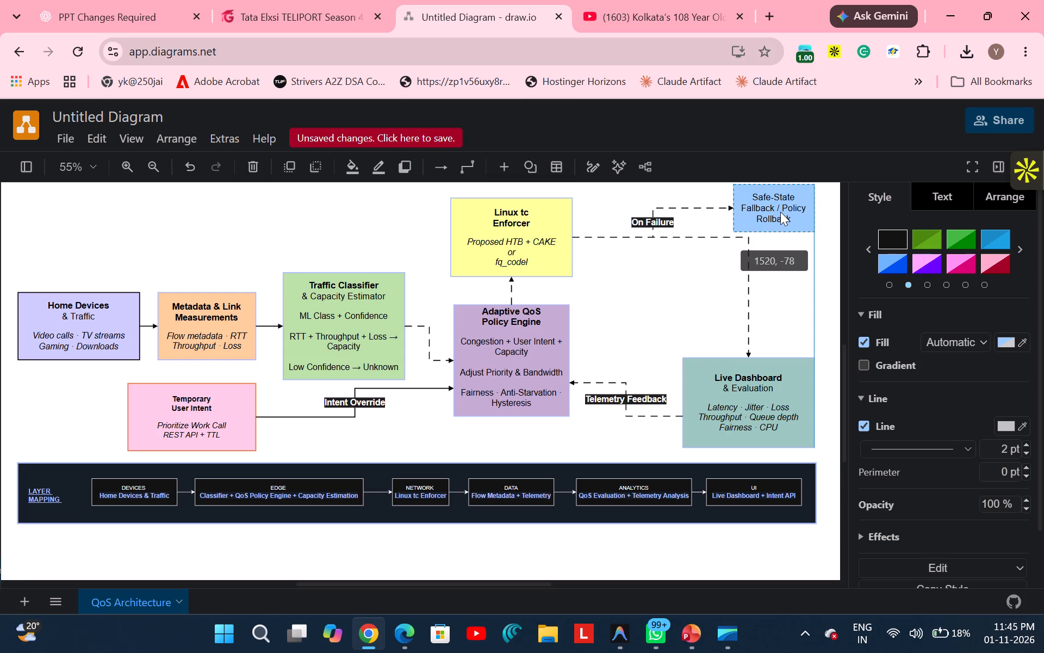
{"action": "left_click_drag", "start_coordinate": [780, 212], "coordinate": [781, 213]}
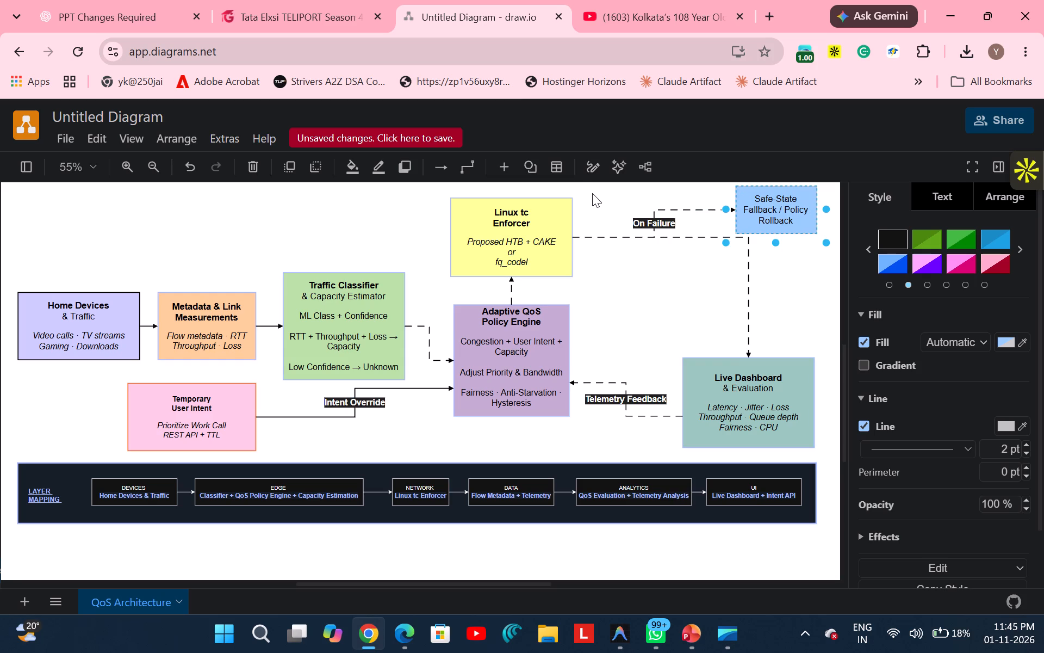
{"action": "left_click", "coordinate": [592, 193]}
Move the Live Dashboard & Evaluation box left to about 1349, 315, bottom-aligned with the Temporary User Intent box.
{"action": "left_click_drag", "start_coordinate": [753, 386], "coordinate": [742, 385]}
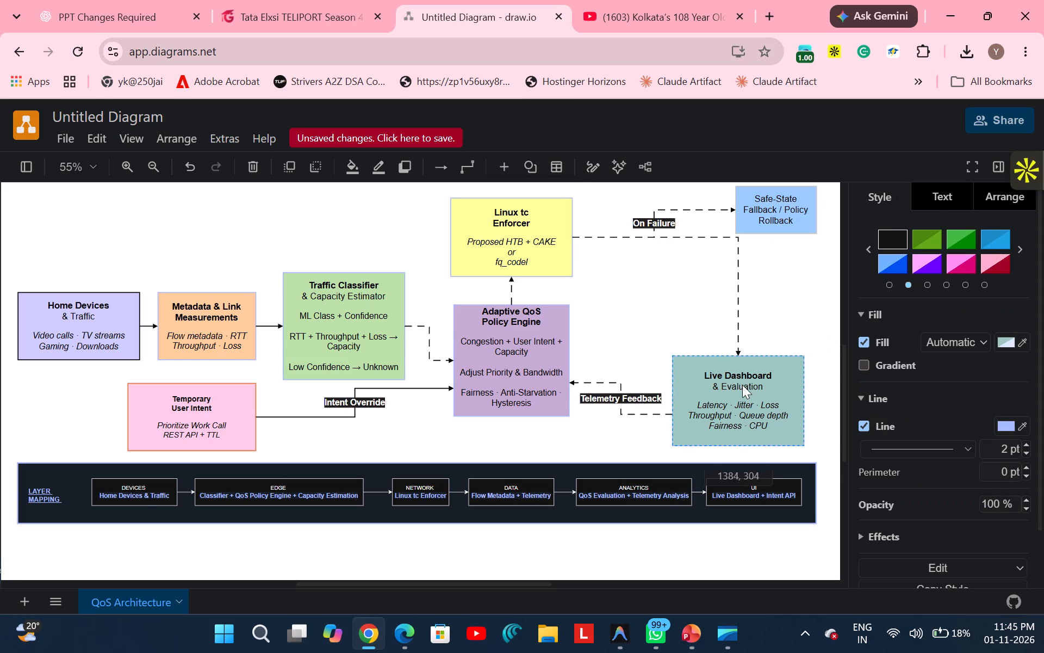
{"action": "left_click_drag", "start_coordinate": [742, 385], "coordinate": [737, 386]}
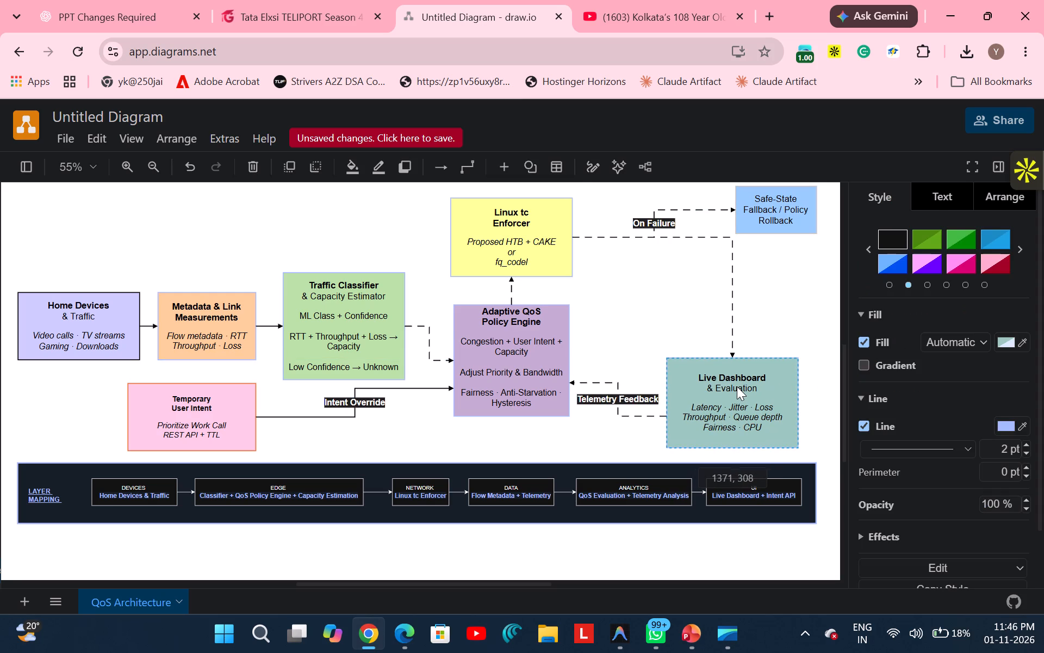
{"action": "left_click_drag", "start_coordinate": [737, 386], "coordinate": [754, 389]}
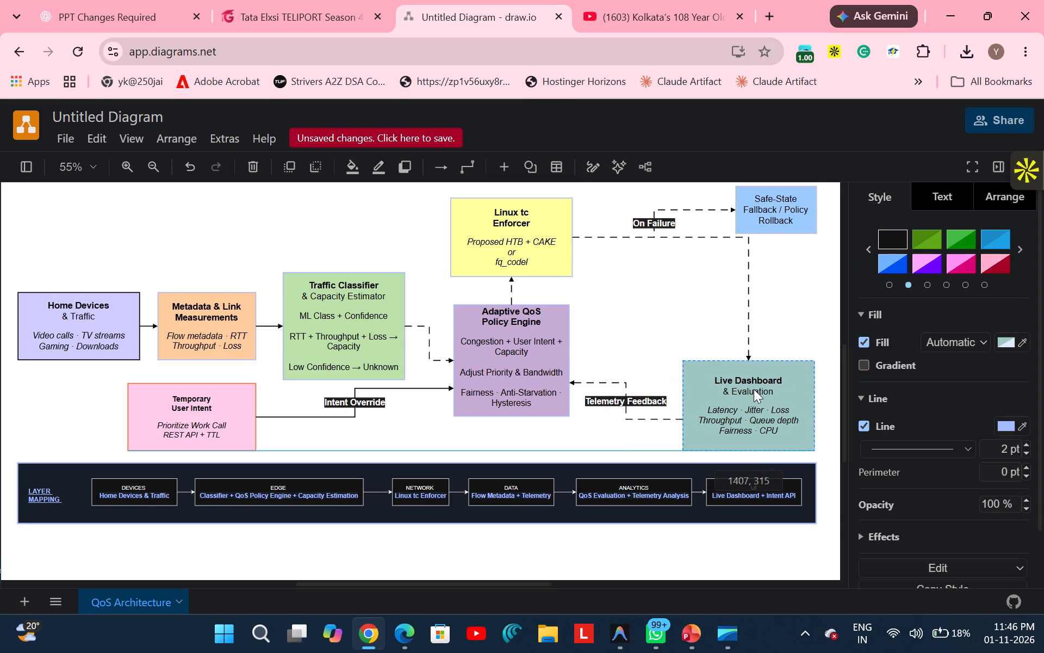
{"action": "left_click_drag", "start_coordinate": [754, 389], "coordinate": [727, 390]}
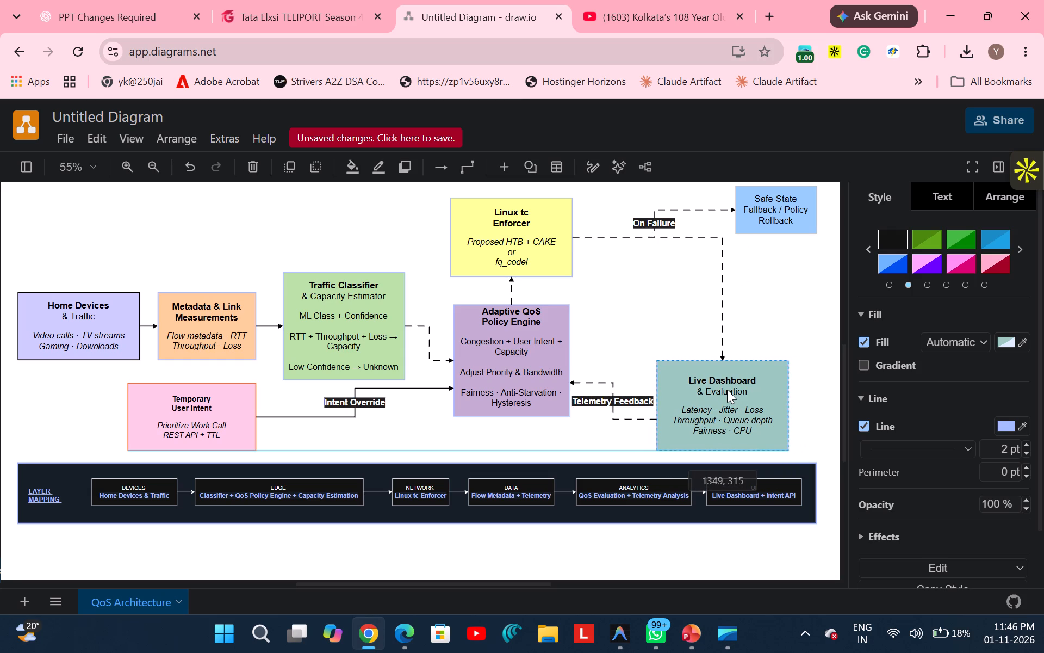
{"action": "left_click_drag", "start_coordinate": [727, 390], "coordinate": [727, 390]}
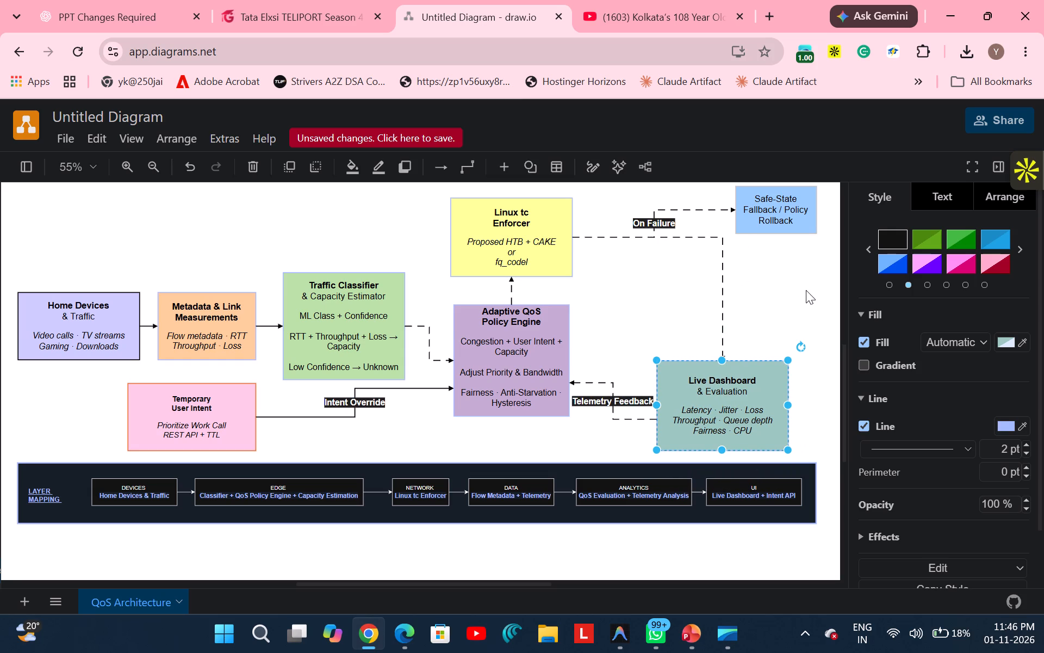
{"action": "left_click", "coordinate": [806, 290]}
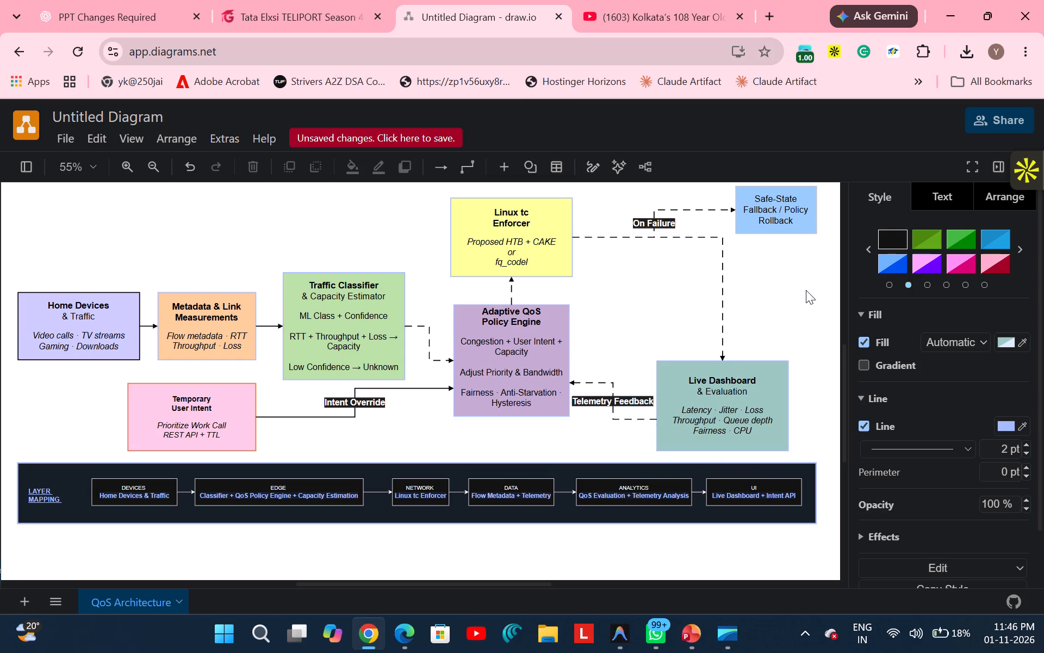
Nudge the Safe-State Fallback box slightly down and left, to about 1521, -66.
{"action": "left_click", "coordinate": [782, 208]}
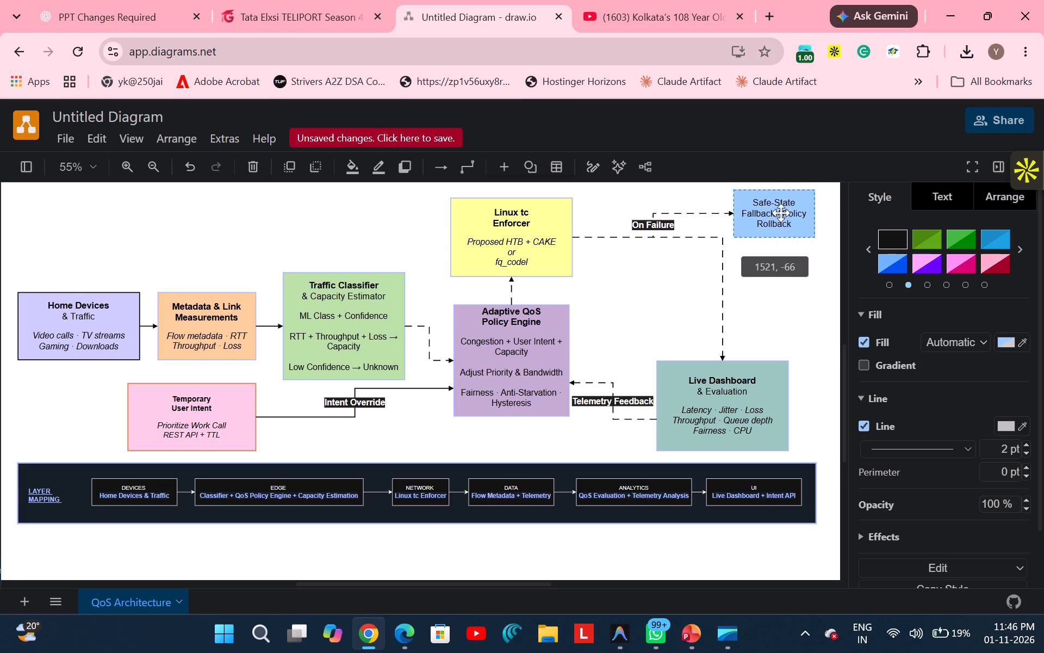
{"action": "left_click", "coordinate": [809, 347]}
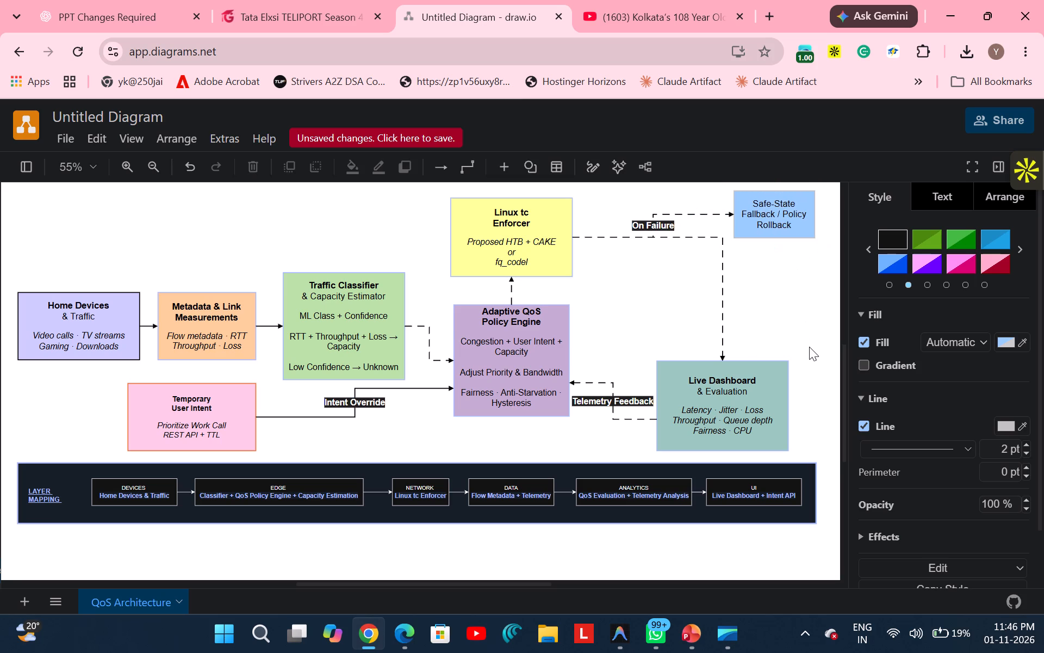
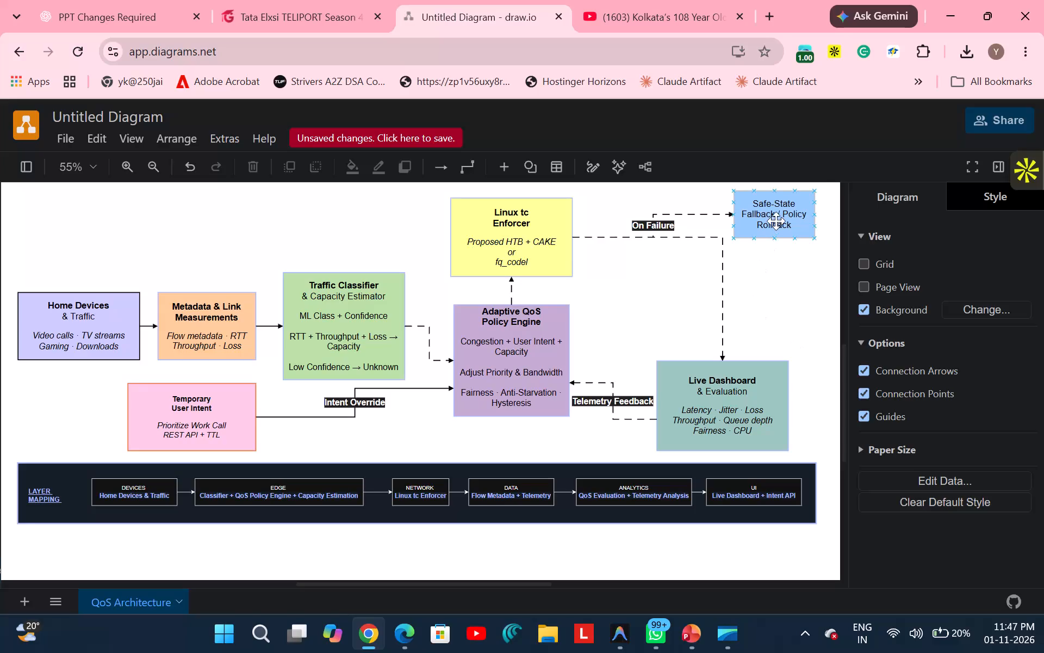
{"action": "left_click_drag", "start_coordinate": [777, 222], "coordinate": [778, 214]}
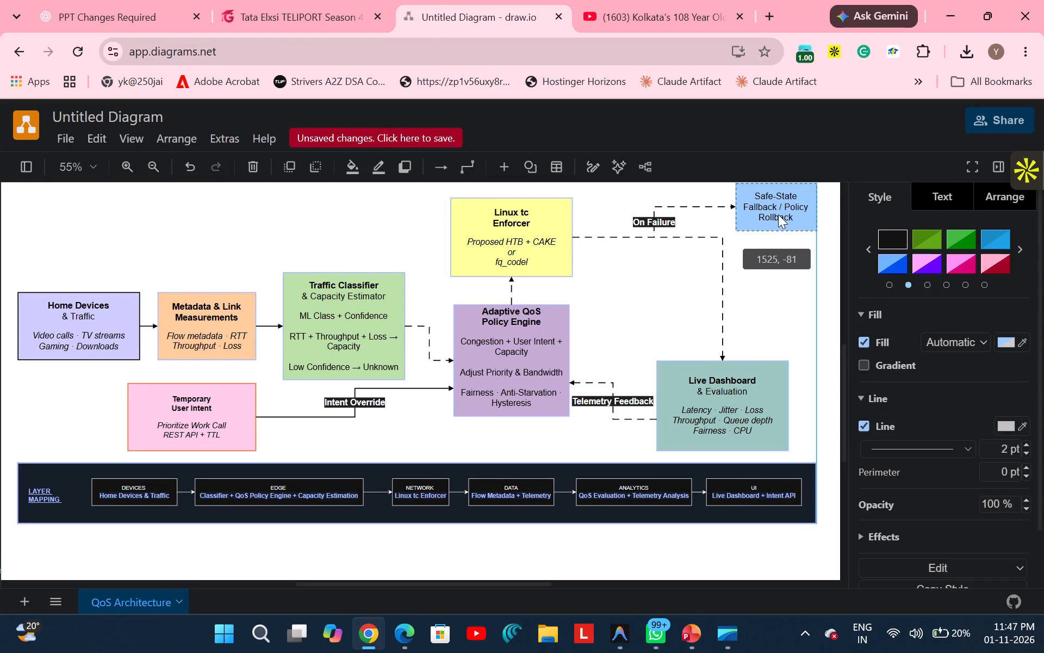
{"action": "left_click_drag", "start_coordinate": [778, 214], "coordinate": [778, 217]}
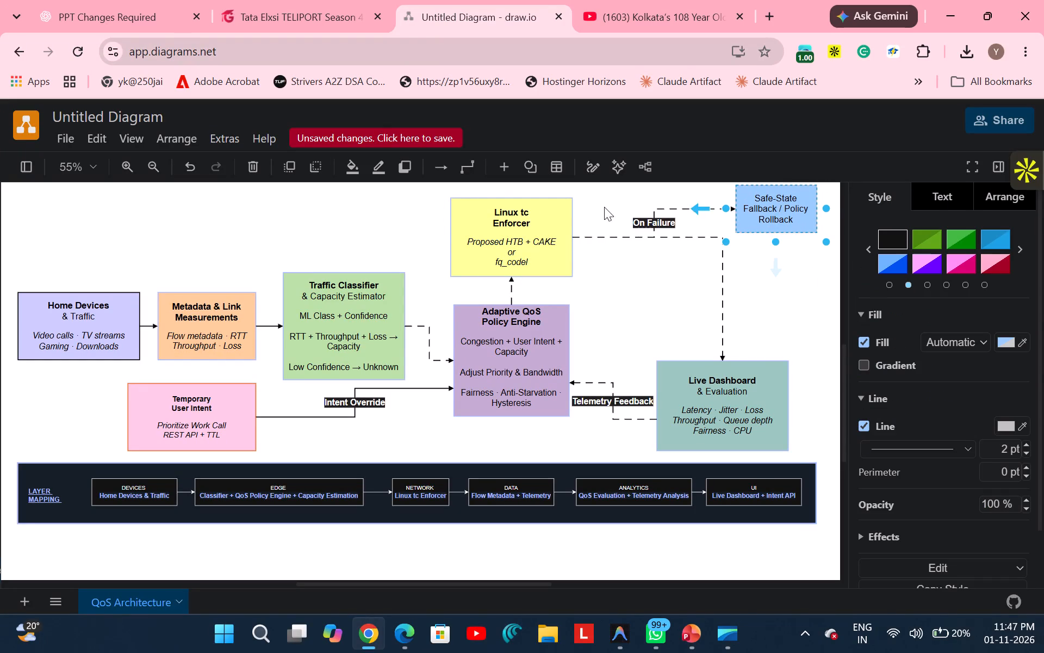
{"action": "left_click", "coordinate": [369, 198]}
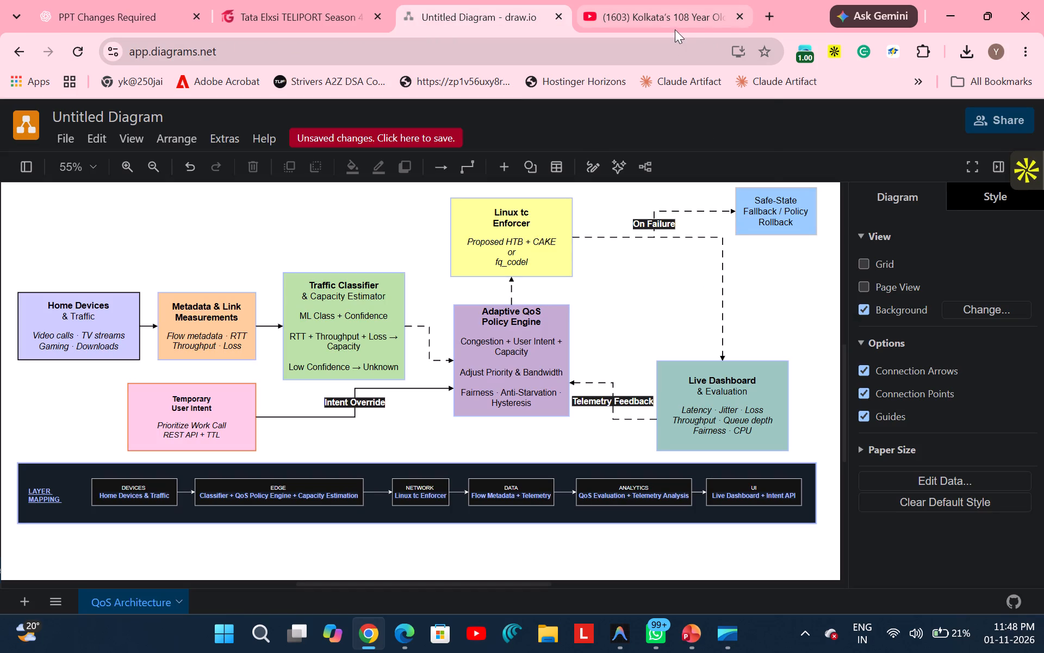
Close the YouTube video page, keeping the draw.io diagram open with nothing selected.
{"action": "left_click", "coordinate": [739, 18]}
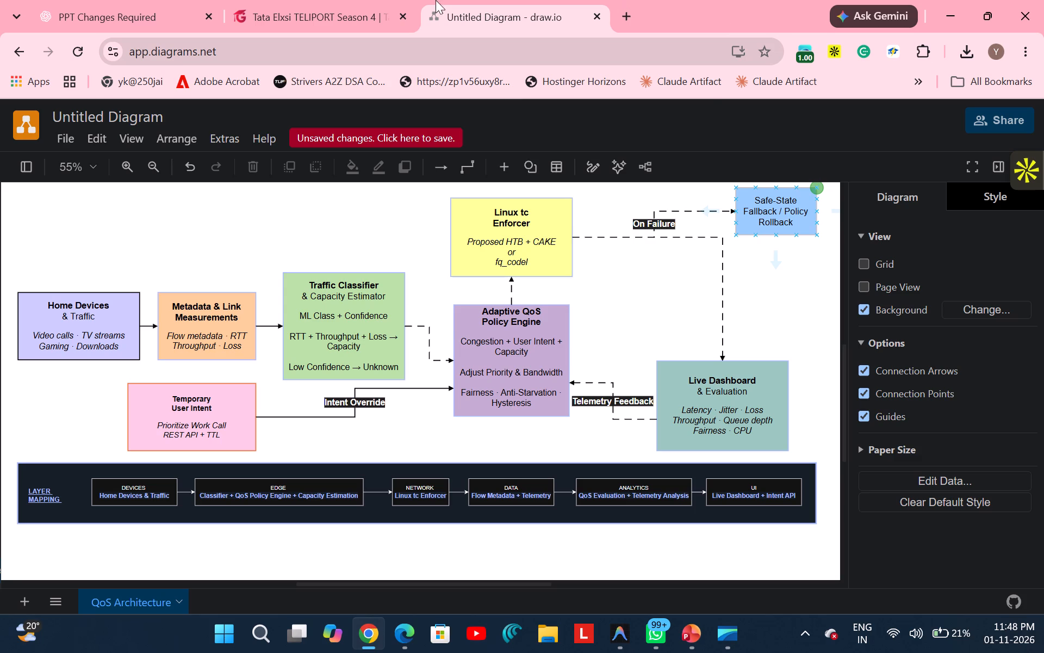
{"action": "left_click", "coordinate": [397, 223]}
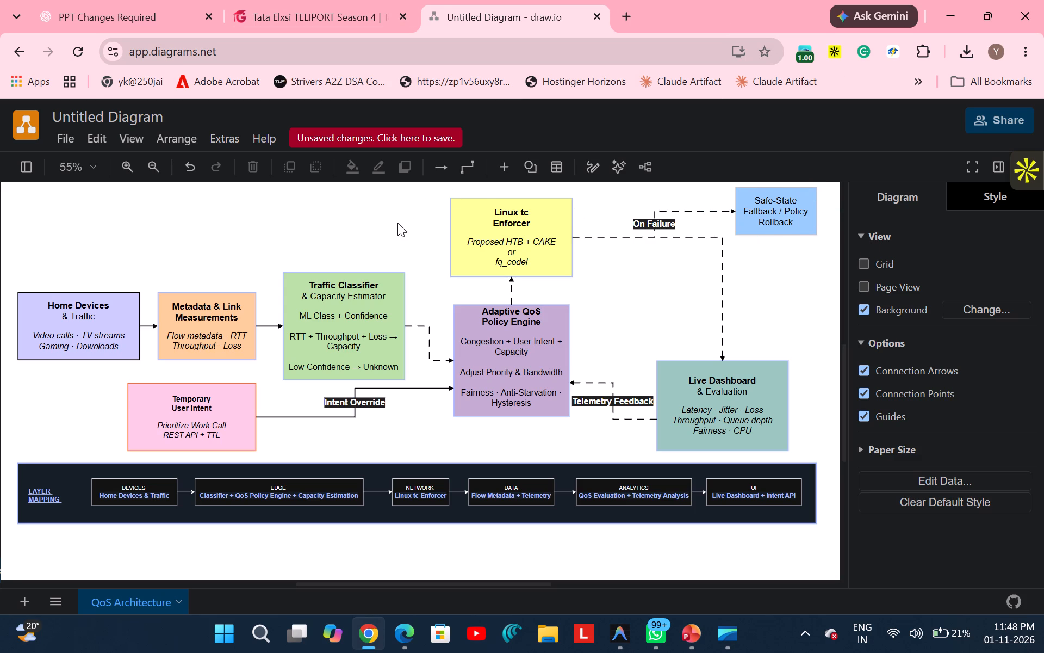
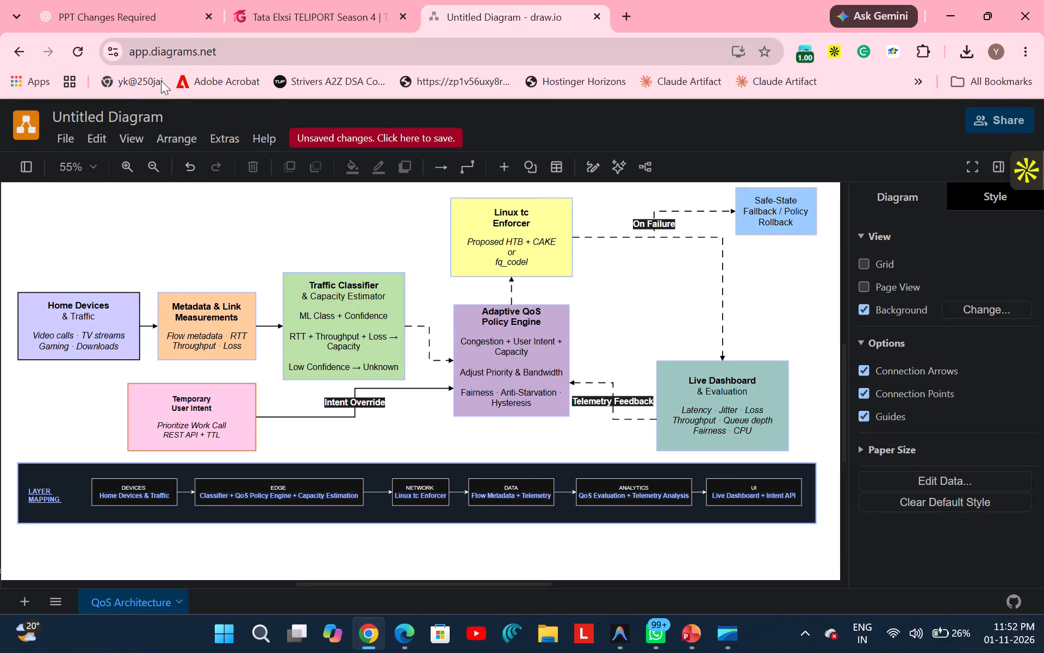
Export the QoS architecture diagram as a PNG at 100% zoom with Light appearance and a copy of the diagram included.
{"action": "left_click", "coordinate": [73, 140]}
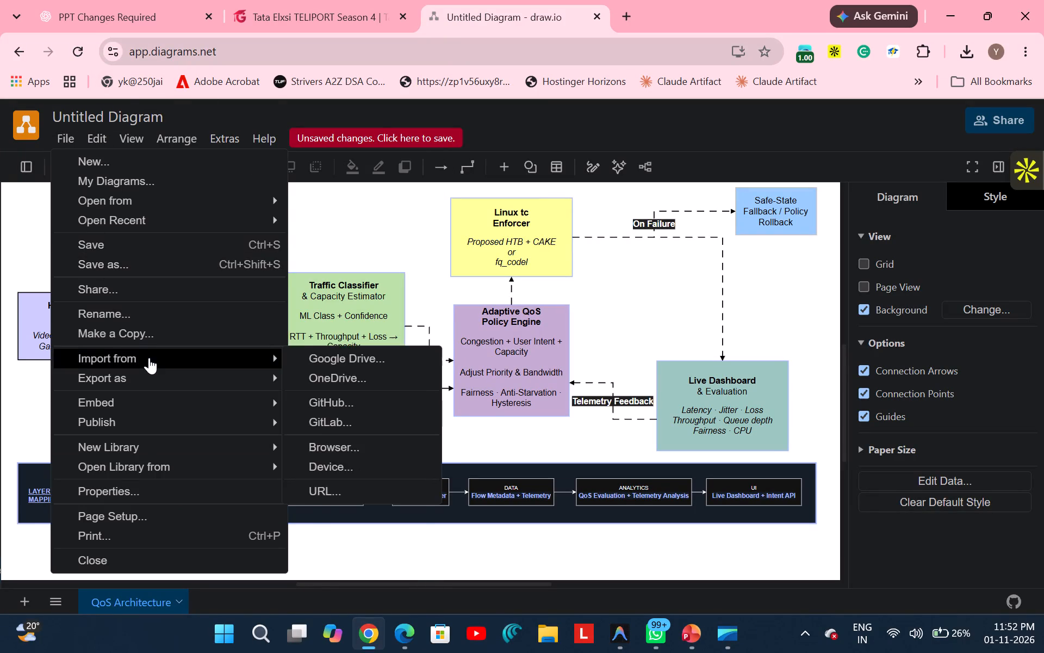
{"action": "left_click", "coordinate": [320, 381]}
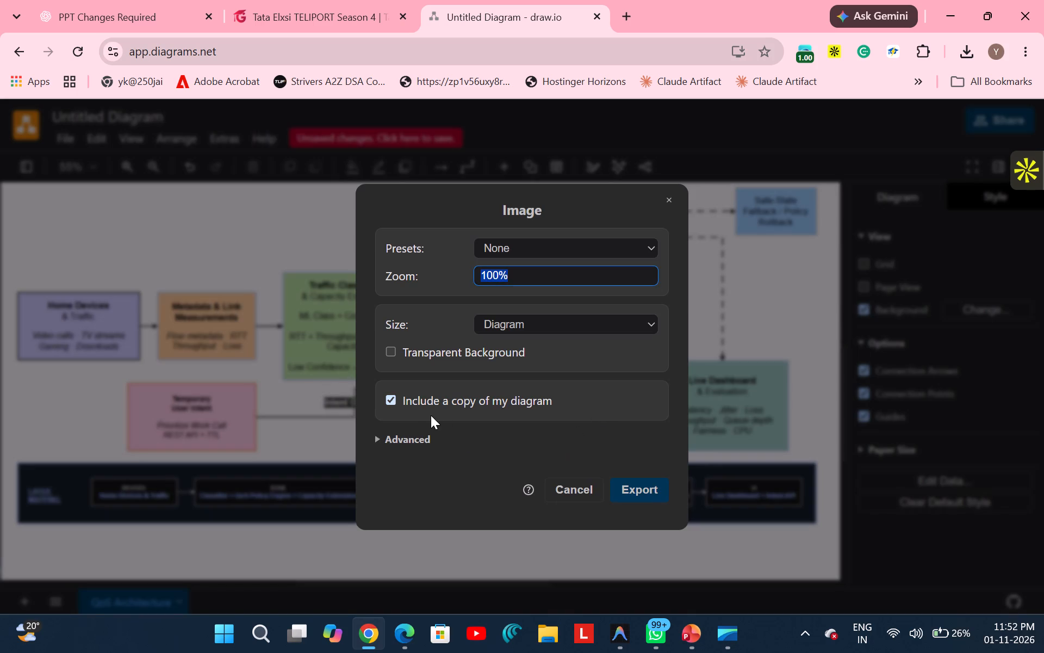
{"action": "left_click", "coordinate": [398, 436]}
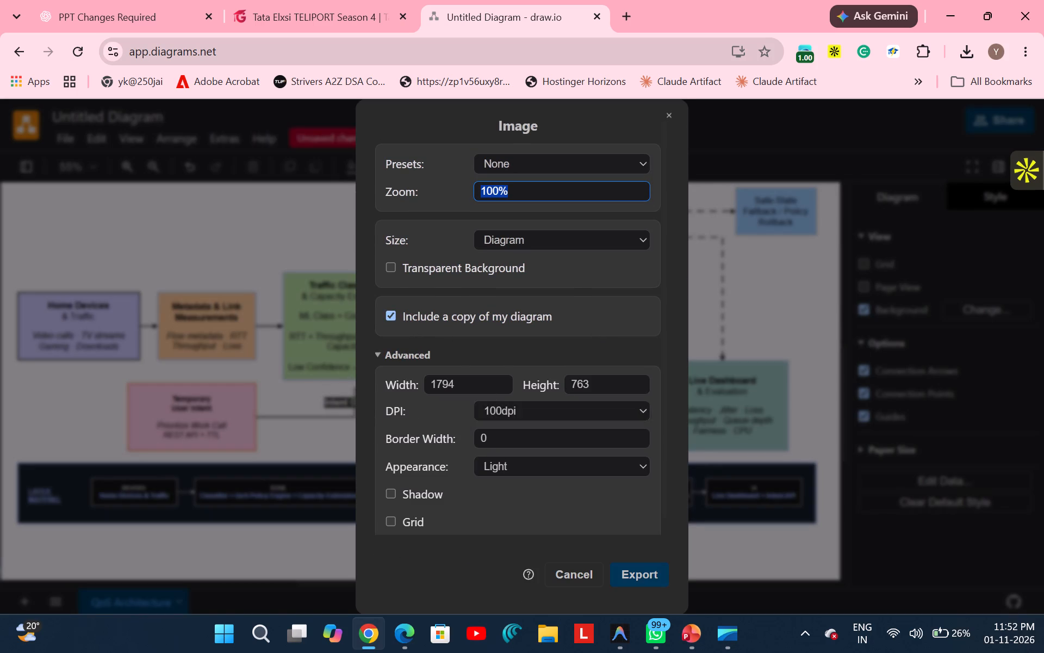
{"action": "scroll", "coordinate": [466, 483], "scroll_direction": "down", "scroll_amount": 3}
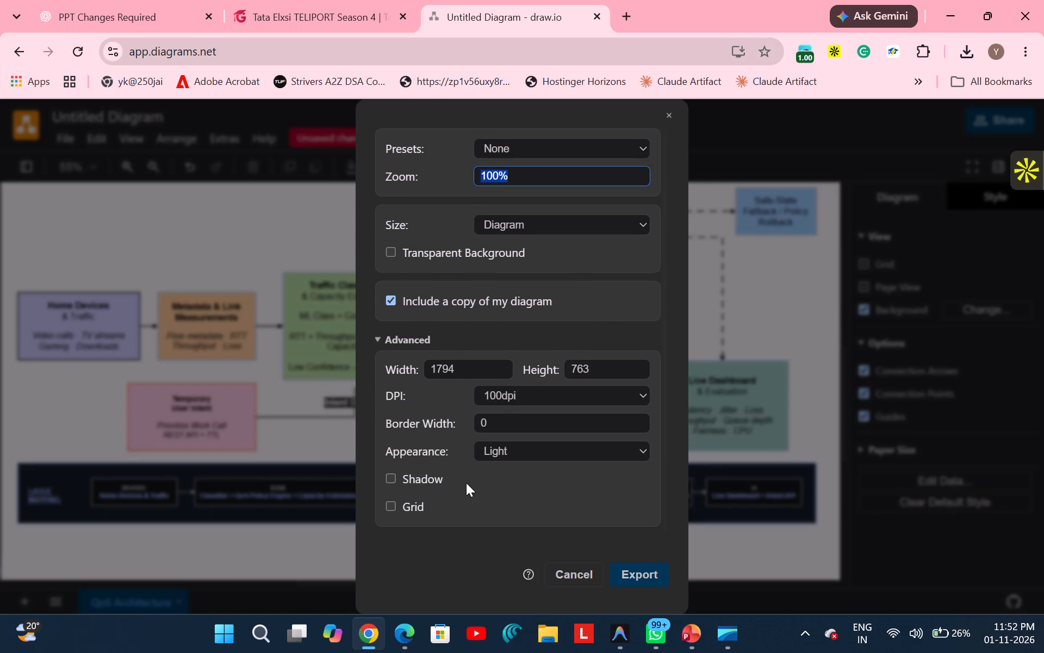
{"action": "scroll", "coordinate": [451, 428], "scroll_direction": "down", "scroll_amount": 2}
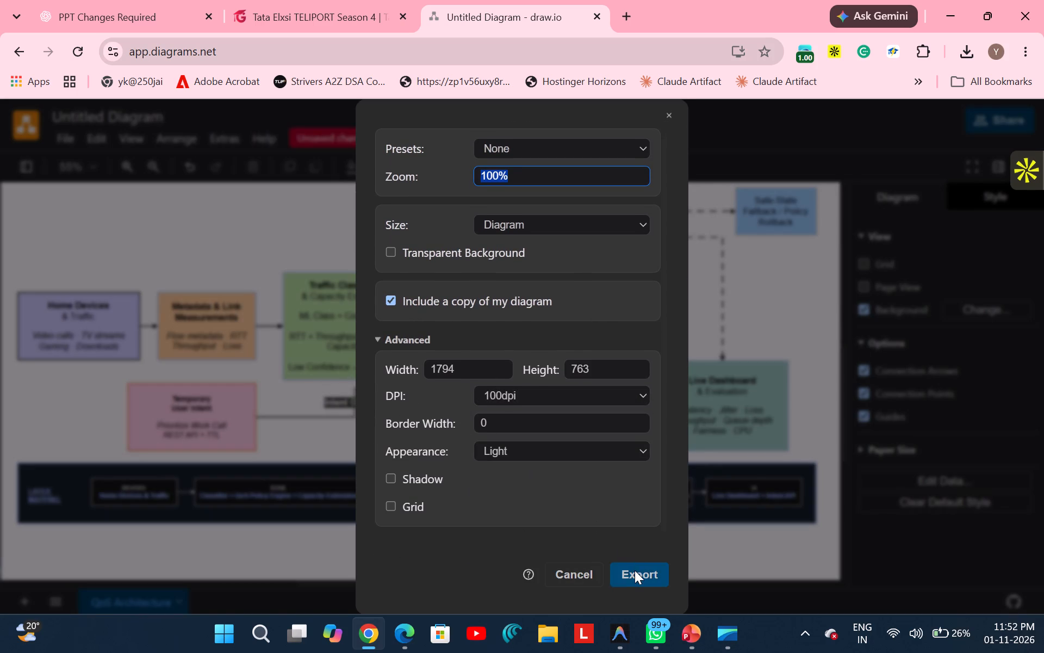
{"action": "left_click", "coordinate": [635, 572]}
{"action": "left_click", "coordinate": [675, 389]}
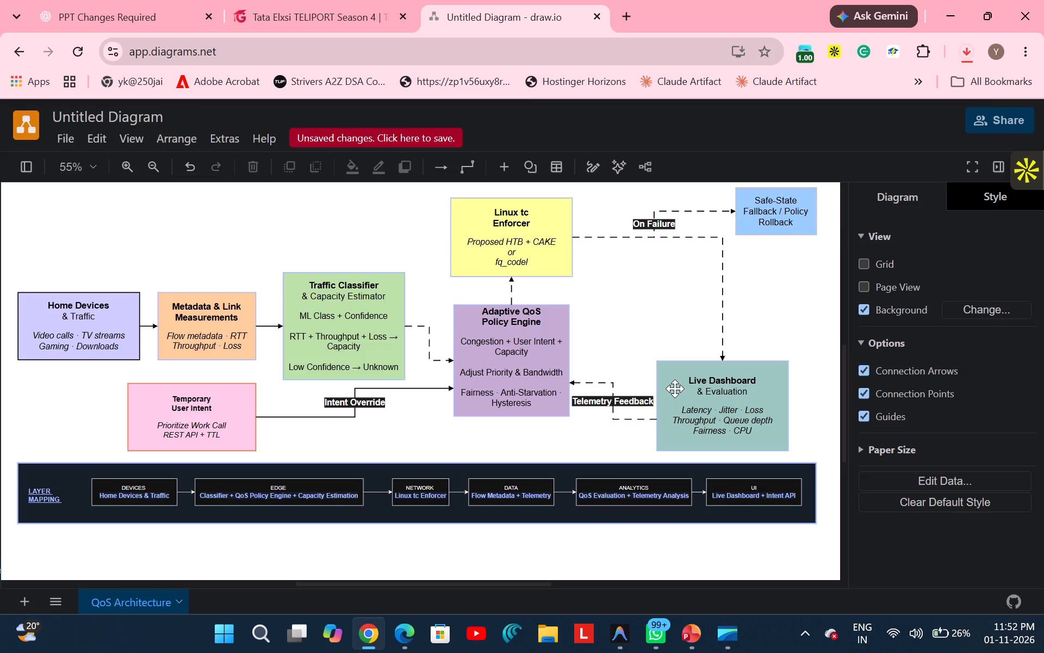
Open the newly exported diagram PNG to check its layout and colours, and close the image viewer.
{"action": "left_click", "coordinate": [843, 86]}
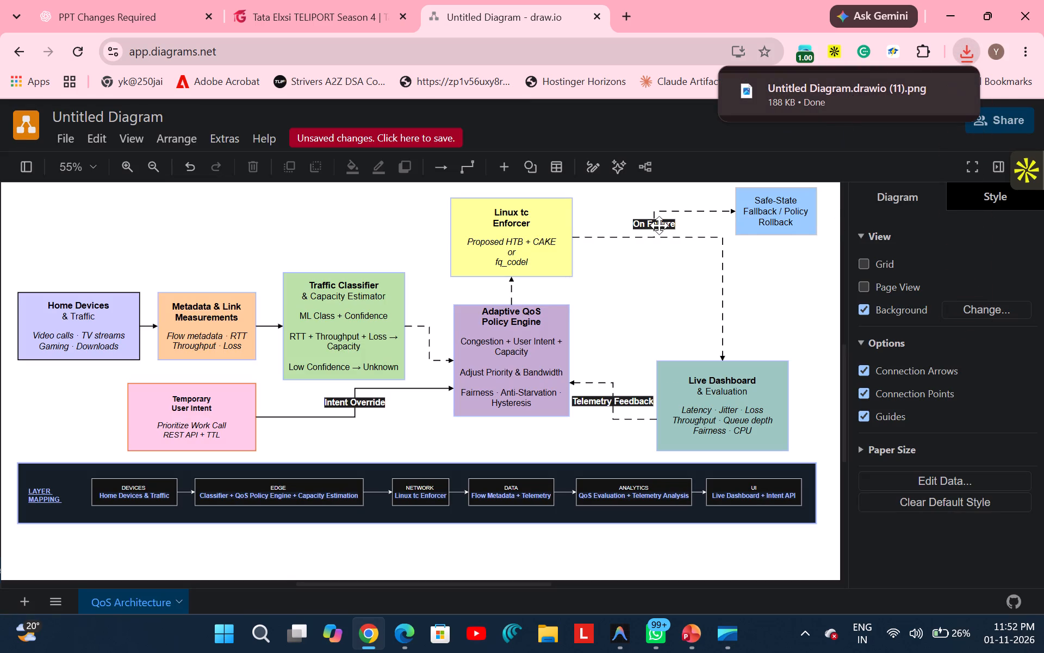
{"action": "left_click", "coordinate": [842, 139]}
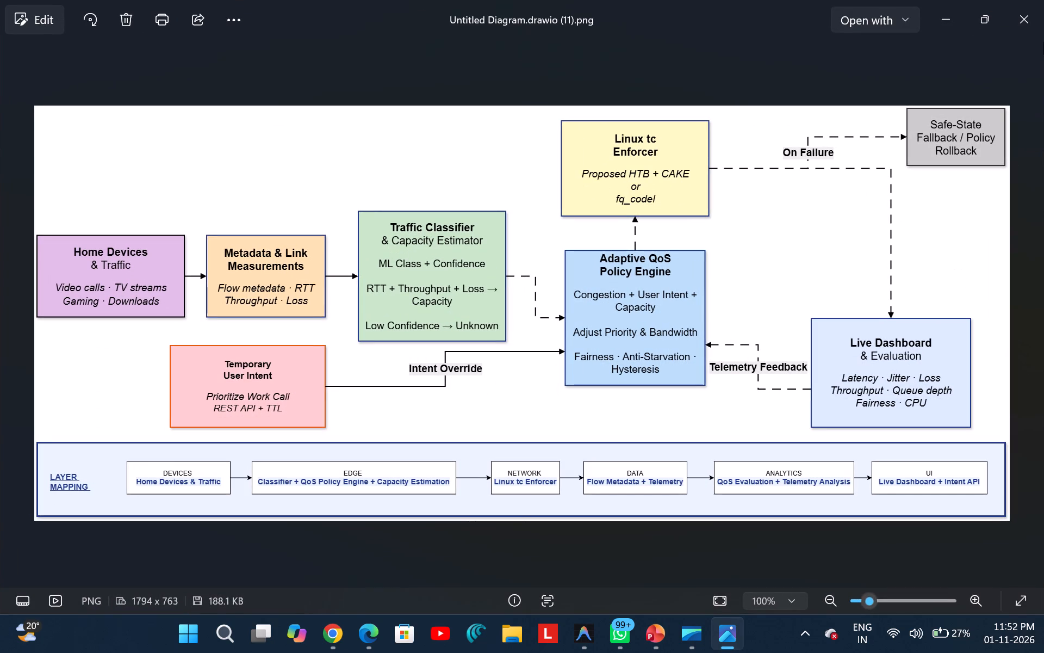
{"action": "left_click", "coordinate": [1043, 14]}
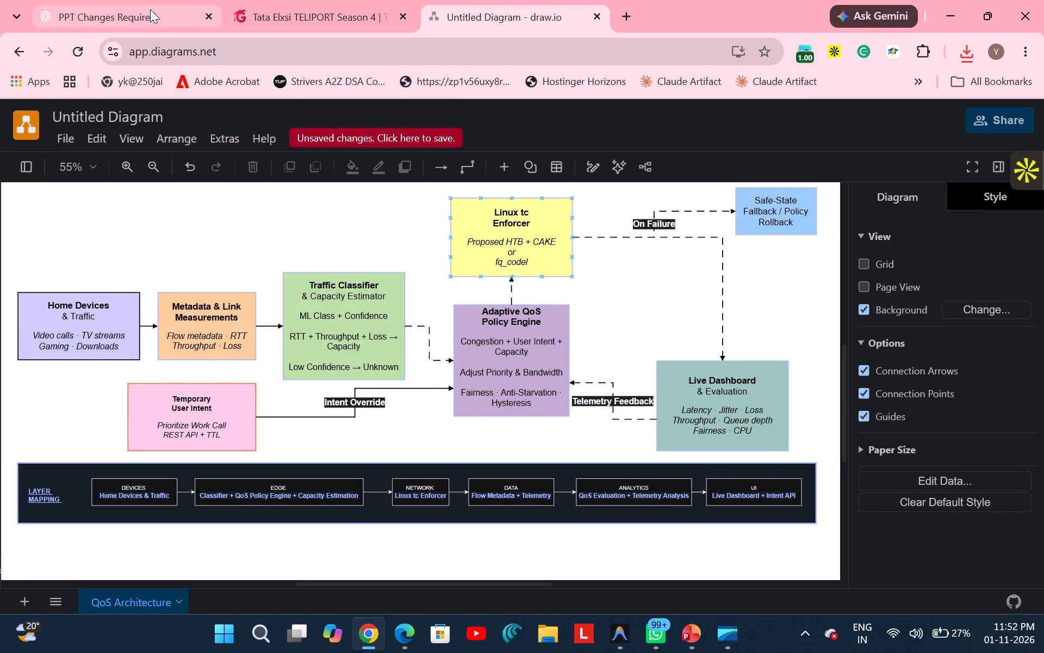
Switch to the PowerPoint submission and insert the picture Untitled Diagram.drawio (11) from Downloads onto slide 2.
{"action": "left_click", "coordinate": [684, 636]}
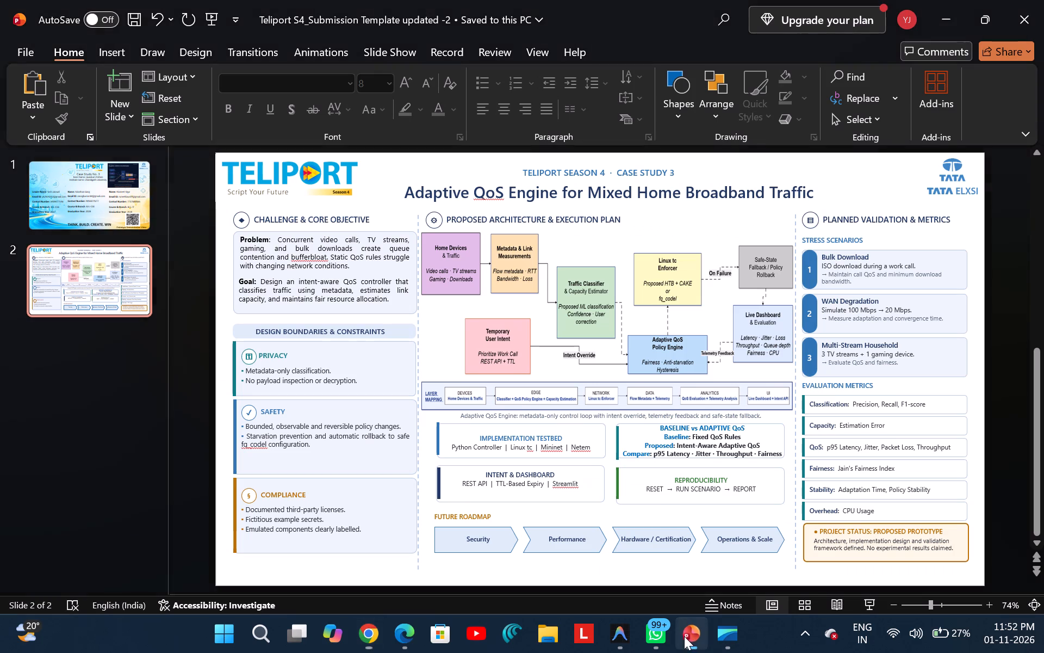
{"action": "left_click", "coordinate": [581, 313]}
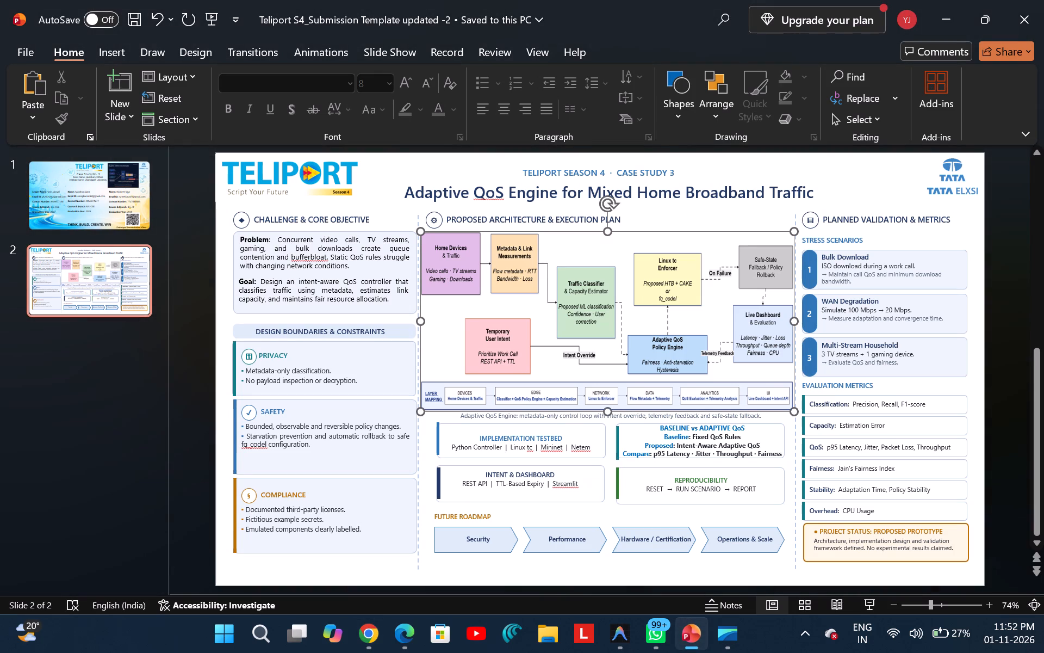
{"action": "left_click", "coordinate": [120, 58]}
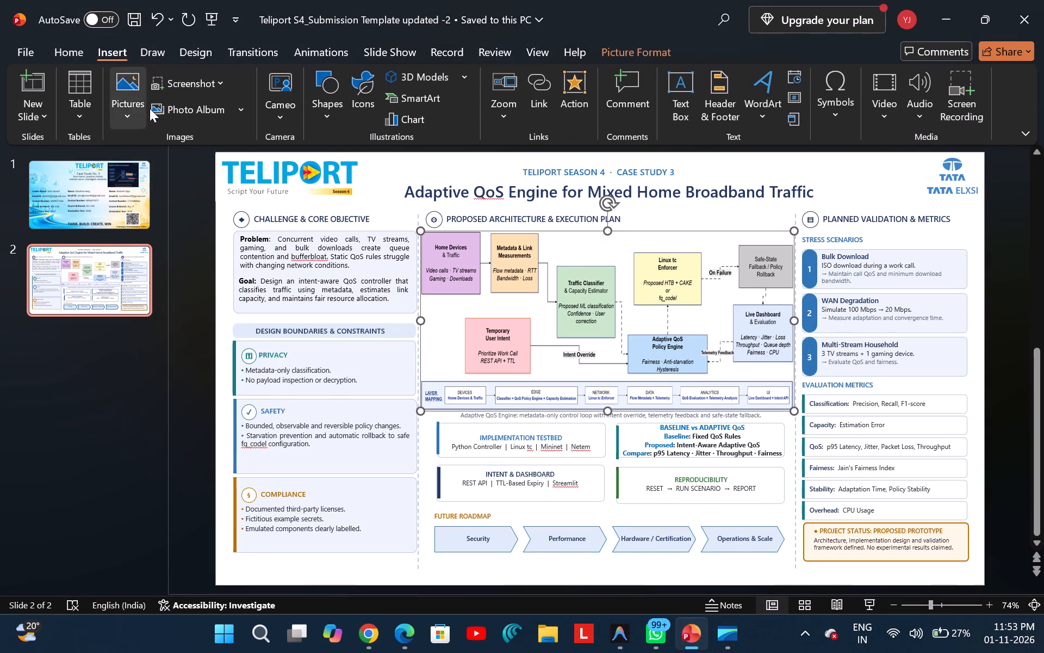
{"action": "left_click", "coordinate": [135, 112]}
{"action": "left_click", "coordinate": [163, 163]}
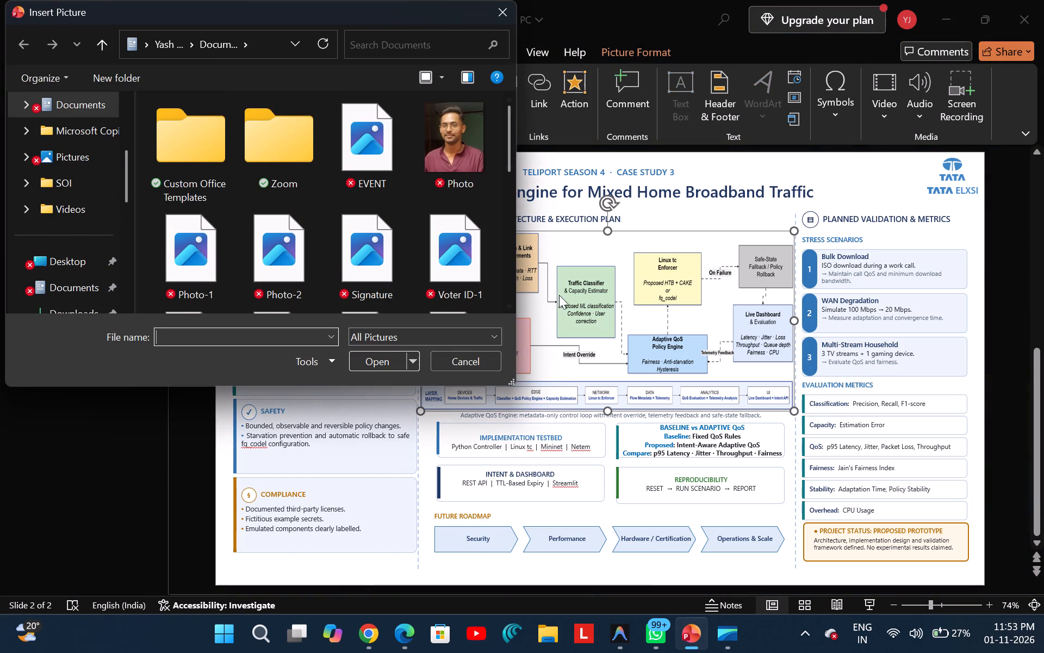
{"action": "left_click", "coordinate": [80, 309]}
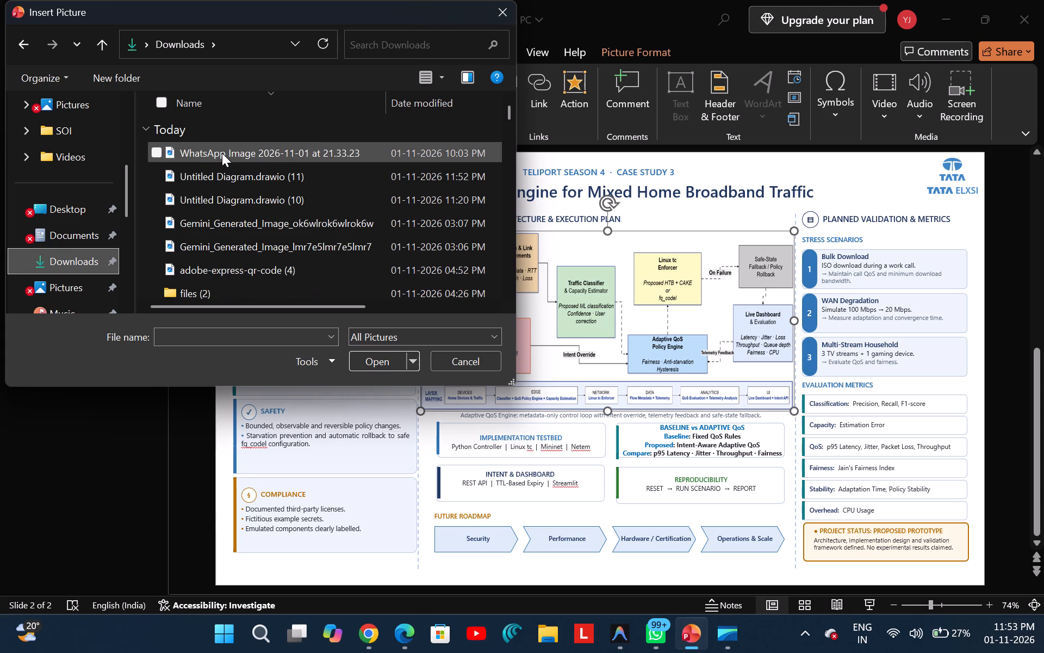
{"action": "scroll", "coordinate": [271, 221], "scroll_direction": "left", "scroll_amount": 1}
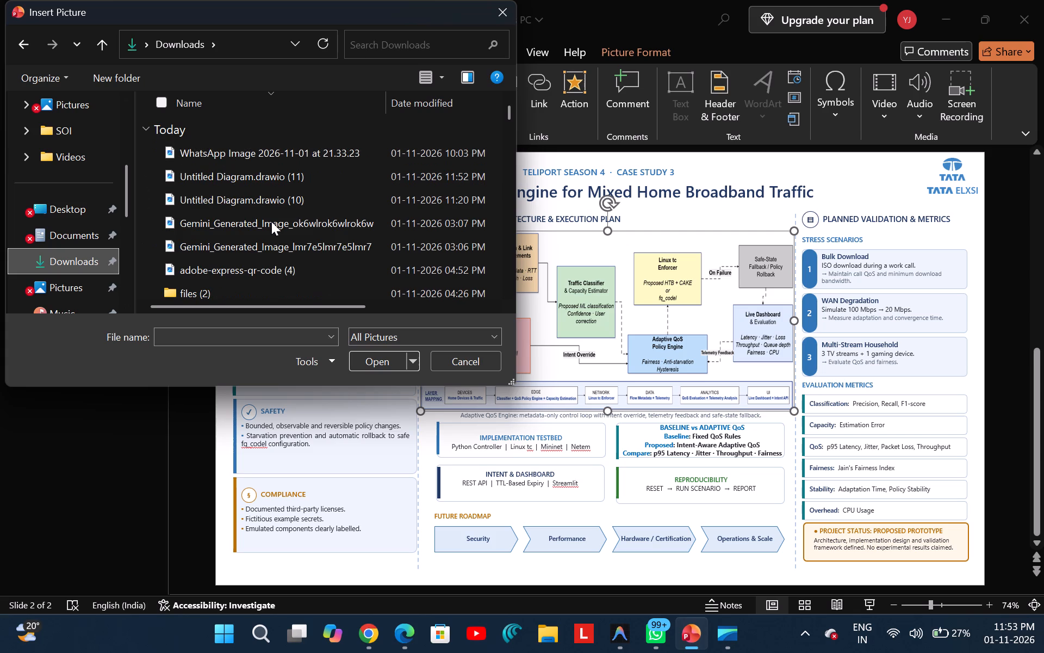
{"action": "scroll", "coordinate": [271, 221], "scroll_direction": "left", "scroll_amount": 1}
{"action": "left_click", "coordinate": [282, 182]}
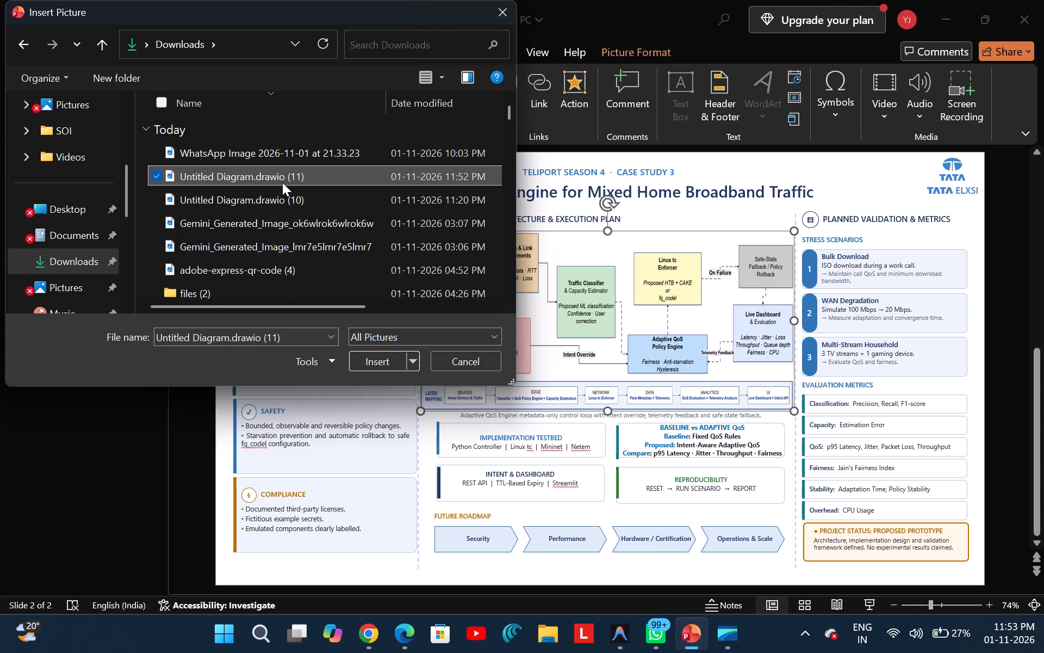
{"action": "left_click", "coordinate": [375, 359]}
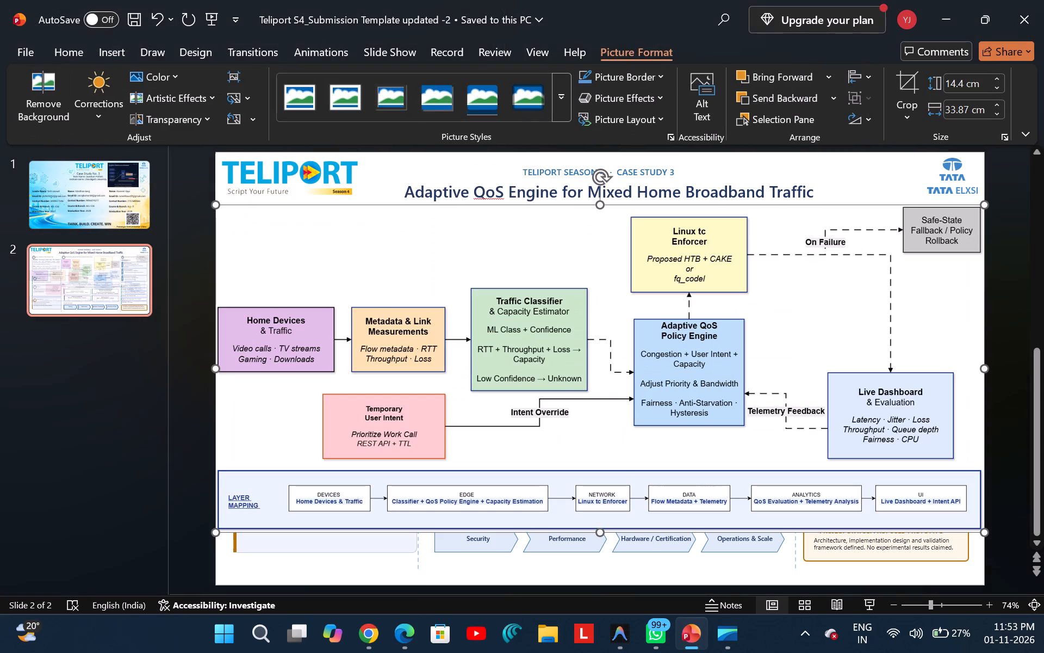
Shrink the inserted diagram picture proportionally to less than half the slide's width, uncovering the old architecture diagram.
{"action": "left_click_drag", "start_coordinate": [983, 533], "coordinate": [883, 506]}
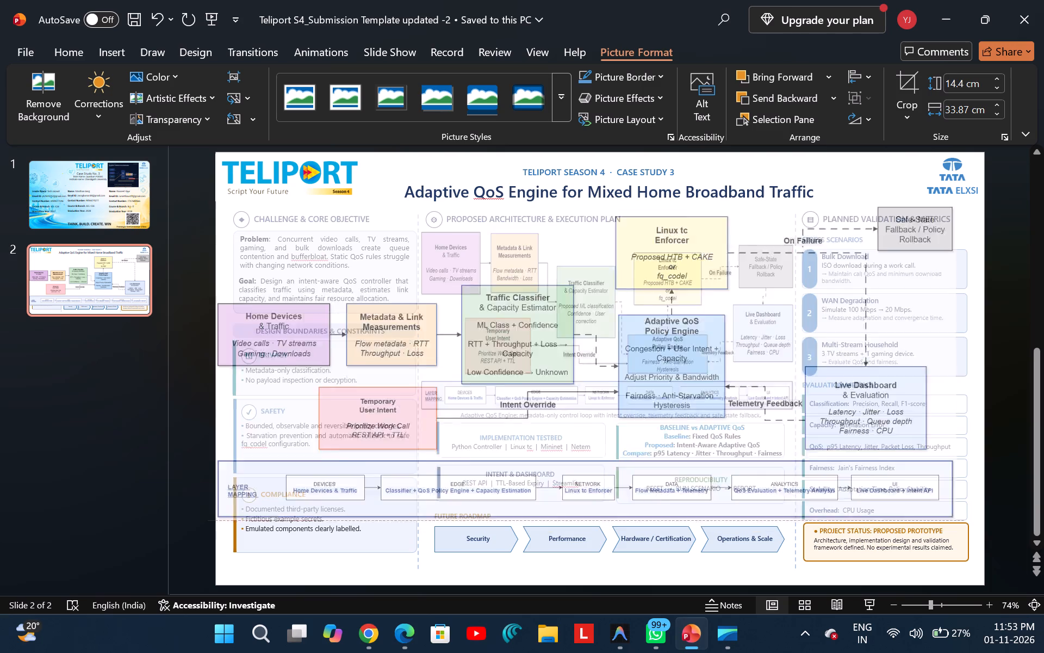
{"action": "left_click_drag", "start_coordinate": [883, 506], "coordinate": [689, 437]}
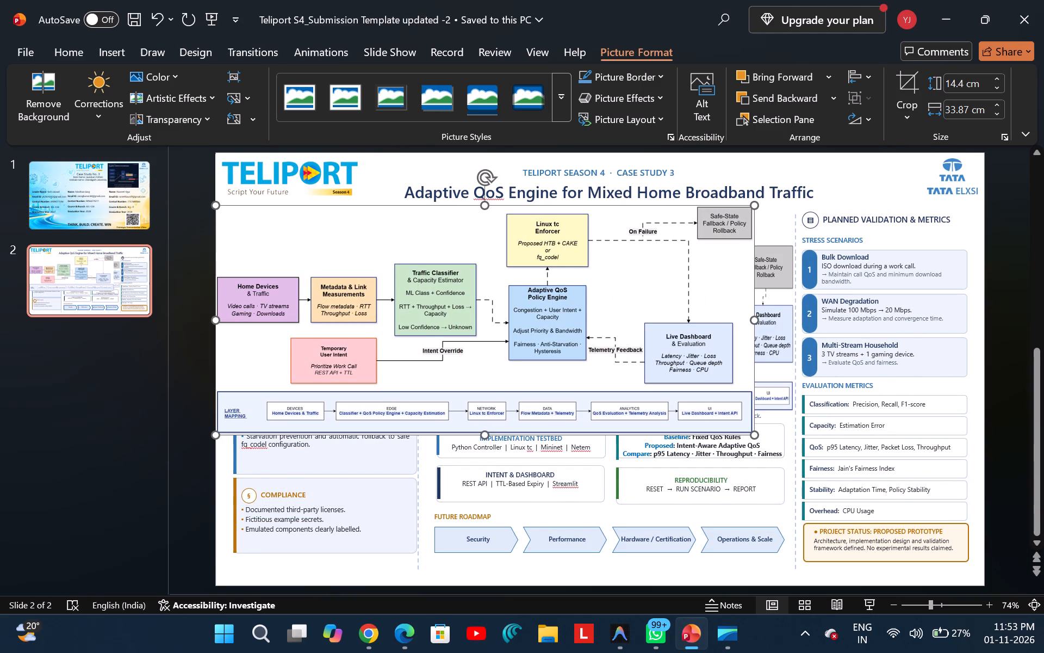
{"action": "left_click_drag", "start_coordinate": [755, 436], "coordinate": [478, 344]}
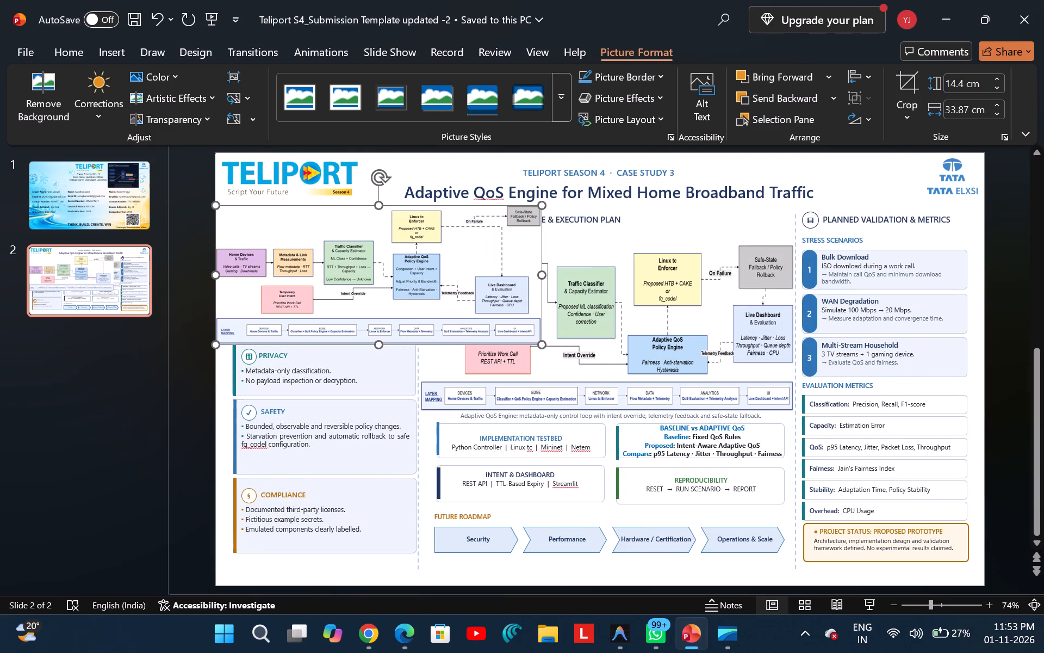
Cut the old architecture diagram picture out of the Proposed Architecture & Execution Plan section.
{"action": "left_click", "coordinate": [647, 338]}
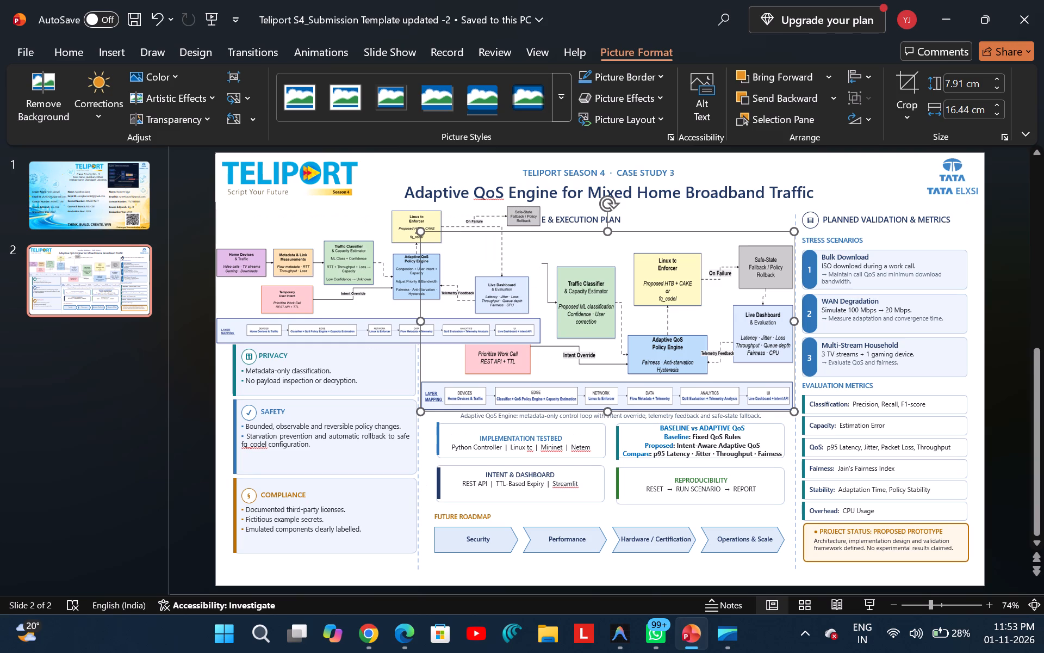
{"action": "key", "text": "Escape"}
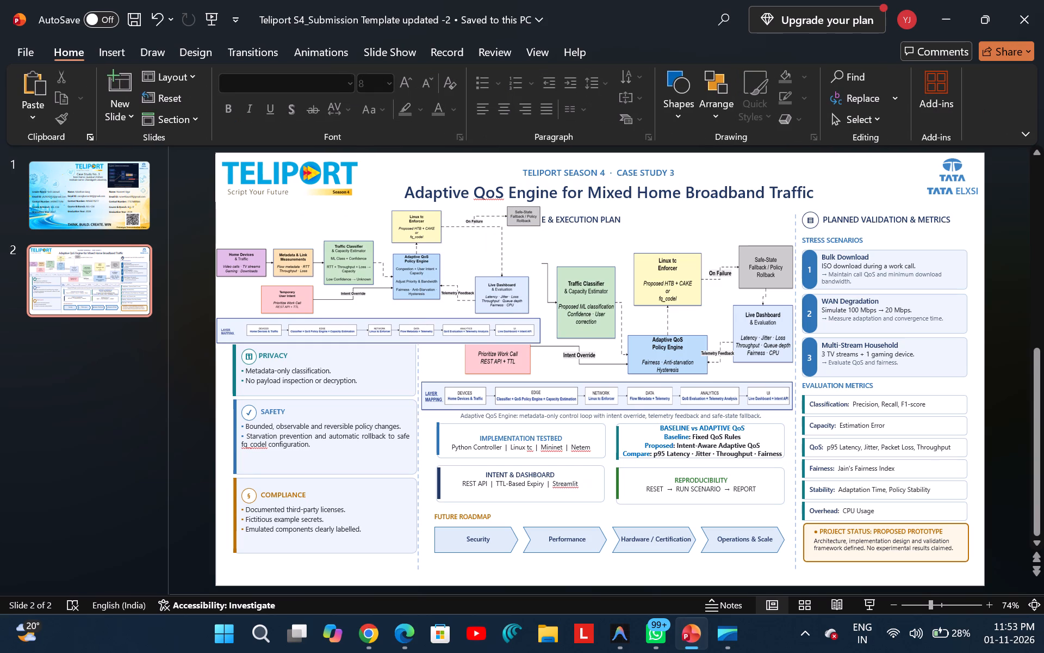
{"action": "left_click", "coordinate": [647, 332]}
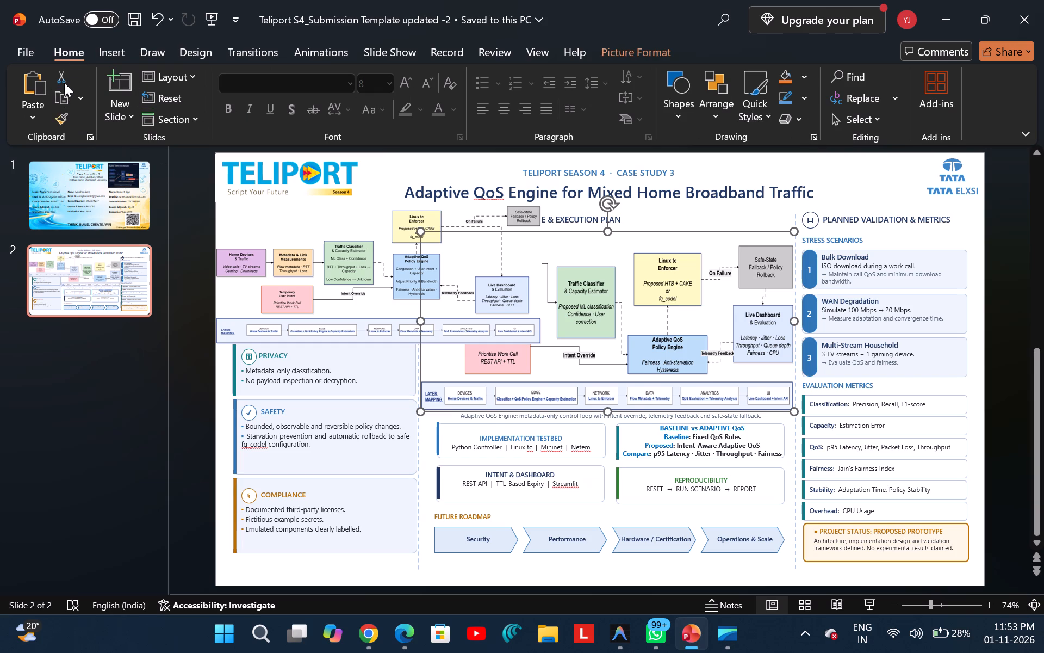
{"action": "left_click", "coordinate": [63, 79]}
Move the new diagram under the Proposed Architecture & Execution Plan heading and enlarge it to nearly fill the column's width.
{"action": "left_click_drag", "start_coordinate": [392, 273], "coordinate": [545, 329]}
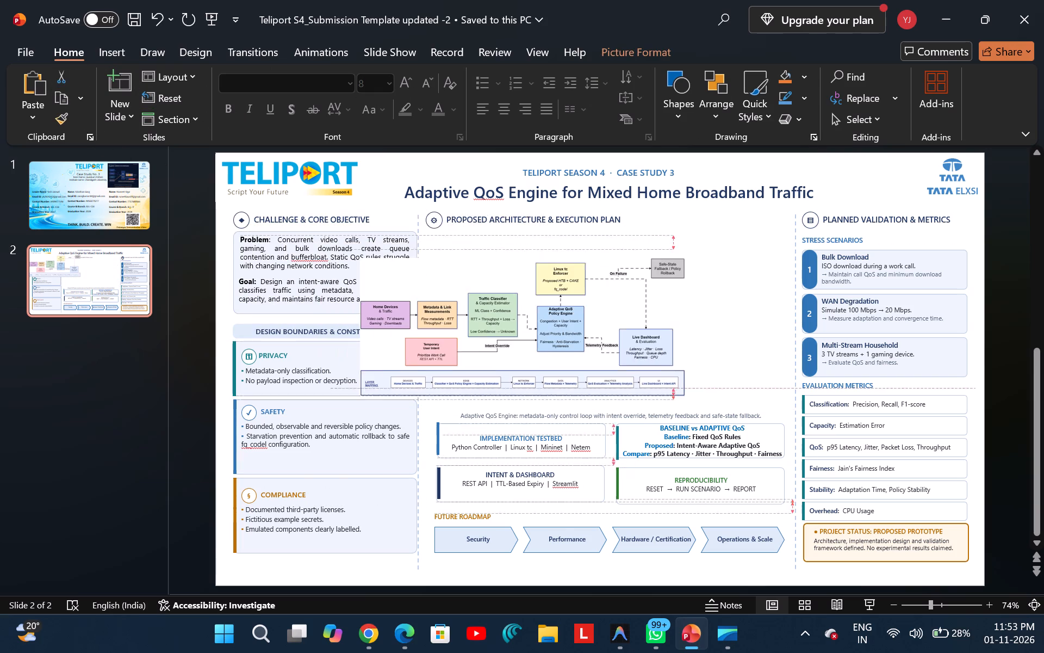
{"action": "left_click_drag", "start_coordinate": [545, 329], "coordinate": [630, 322]}
{"action": "left_click_drag", "start_coordinate": [457, 256], "coordinate": [456, 256]}
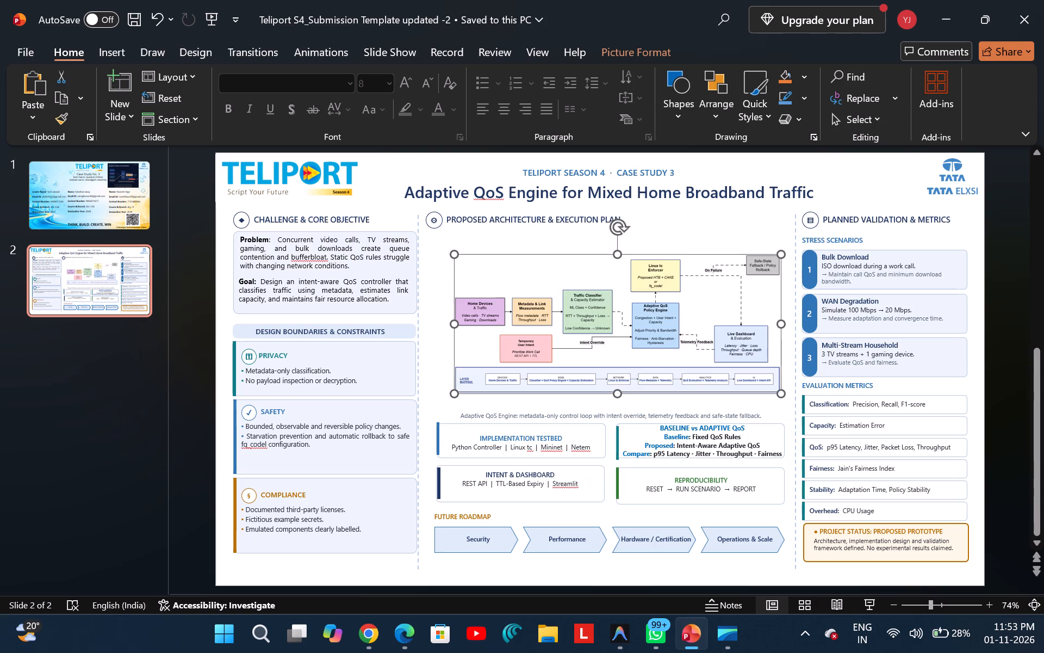
{"action": "left_click_drag", "start_coordinate": [456, 256], "coordinate": [440, 240]}
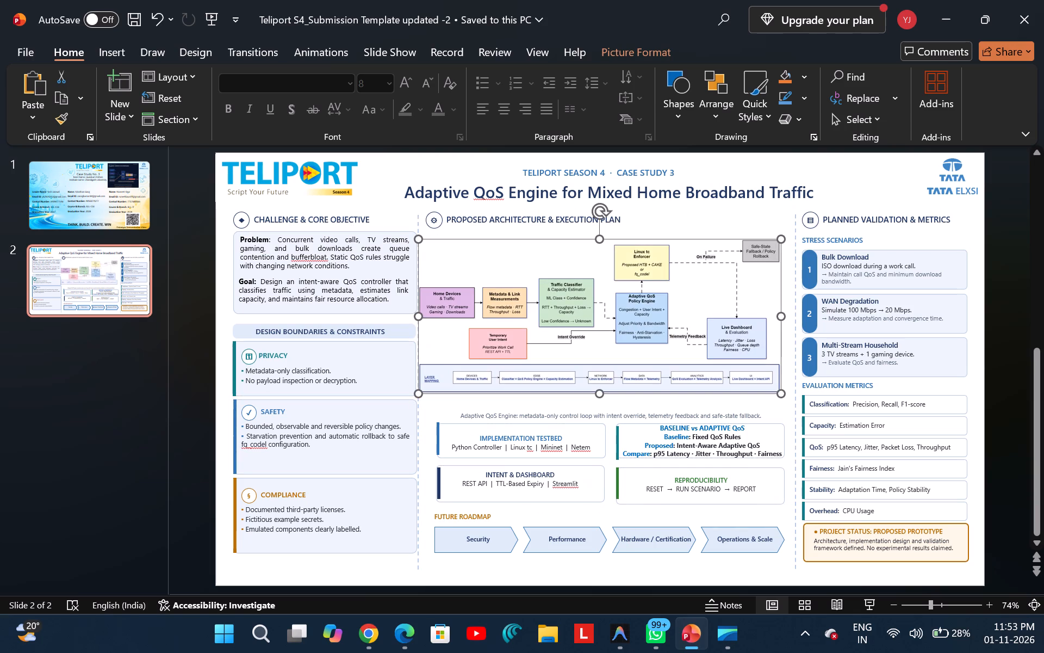
{"action": "left_click", "coordinate": [779, 236]}
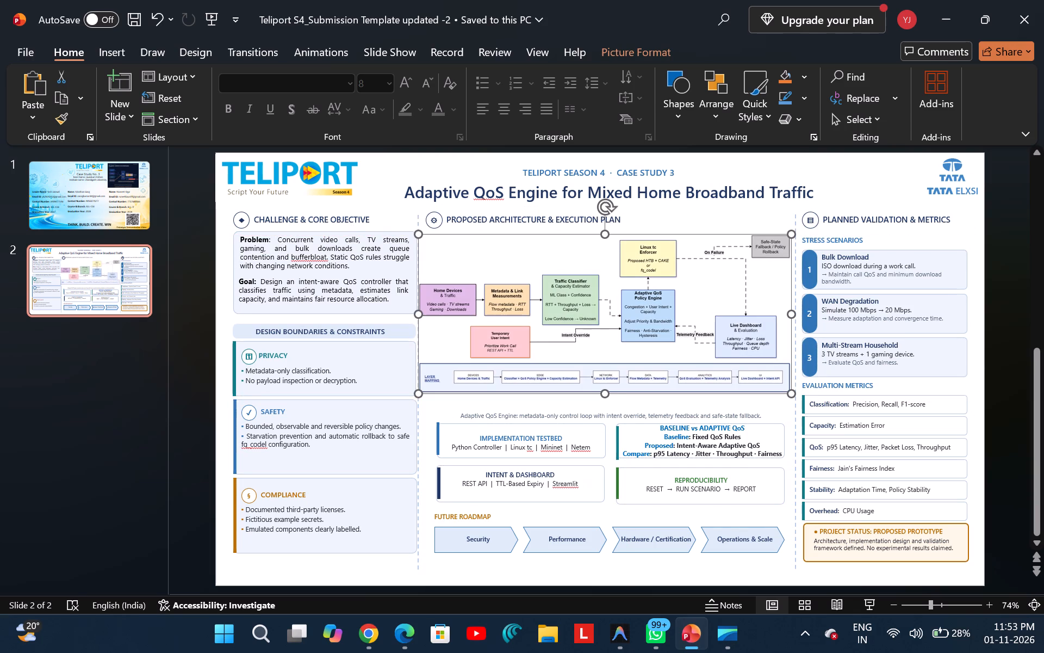
Stretch the new diagram down to just above its caption, up to just below the section heading, and slightly wider toward the column divider.
{"action": "left_click_drag", "start_coordinate": [605, 390], "coordinate": [601, 408]}
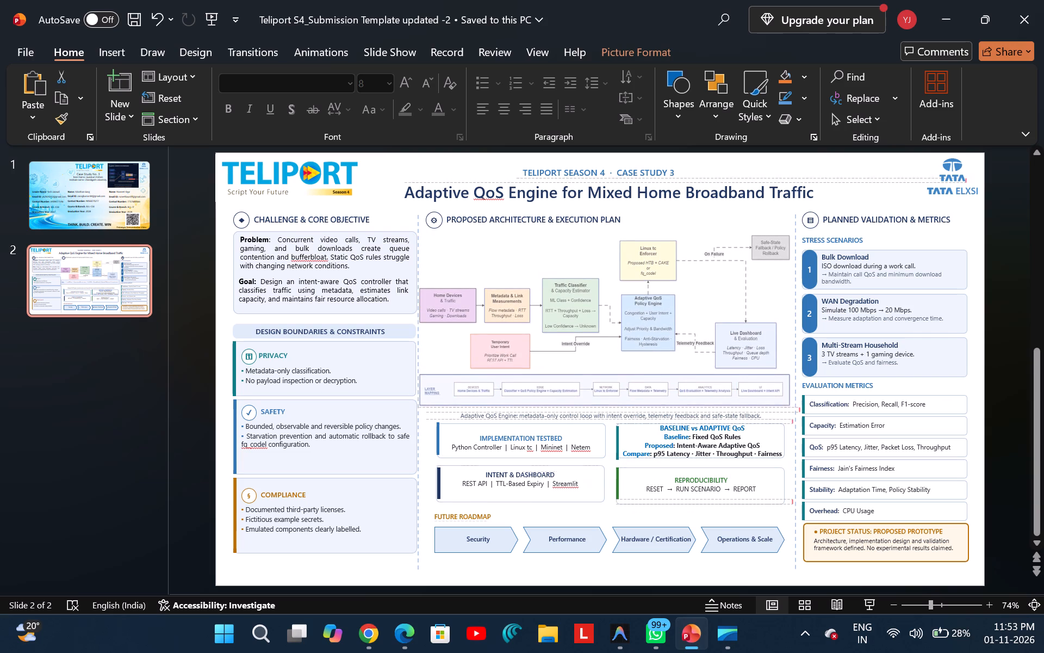
{"action": "left_click_drag", "start_coordinate": [601, 408], "coordinate": [601, 406]}
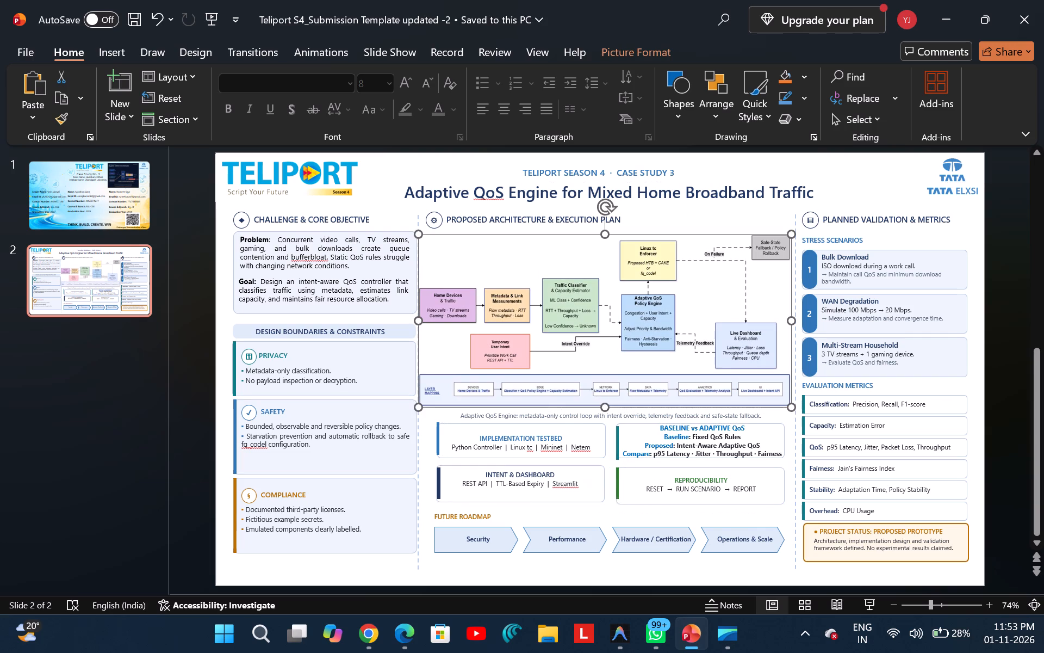
{"action": "left_click_drag", "start_coordinate": [602, 238], "coordinate": [602, 231]}
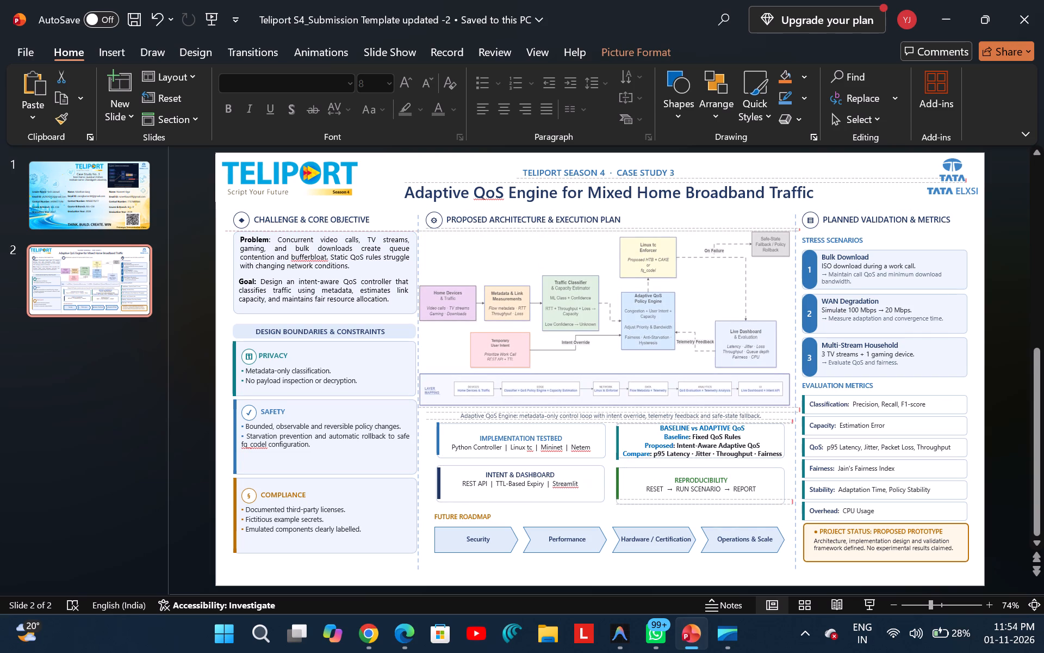
{"action": "left_click_drag", "start_coordinate": [602, 231], "coordinate": [602, 231]}
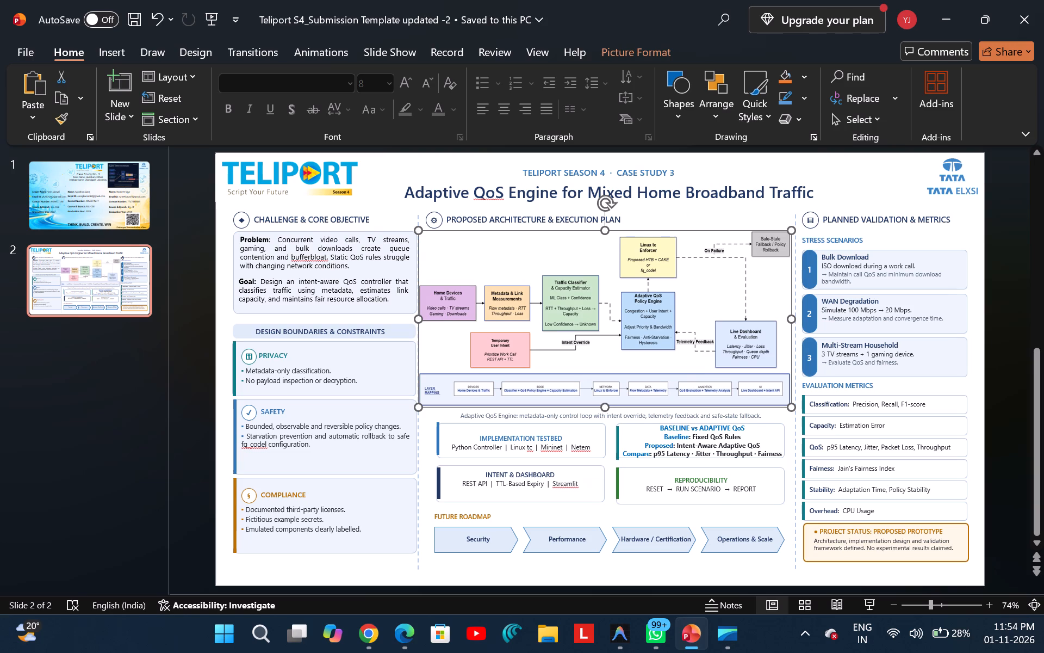
{"action": "left_click", "coordinate": [793, 320]}
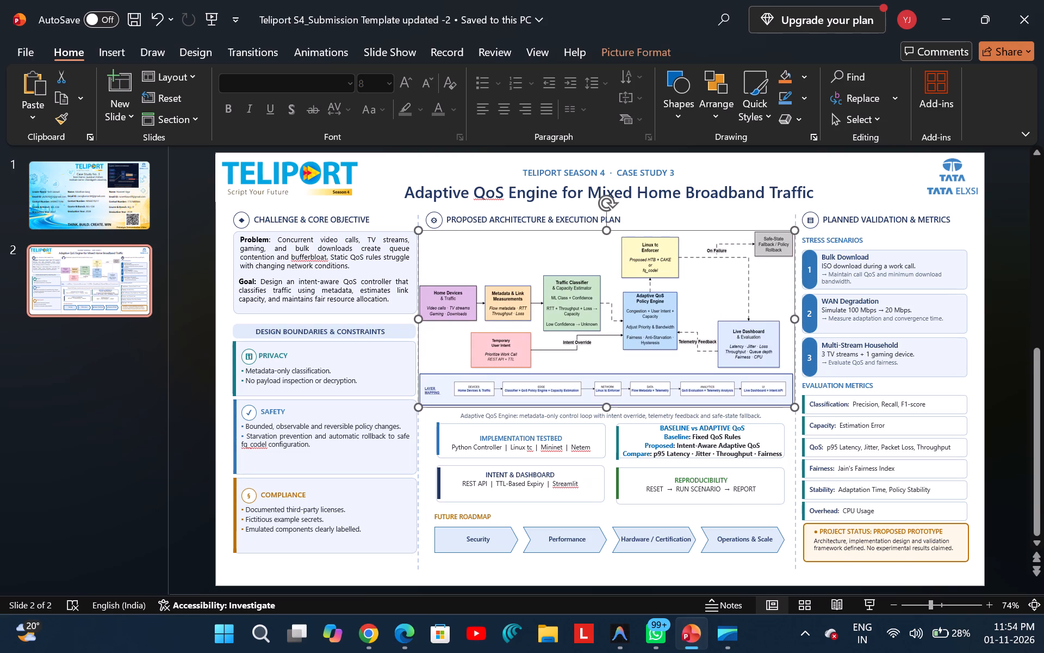
{"action": "left_click", "coordinate": [997, 350]}
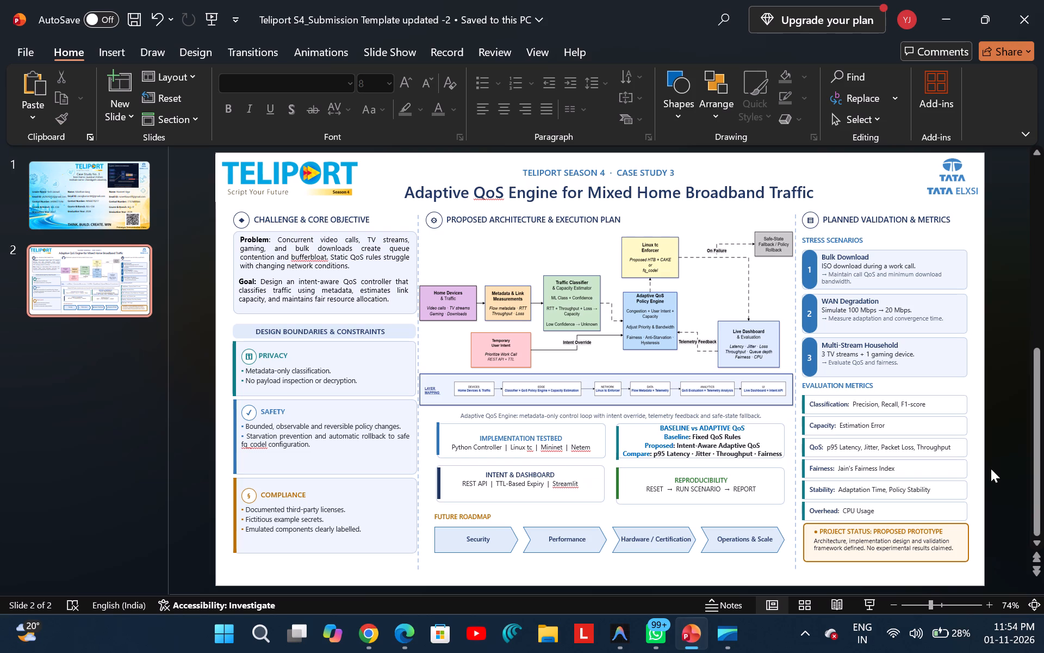
Run the slide show from the beginning to examine both slides, including the new diagram on slide 2, and exit the show.
{"action": "left_click", "coordinate": [417, 51]}
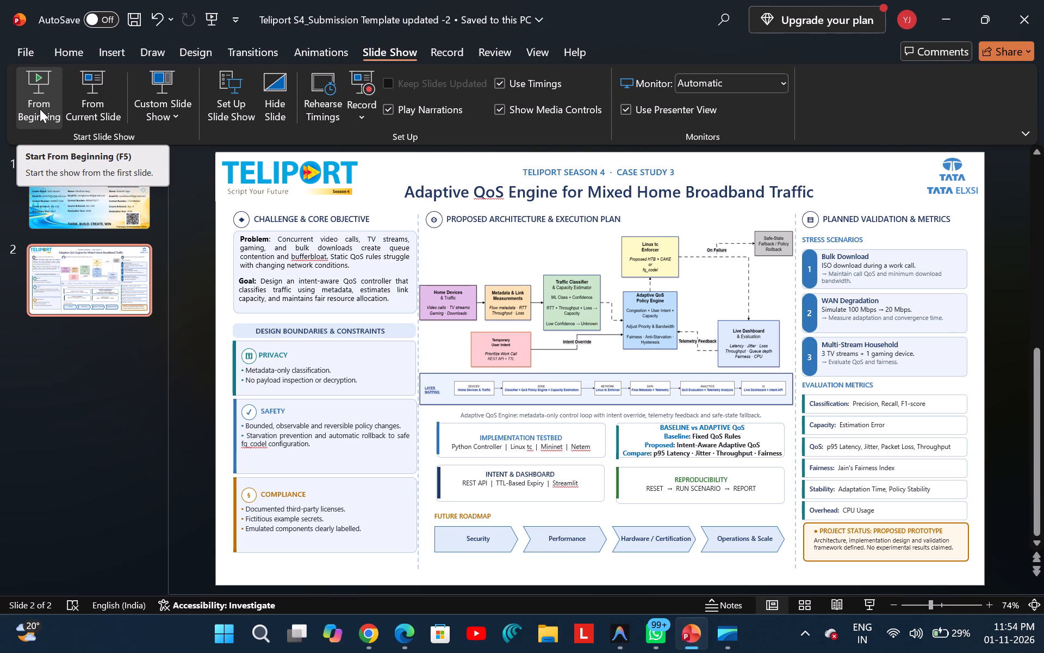
{"action": "left_click", "coordinate": [40, 109]}
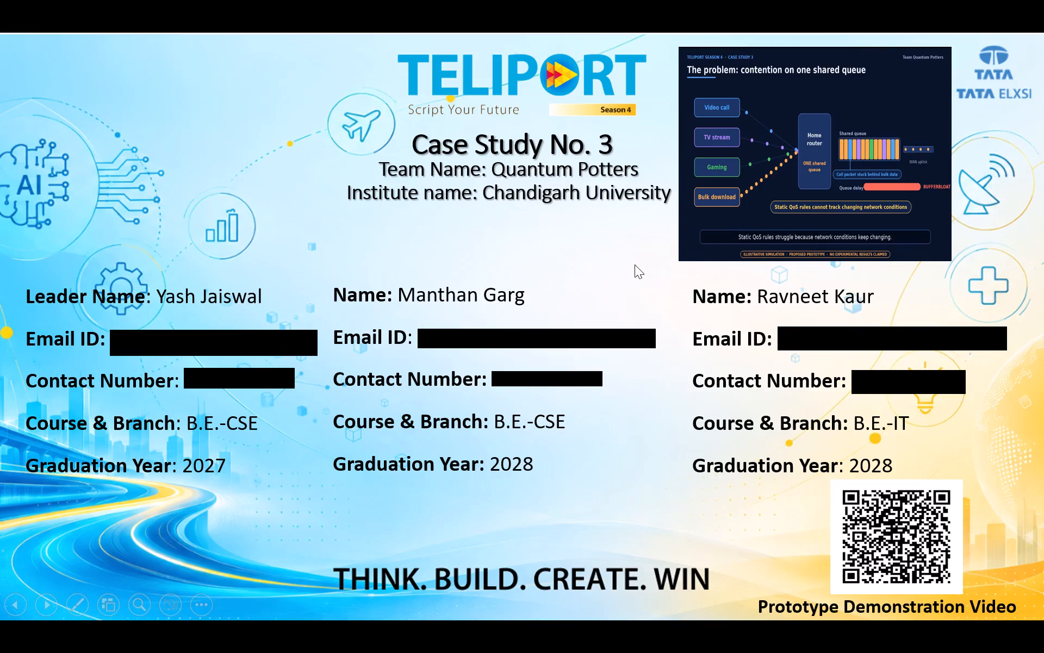
{"action": "key", "text": "Right"}
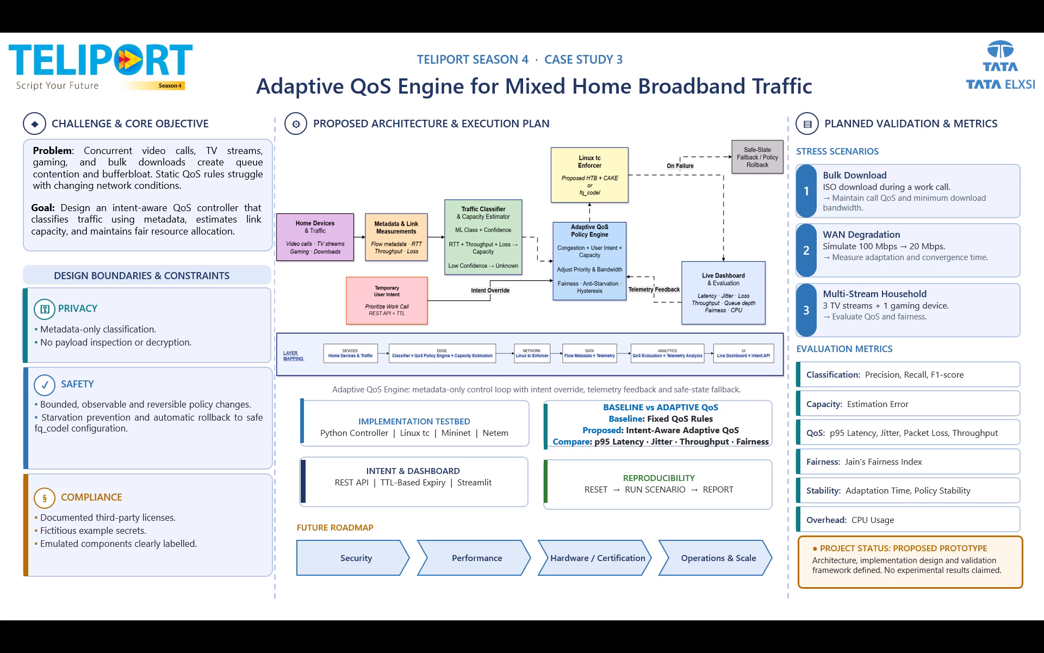
{"action": "key", "text": "Escape"}
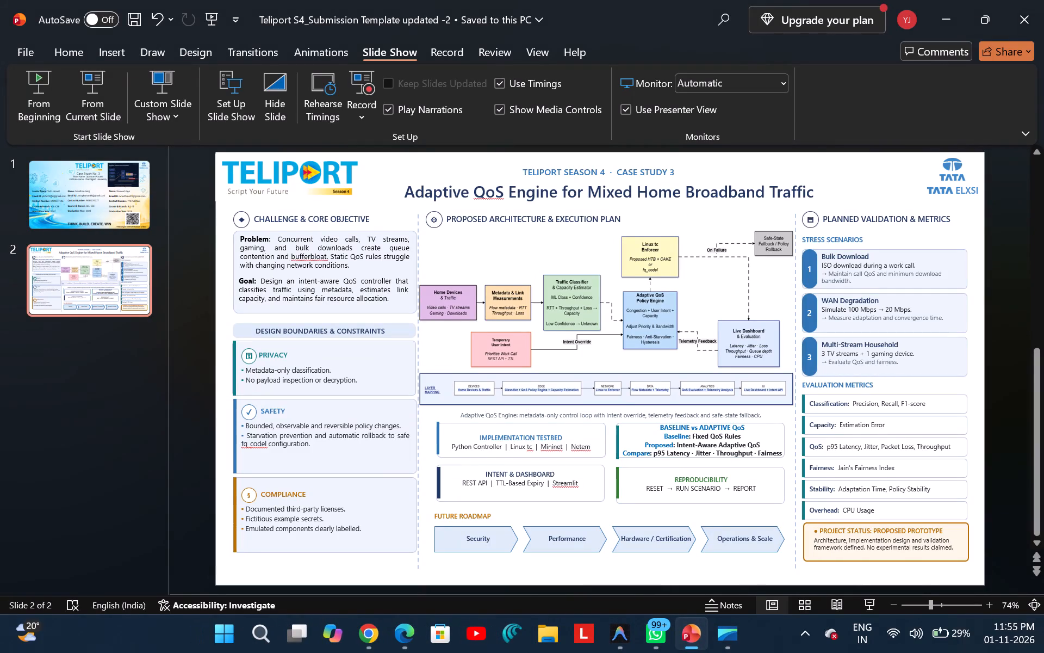
Switch back to the draw.io QoS architecture diagram in Chrome, leaving nothing selected.
{"action": "key", "text": "alt+Tab"}
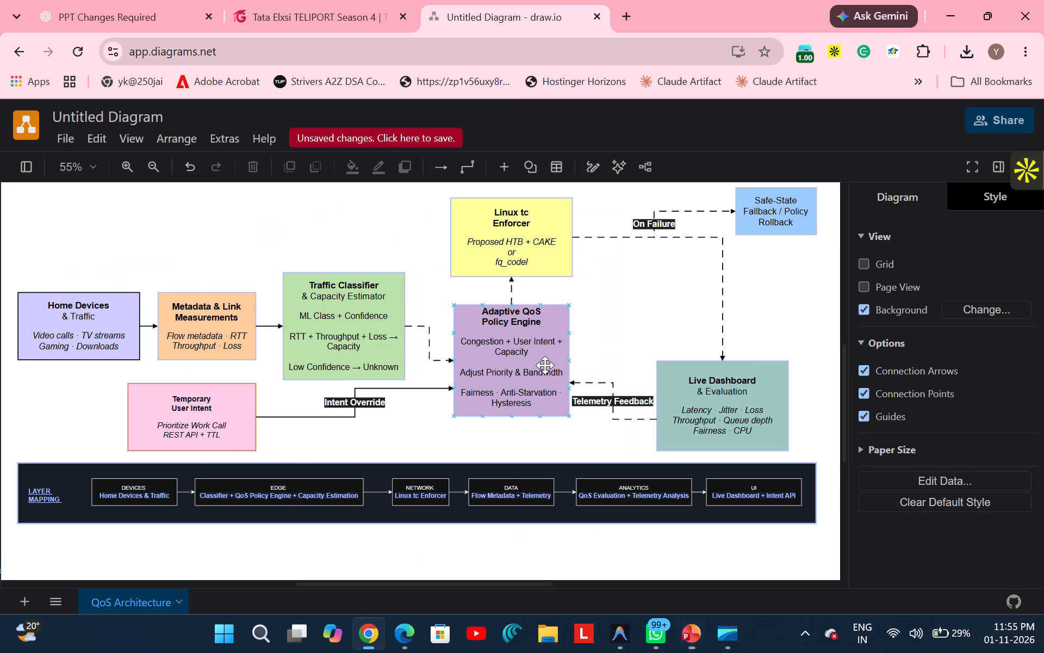
{"action": "left_click", "coordinate": [800, 316]}
Switch back to the Teleport S4 submission presentation in PowerPoint, showing slide 2 with the architecture diagram.
{"action": "key", "text": "alt+Tab"}
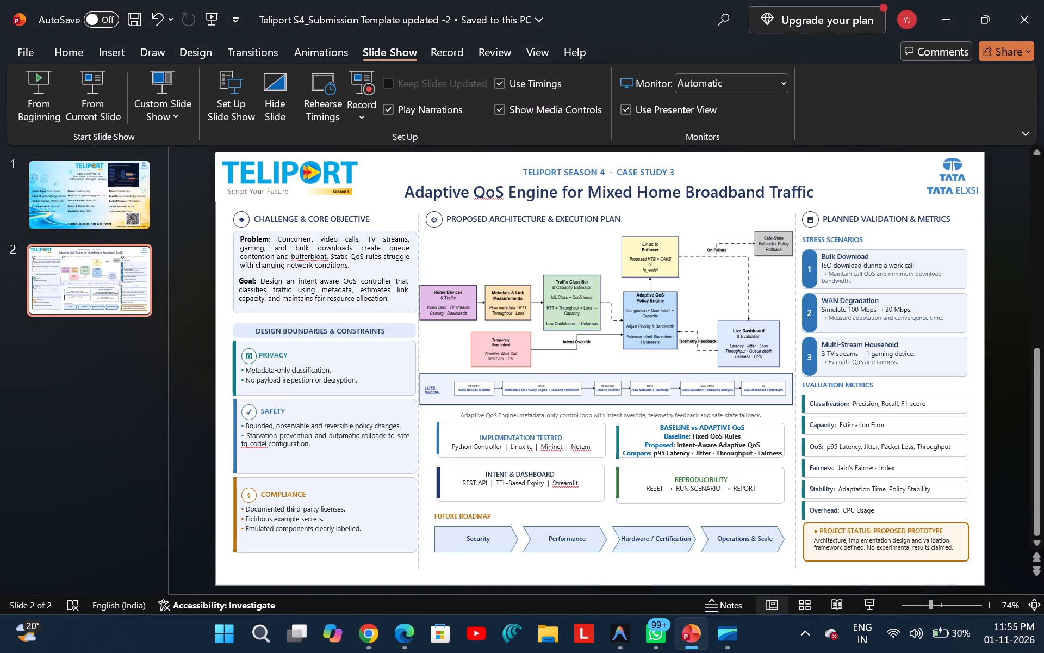
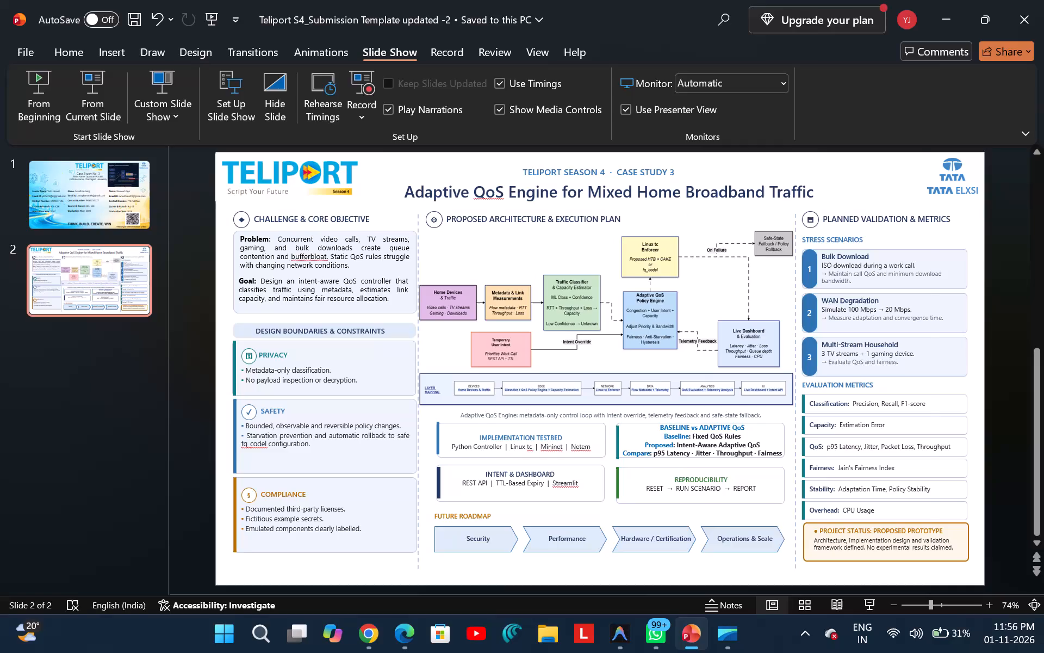
Switch from the PowerPoint slide to the draw.io QoS architecture diagram in Chrome.
{"action": "key", "text": "alt+Tab"}
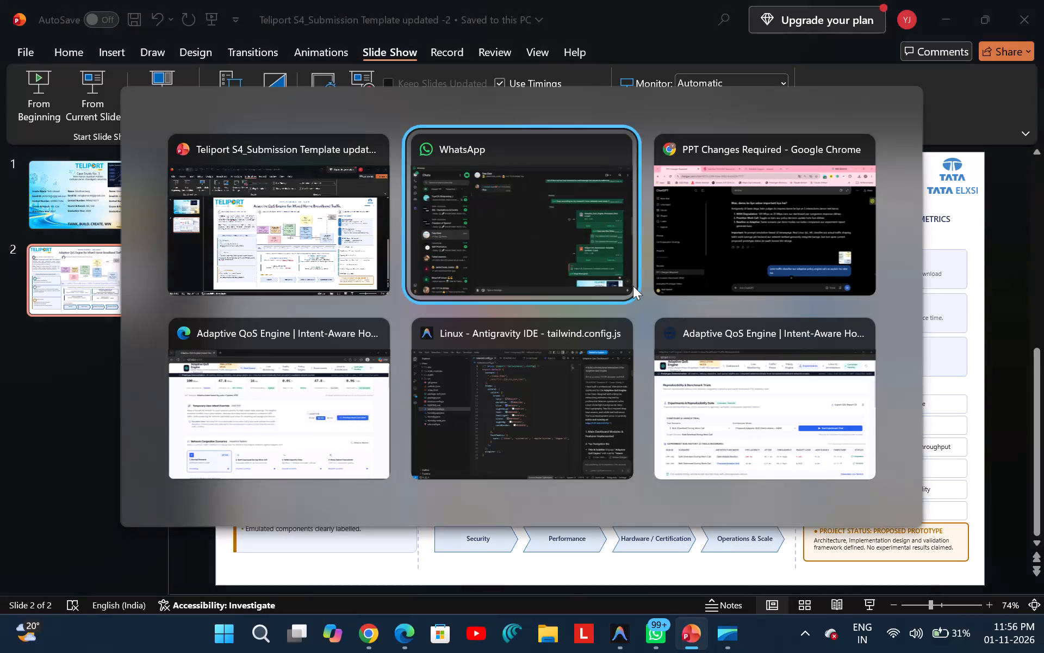
{"action": "key", "text": "alt+Tab"}
{"action": "key", "text": "alt+Tab"}
{"action": "key", "text": "alt+Tab"}
{"action": "key", "text": "alt+Tab"}
{"action": "key", "text": "alt+Tab"}
{"action": "key", "text": "alt+Tab"}
{"action": "key", "text": "alt+Tab"}
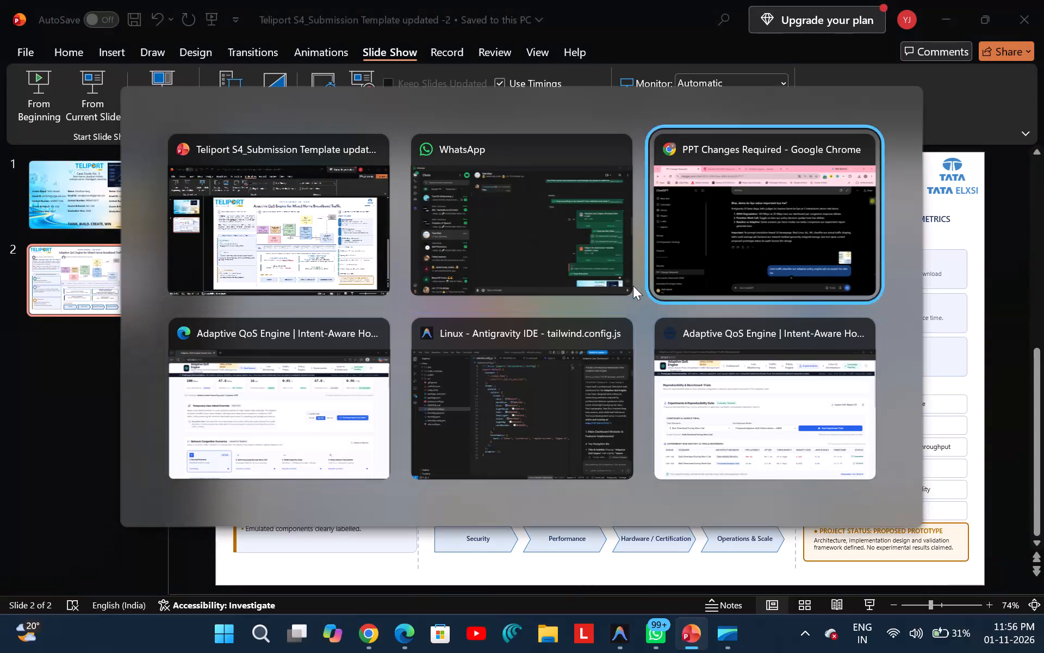
{"action": "left_click", "coordinate": [473, 0]}
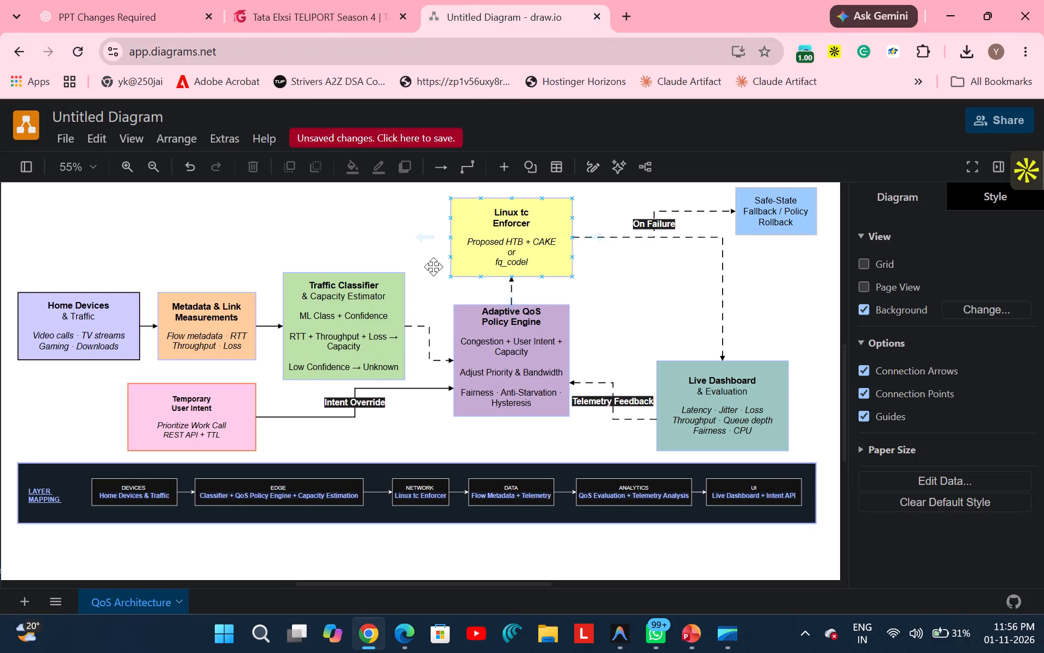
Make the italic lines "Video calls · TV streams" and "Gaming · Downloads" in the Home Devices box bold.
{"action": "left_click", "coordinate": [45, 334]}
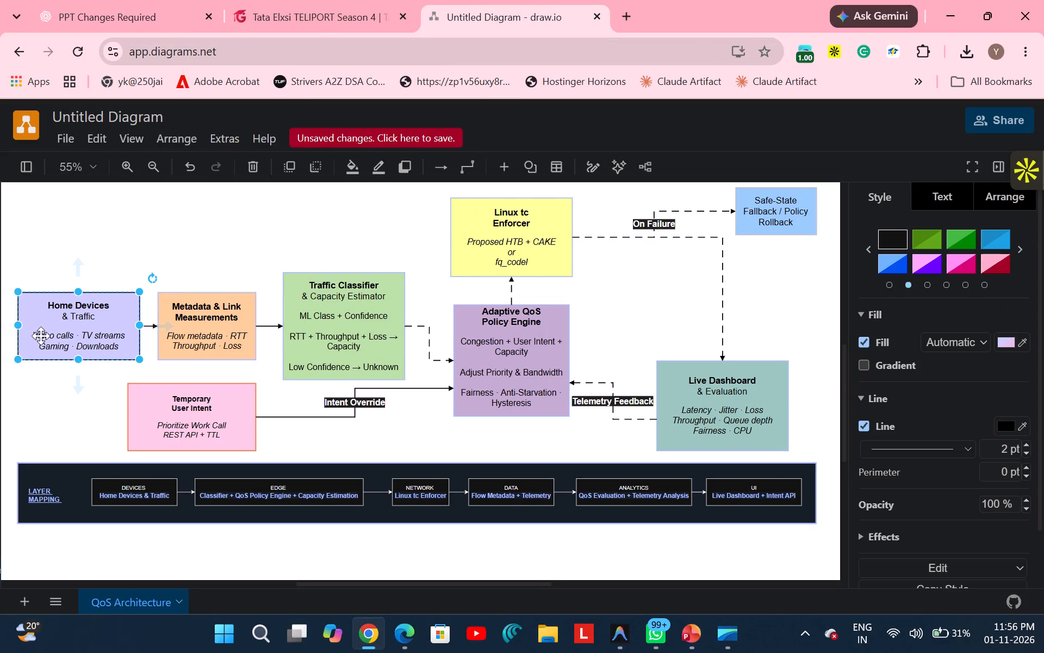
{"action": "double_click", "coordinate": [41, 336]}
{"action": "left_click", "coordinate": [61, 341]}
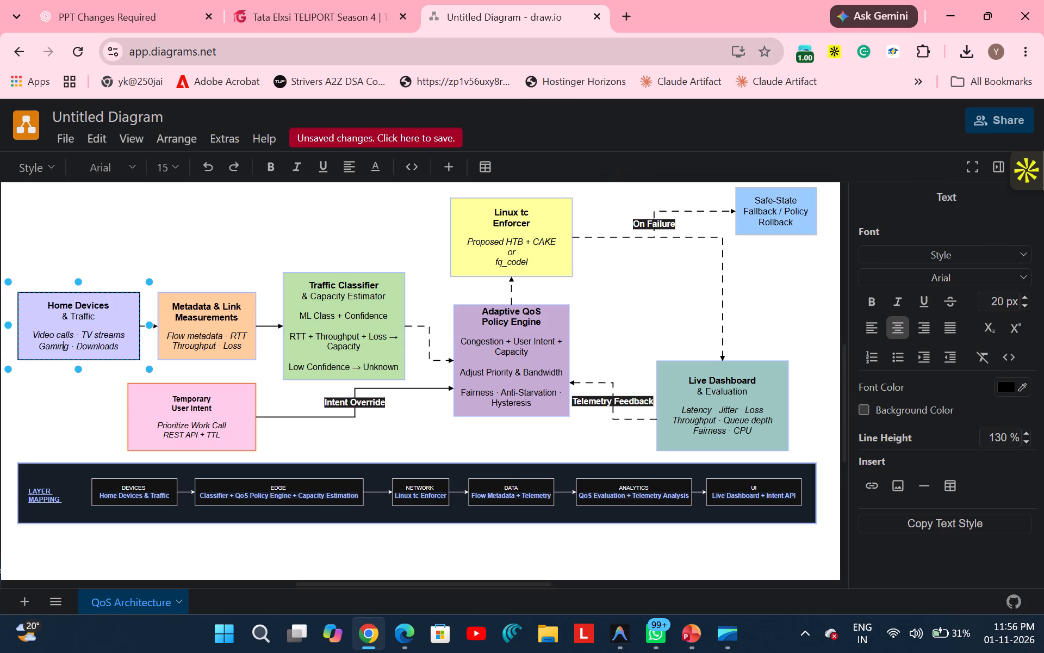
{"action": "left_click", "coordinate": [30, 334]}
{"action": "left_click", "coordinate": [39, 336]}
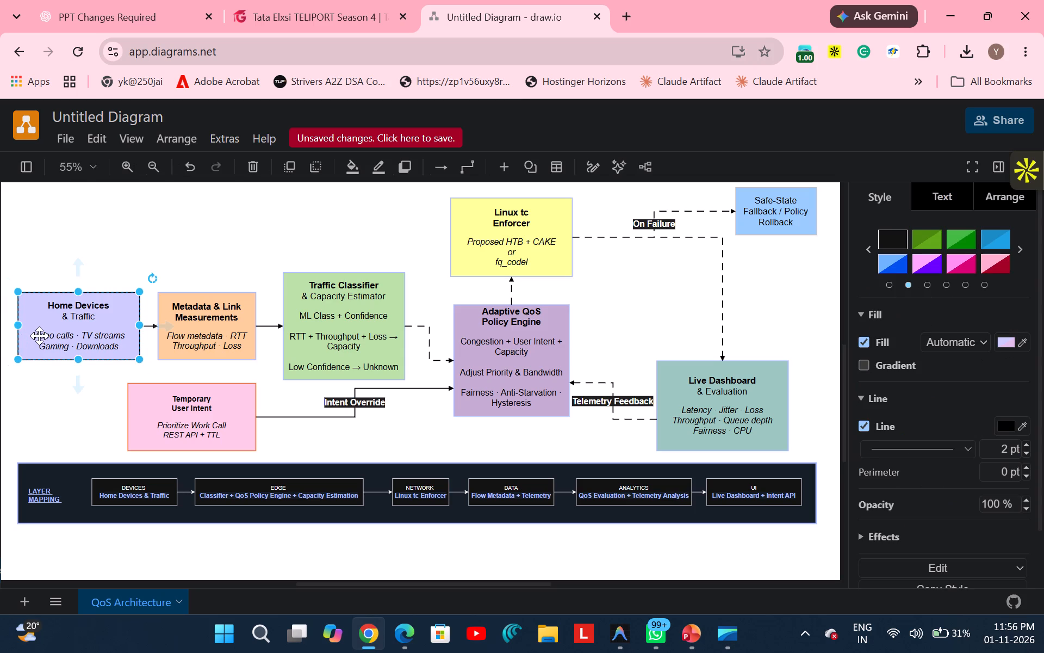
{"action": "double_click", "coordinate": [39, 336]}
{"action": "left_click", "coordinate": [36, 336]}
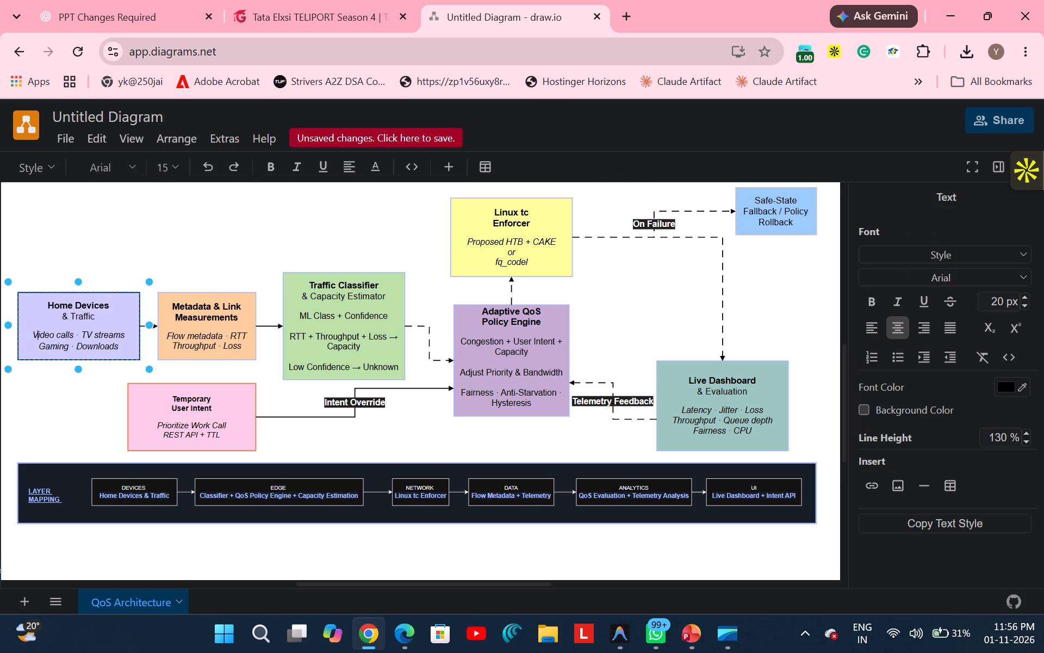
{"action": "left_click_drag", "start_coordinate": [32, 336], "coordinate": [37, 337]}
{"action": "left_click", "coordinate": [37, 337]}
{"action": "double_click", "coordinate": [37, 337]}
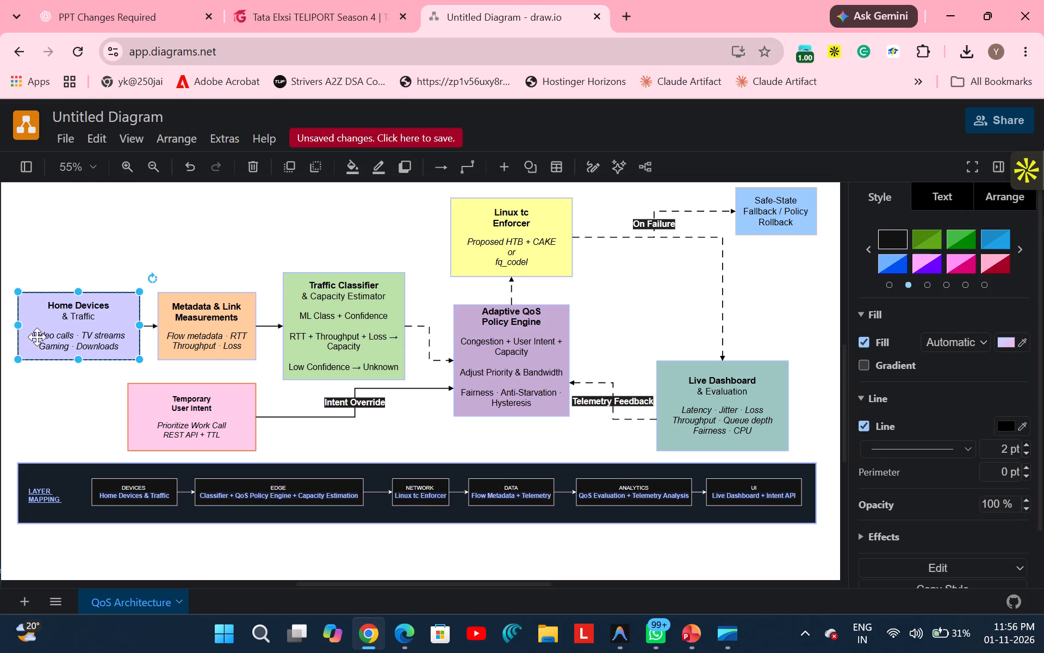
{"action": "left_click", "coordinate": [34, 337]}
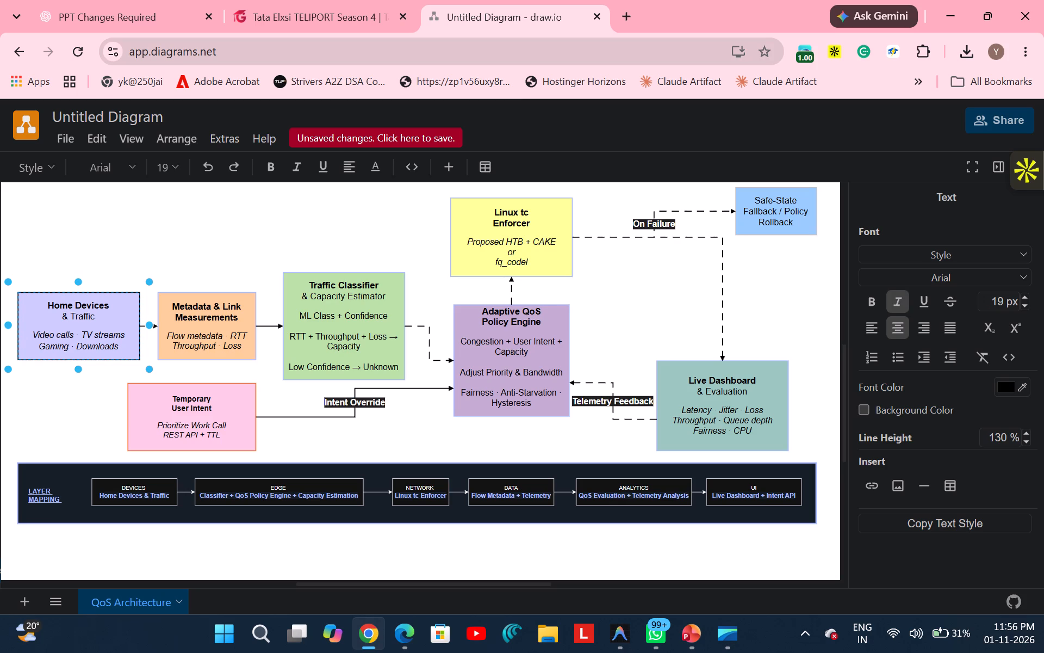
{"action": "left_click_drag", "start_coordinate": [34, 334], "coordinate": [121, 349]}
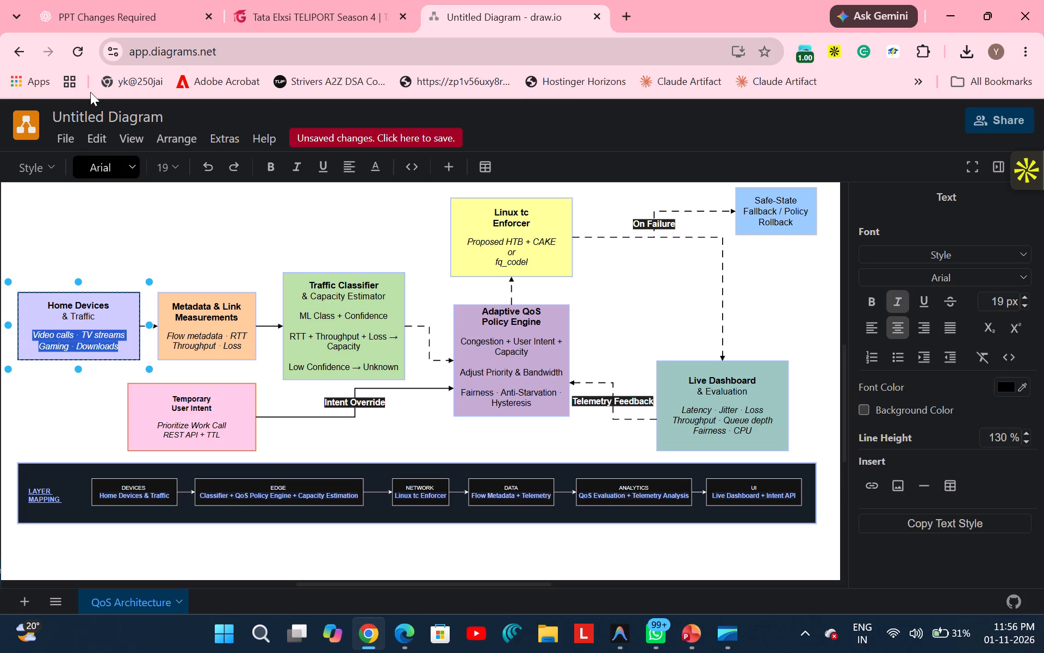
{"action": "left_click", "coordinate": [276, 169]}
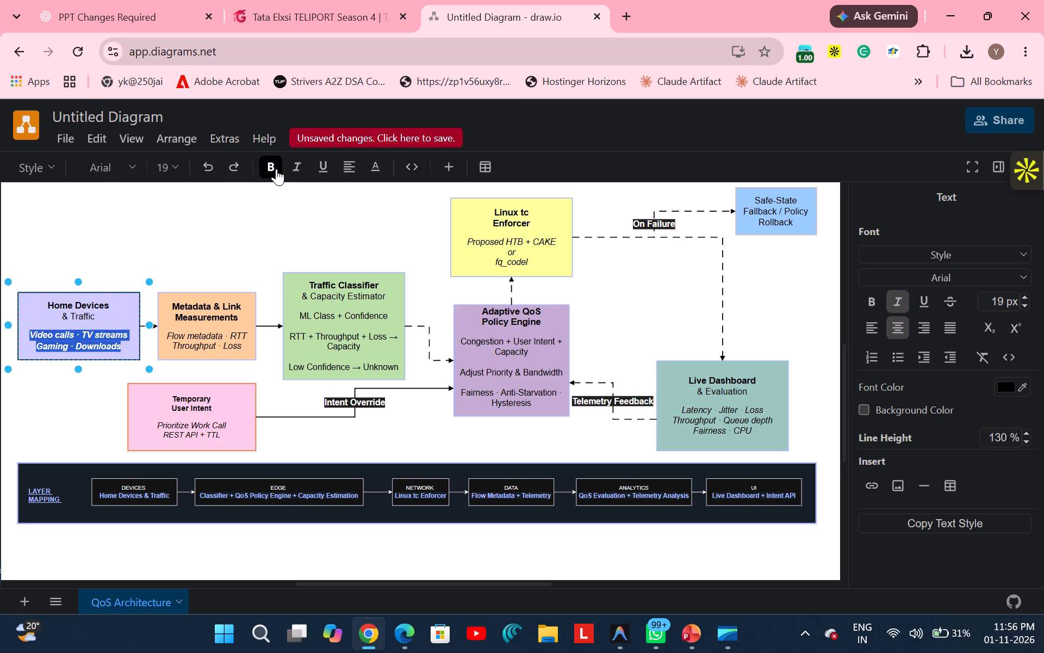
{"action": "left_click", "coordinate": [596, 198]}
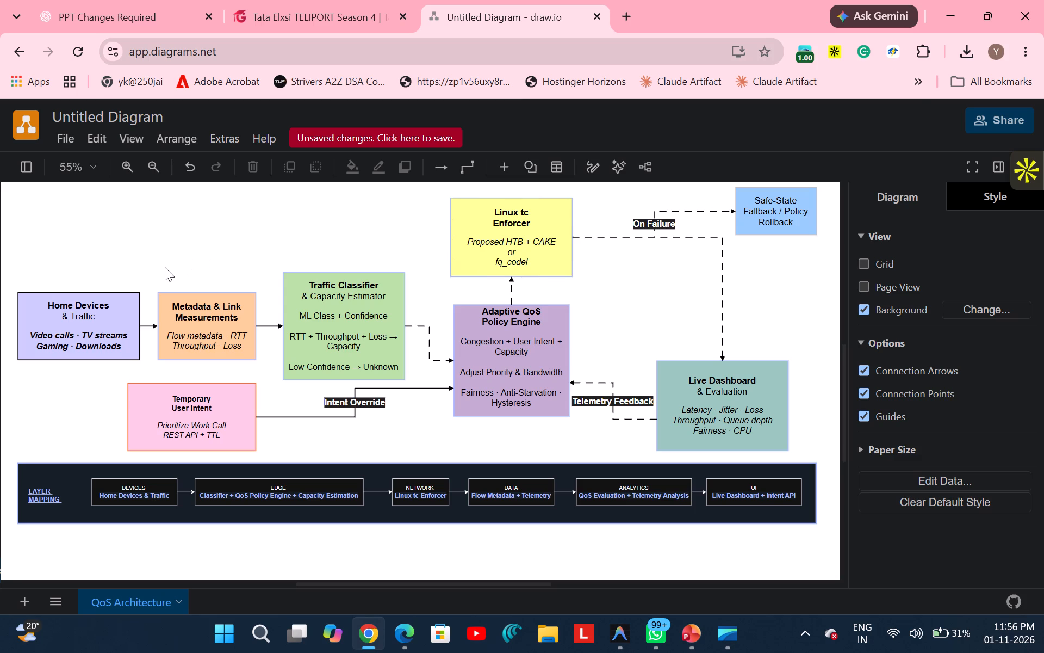
After checking the slide, remove the bold from the Home Devices box's italic lines and set their font size to 21 px.
{"action": "key", "text": "alt+Tab"}
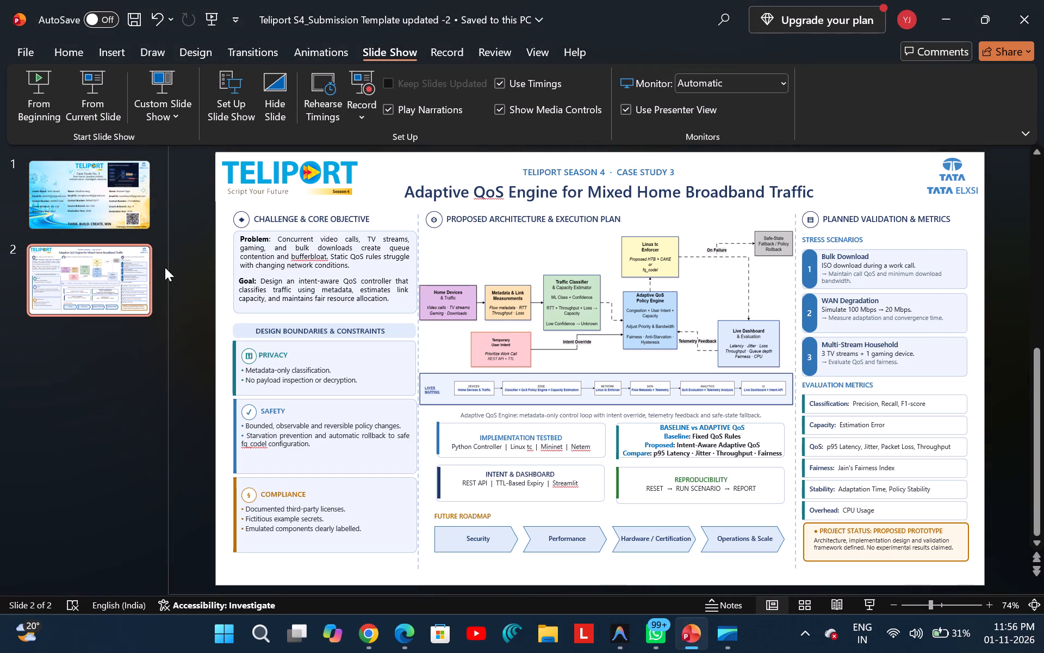
{"action": "key", "text": "alt+Tab"}
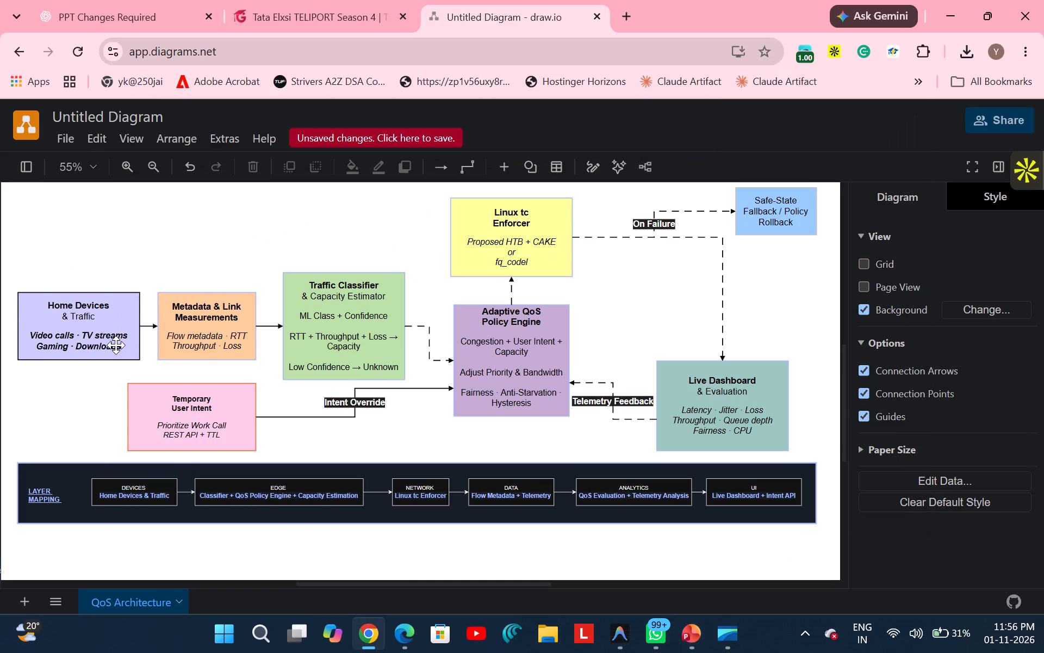
{"action": "left_click", "coordinate": [42, 337]}
{"action": "double_click", "coordinate": [39, 336]}
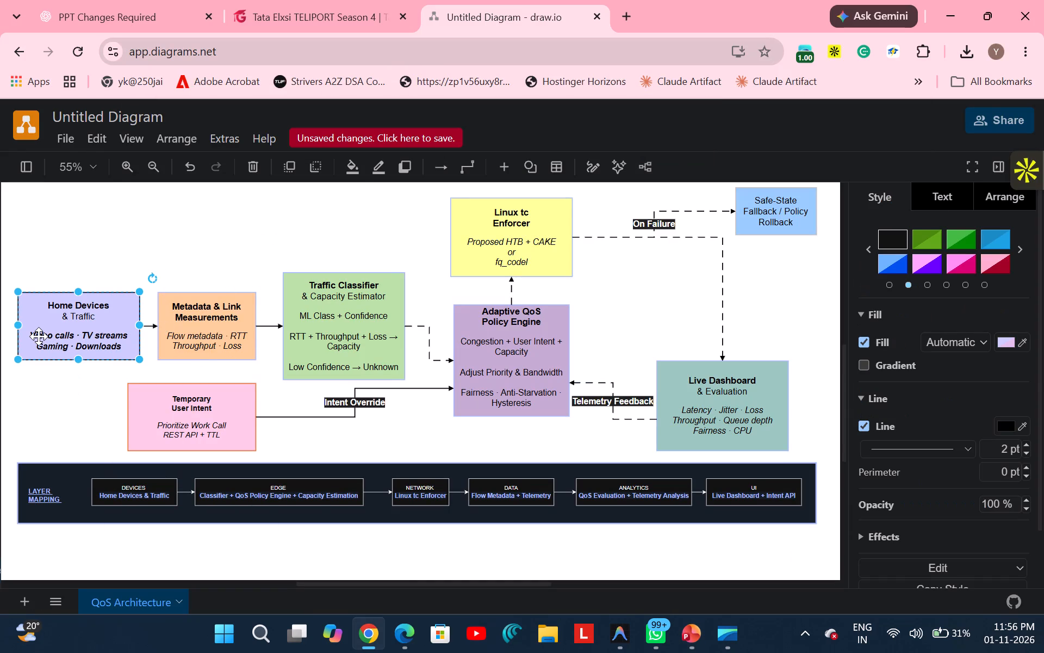
{"action": "left_click", "coordinate": [36, 336]}
{"action": "left_click_drag", "start_coordinate": [31, 335], "coordinate": [123, 350]}
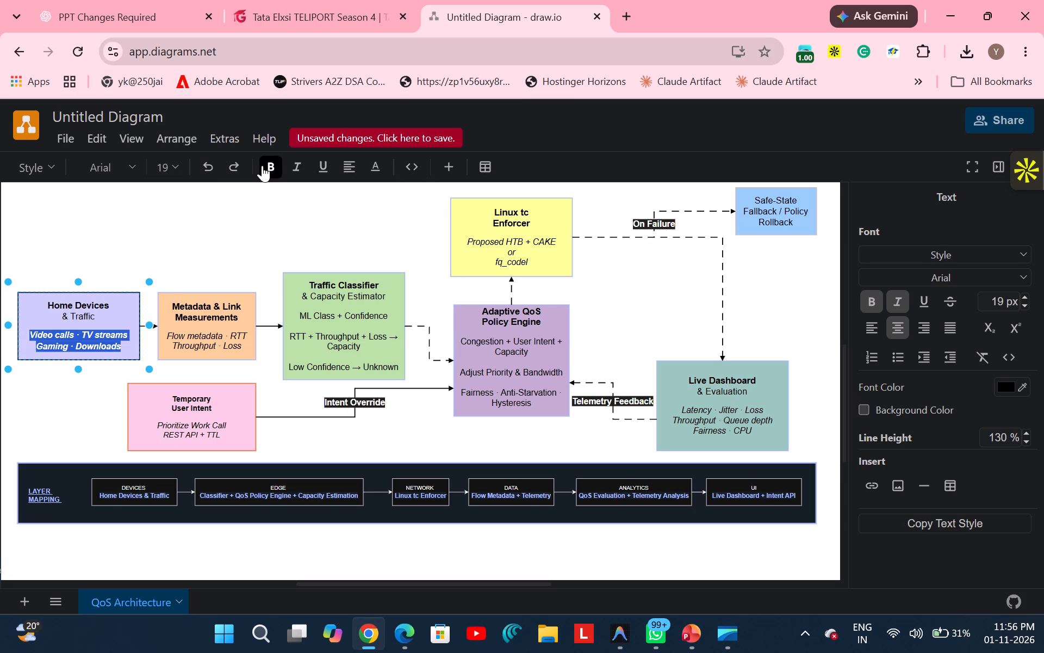
{"action": "left_click", "coordinate": [265, 167]}
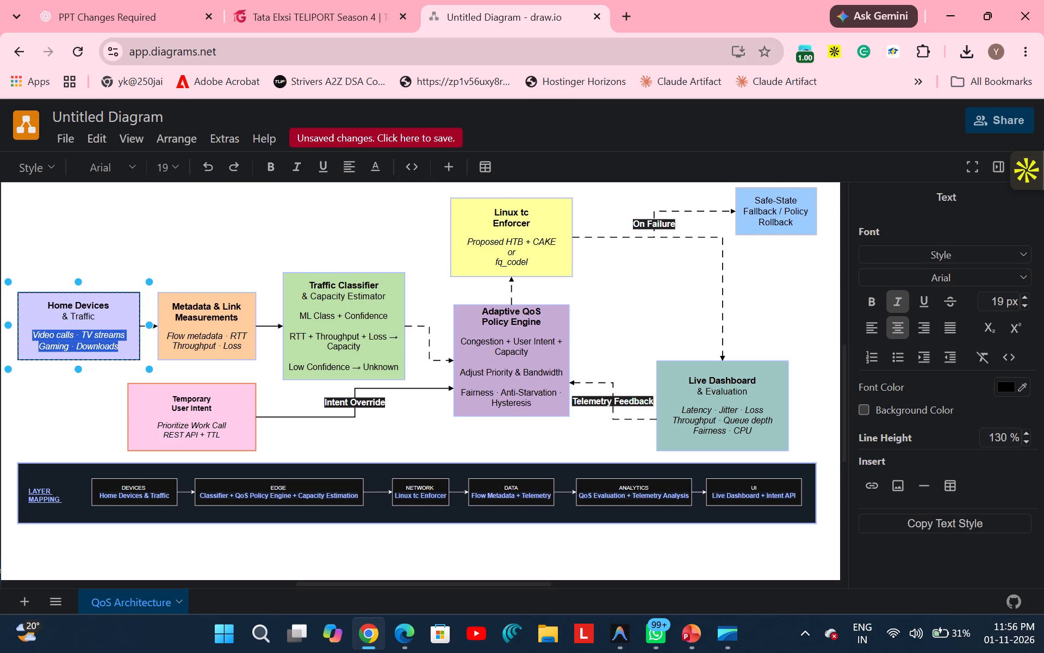
{"action": "left_click", "coordinate": [1025, 295]}
{"action": "left_click", "coordinate": [1025, 295]}
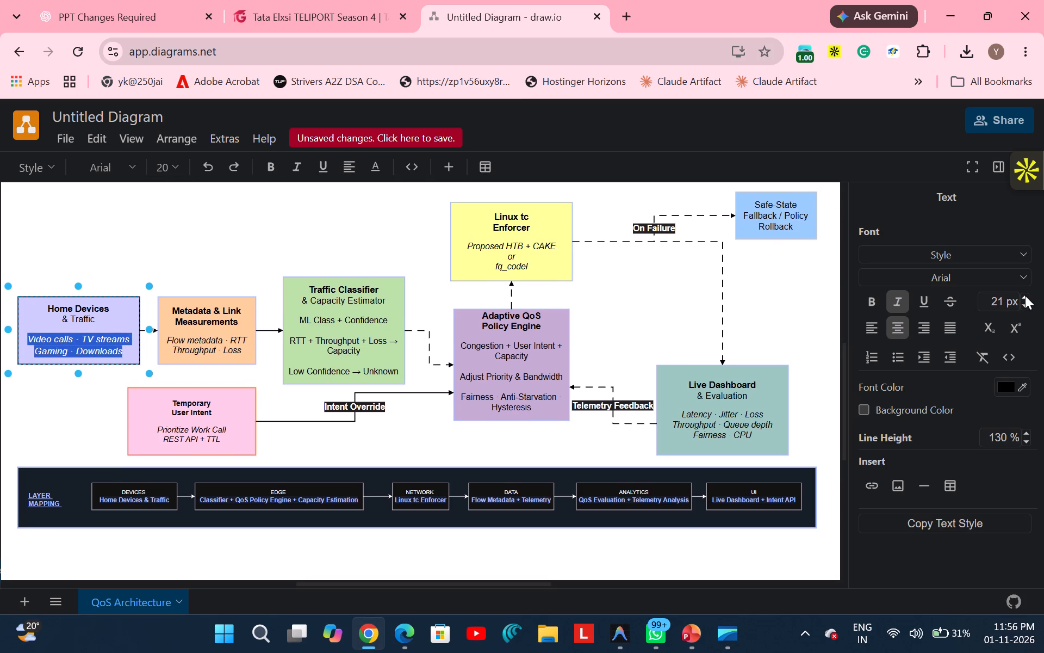
{"action": "left_click", "coordinate": [290, 209]}
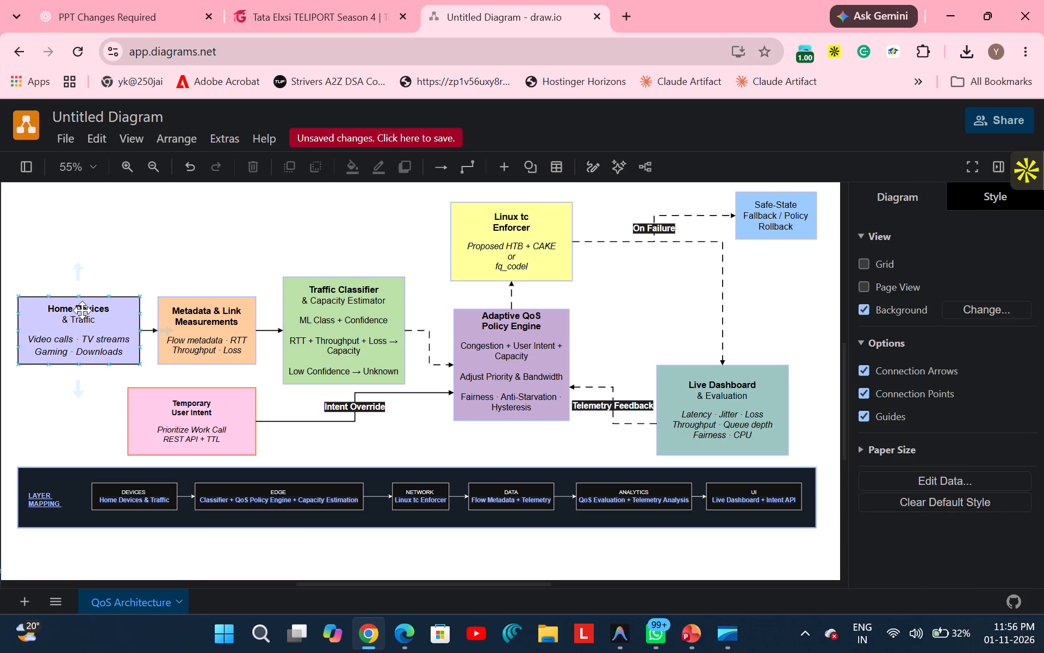
Set the "Home Devices & Traffic" heading text in its box to 24 px.
{"action": "left_click", "coordinate": [55, 307]}
{"action": "double_click", "coordinate": [53, 308]}
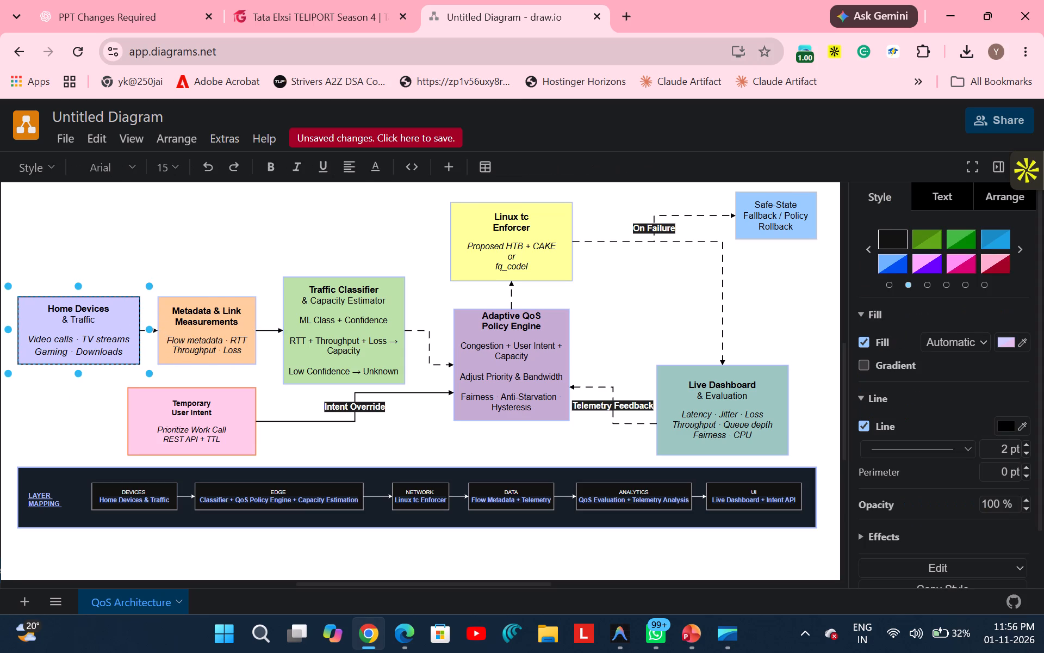
{"action": "left_click", "coordinate": [52, 308]}
{"action": "left_click_drag", "start_coordinate": [49, 309], "coordinate": [91, 316]}
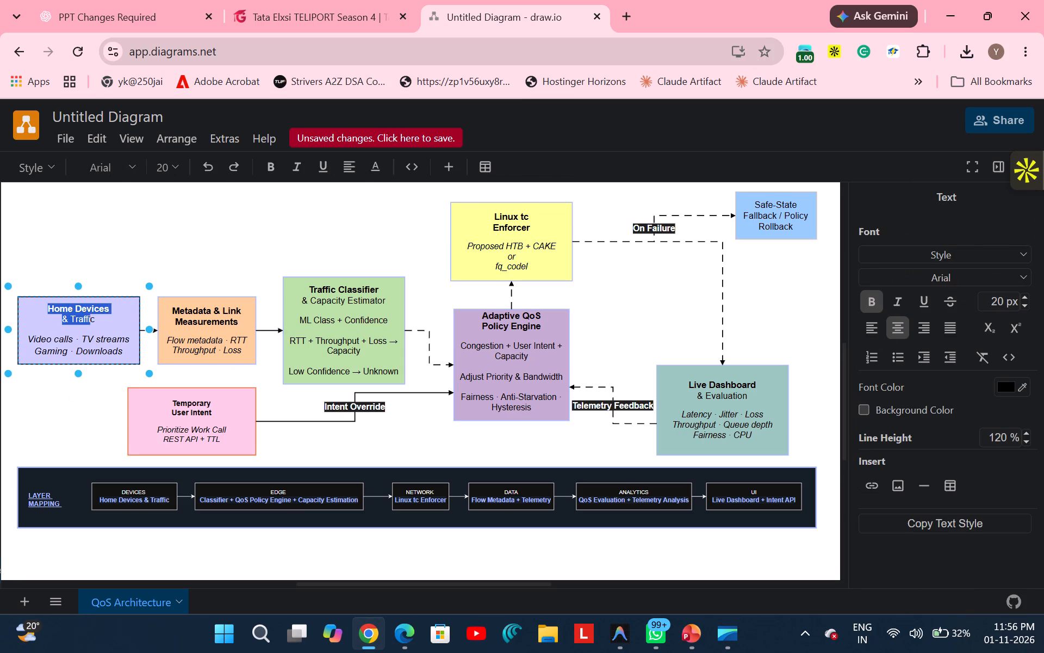
{"action": "left_click_drag", "start_coordinate": [91, 316], "coordinate": [100, 317]}
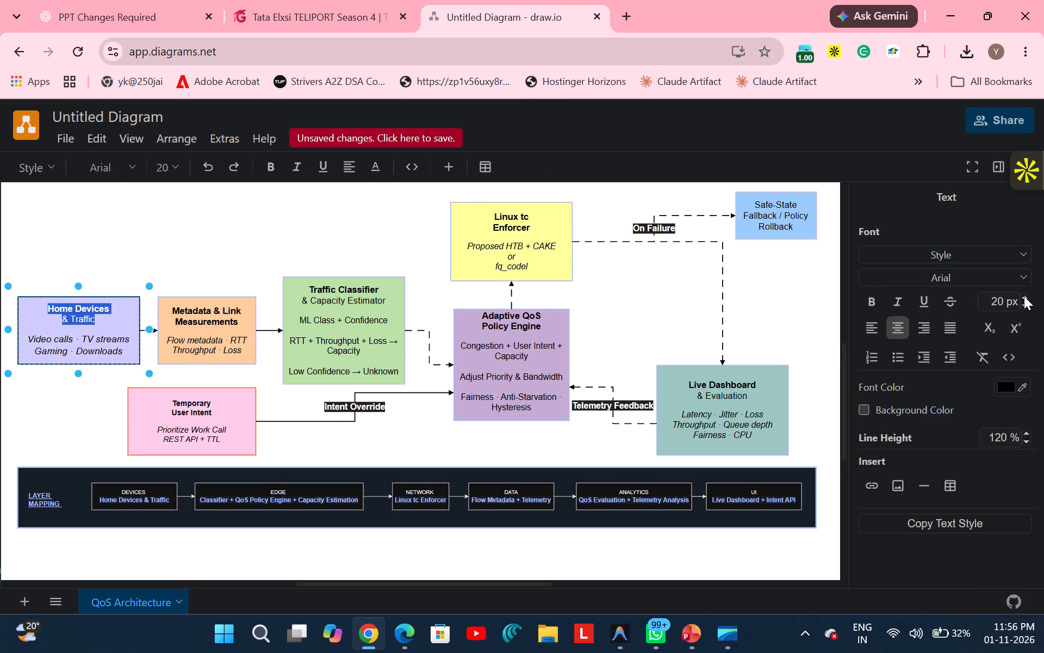
{"action": "triple_click", "coordinate": [1024, 296]}
{"action": "left_click", "coordinate": [1024, 296]}
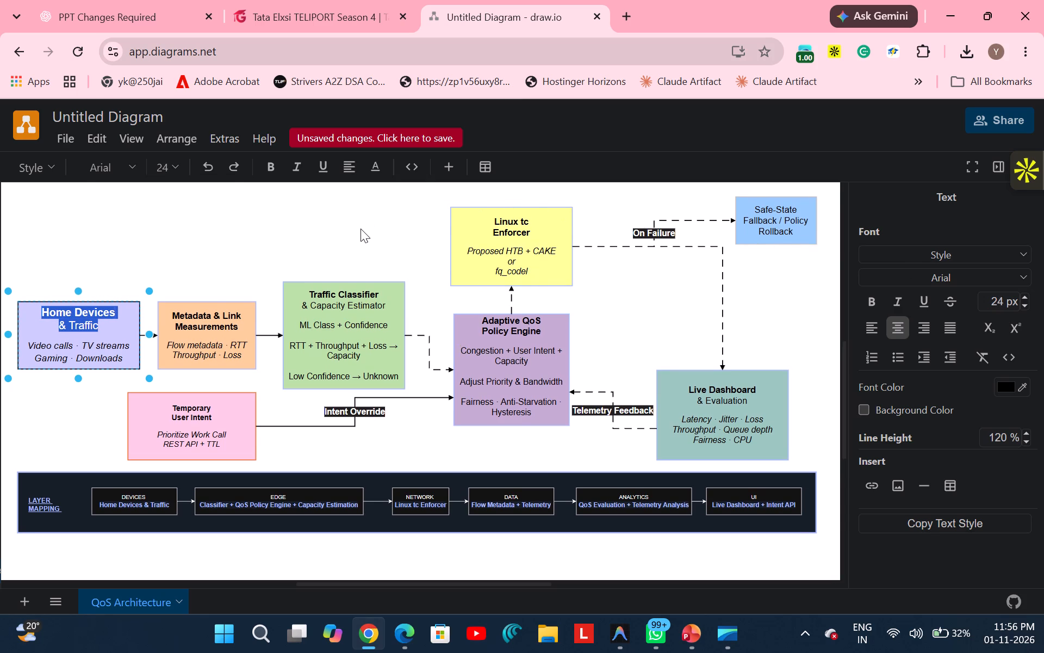
{"action": "left_click", "coordinate": [361, 229]}
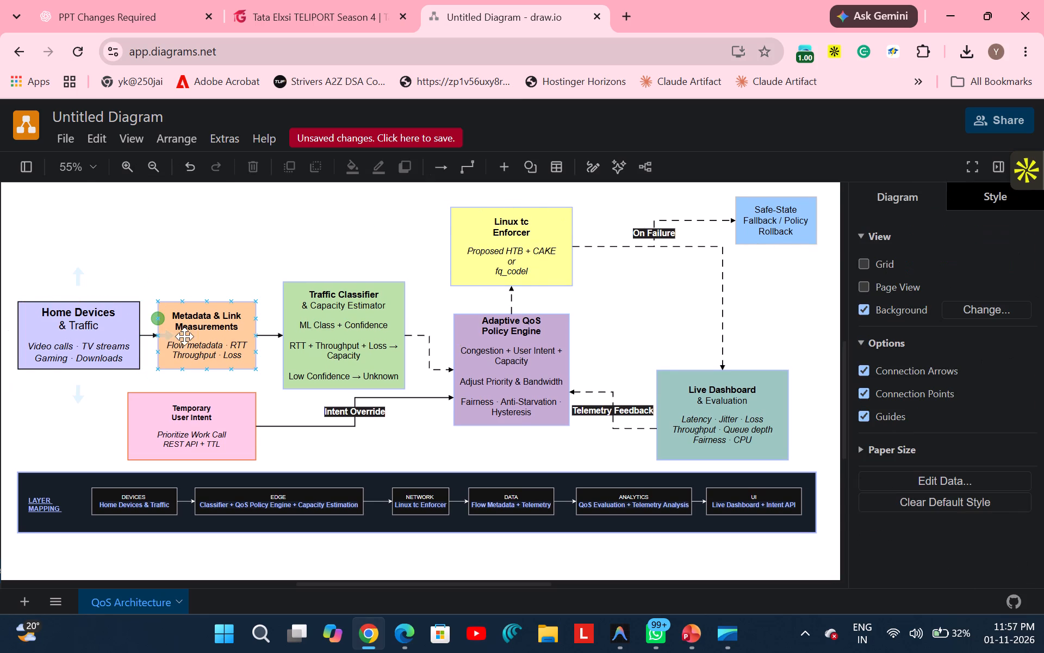
Set the italic lines "Flow metadata · RTT" and "Throughput · Loss" in the Metadata & Link Measurements box to 21 px.
{"action": "triple_click", "coordinate": [198, 343]}
{"action": "left_click", "coordinate": [184, 345]}
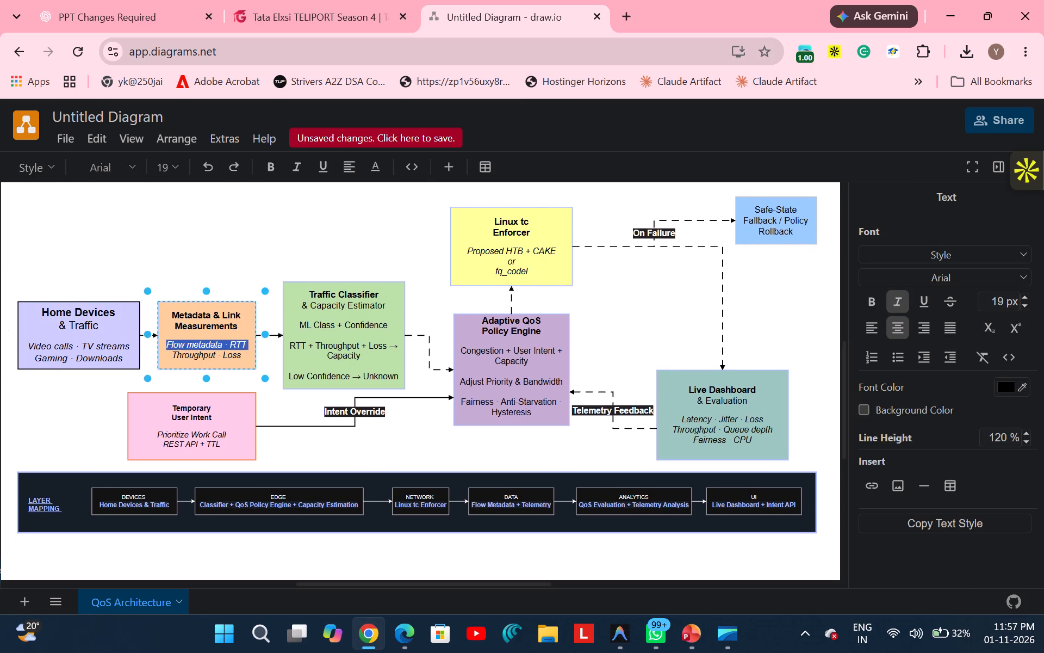
{"action": "left_click", "coordinate": [165, 344]}
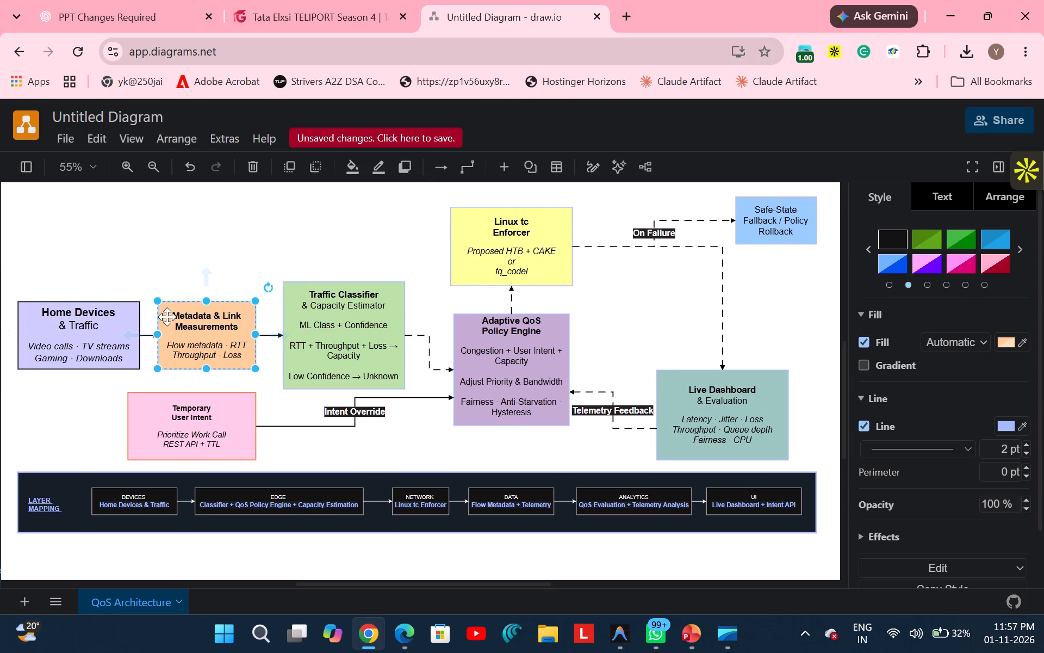
{"action": "left_click", "coordinate": [164, 268]}
{"action": "double_click", "coordinate": [179, 349]}
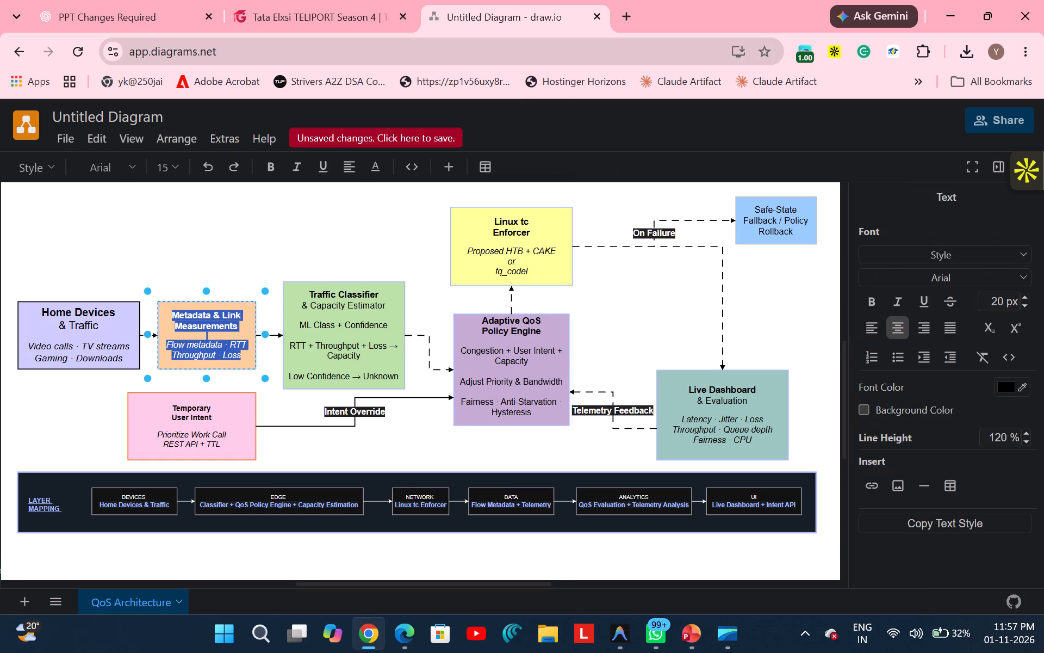
{"action": "left_click", "coordinate": [171, 344]}
{"action": "left_click_drag", "start_coordinate": [167, 345], "coordinate": [234, 353]}
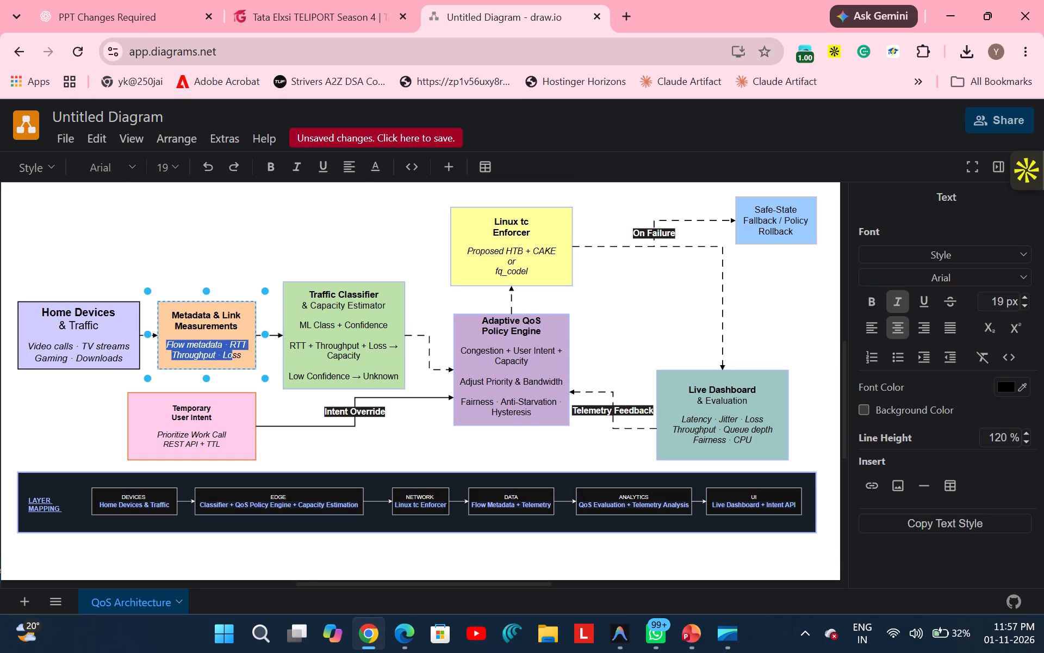
{"action": "left_click_drag", "start_coordinate": [234, 353], "coordinate": [244, 354]}
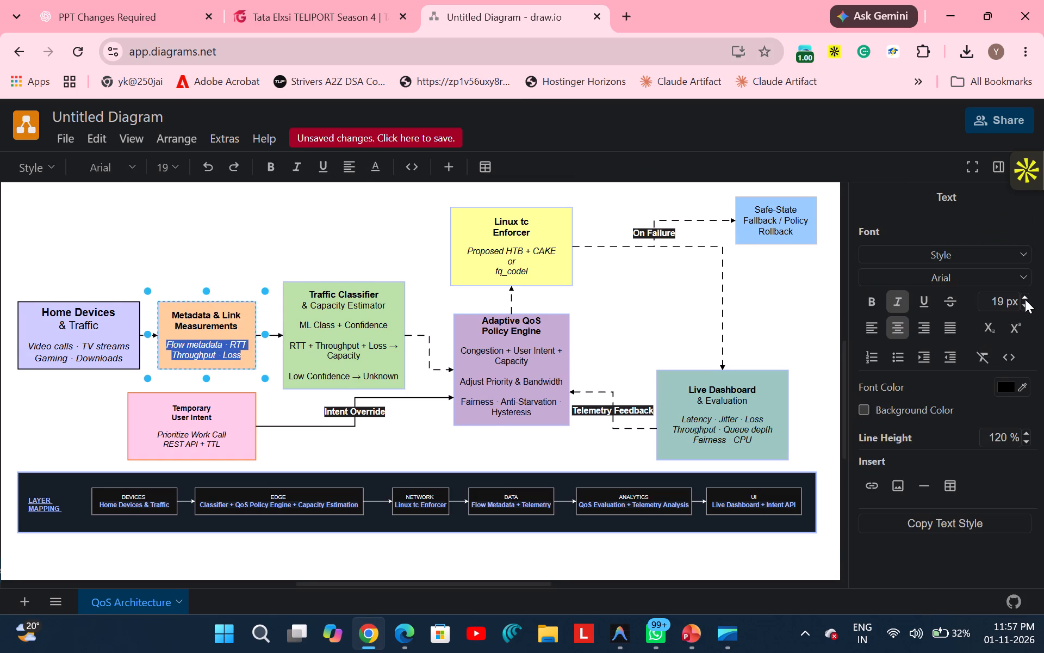
{"action": "triple_click", "coordinate": [1025, 299]}
{"action": "left_click", "coordinate": [1024, 305]}
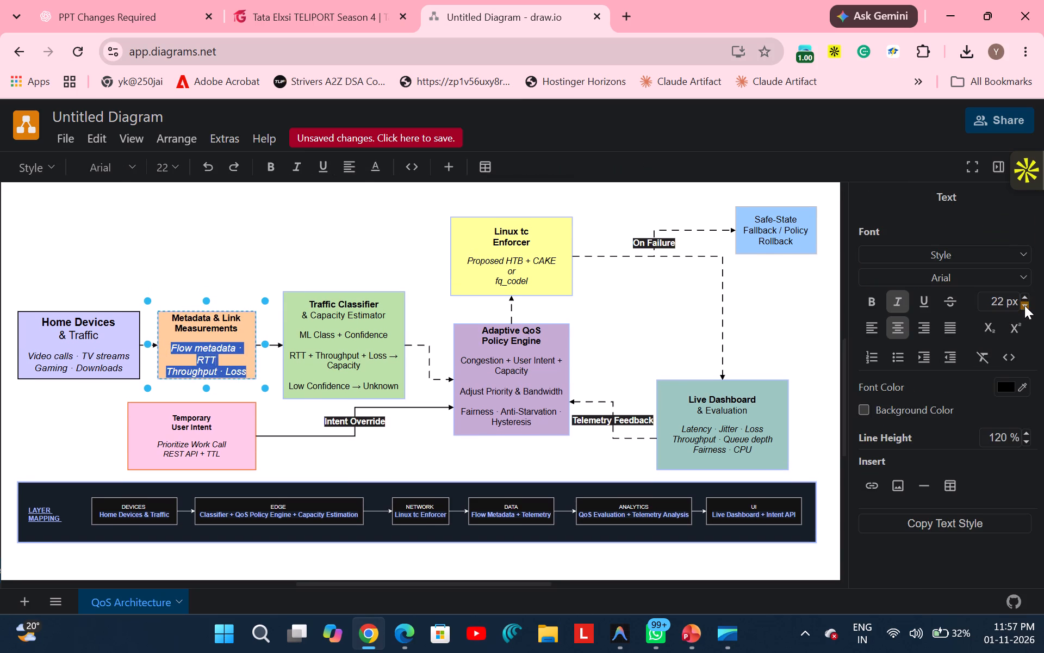
{"action": "left_click", "coordinate": [386, 242]}
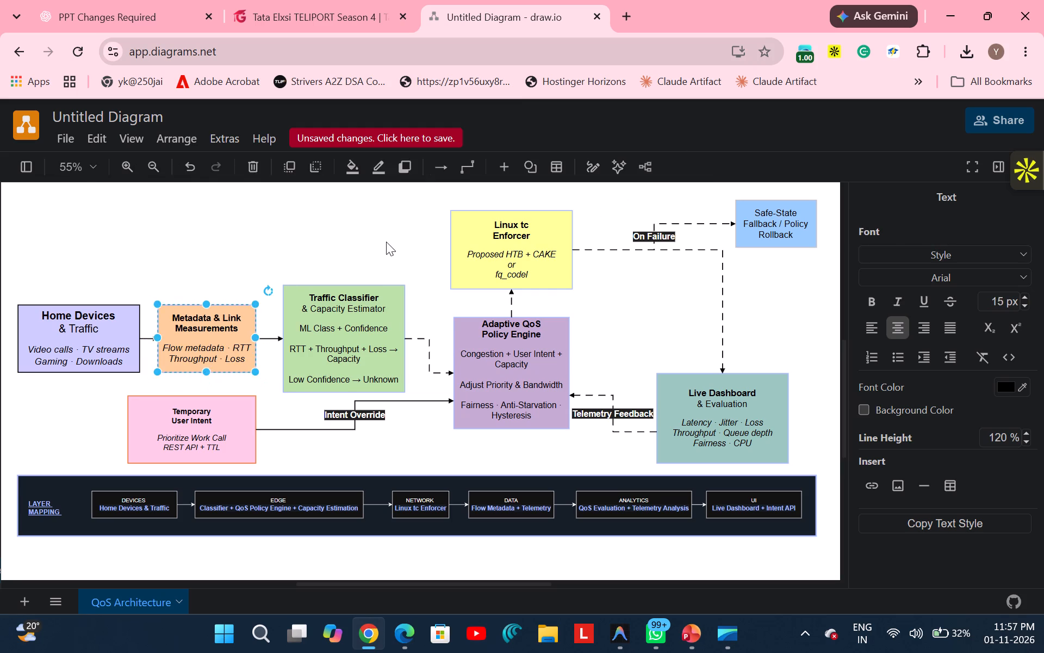
Set the bold "Metadata & Link Measurements" heading in its box to 24 px.
{"action": "triple_click", "coordinate": [194, 321]}
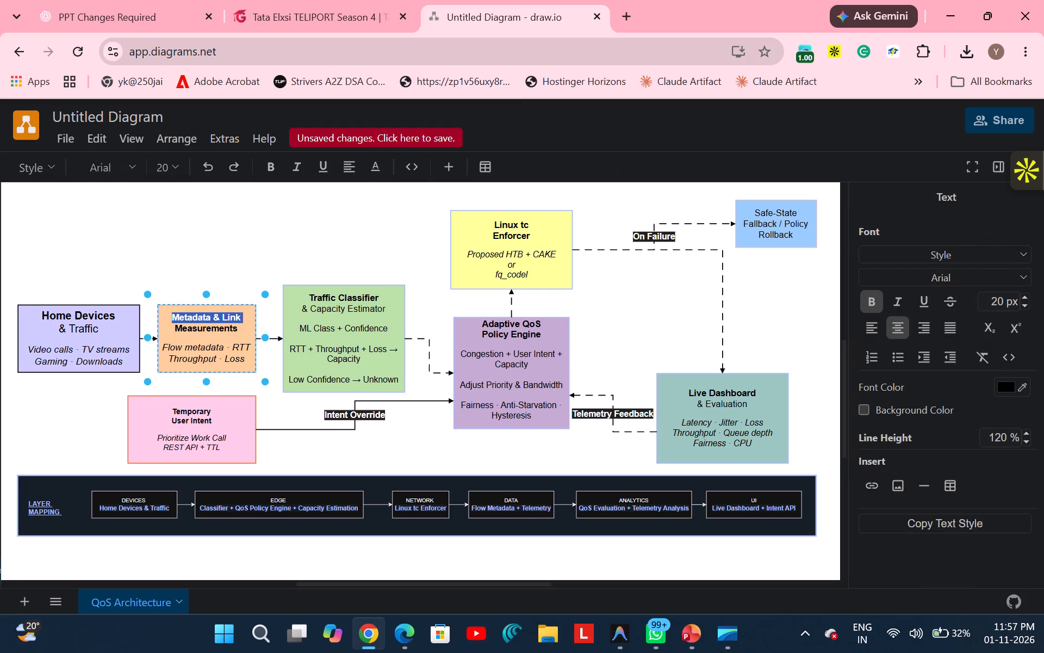
{"action": "left_click", "coordinate": [194, 321]}
{"action": "left_click", "coordinate": [178, 319]}
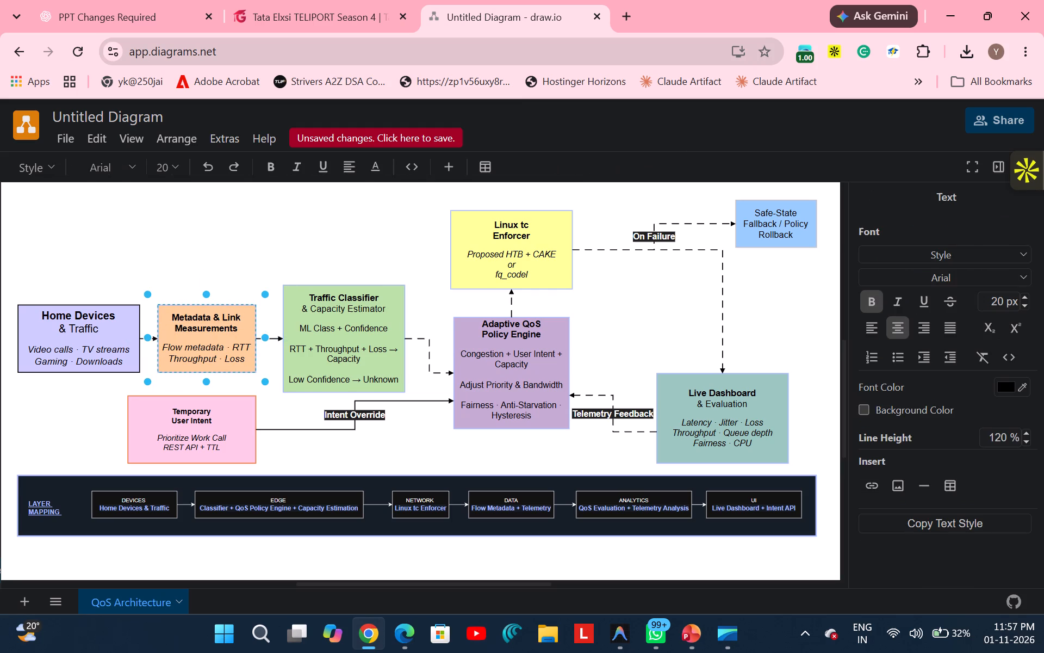
{"action": "left_click_drag", "start_coordinate": [173, 319], "coordinate": [241, 328]}
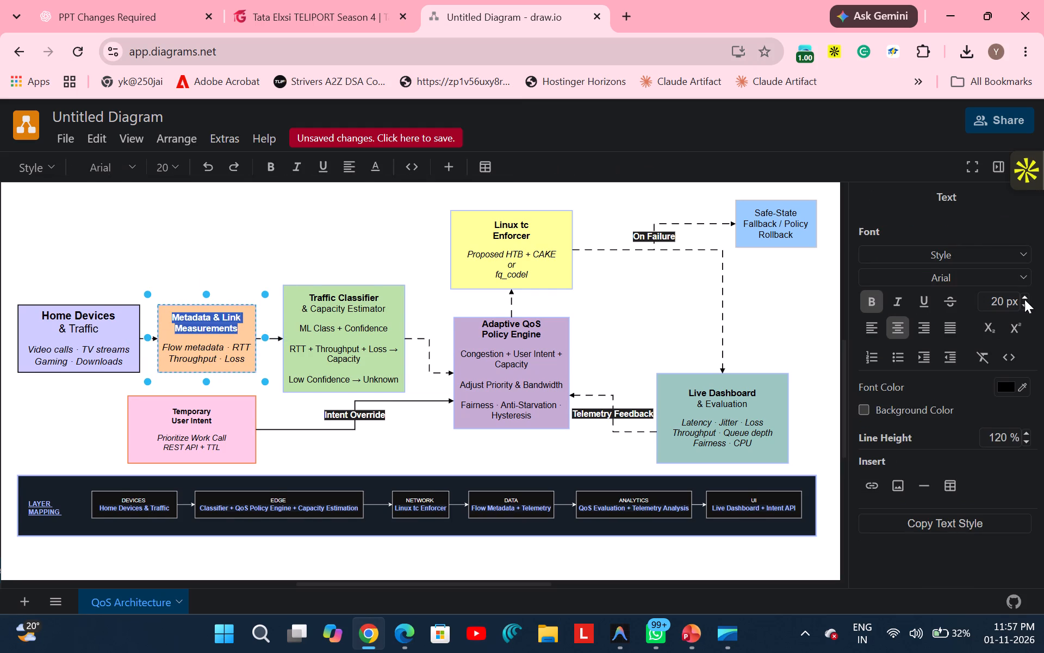
{"action": "triple_click", "coordinate": [1025, 299]}
{"action": "left_click", "coordinate": [1025, 299]}
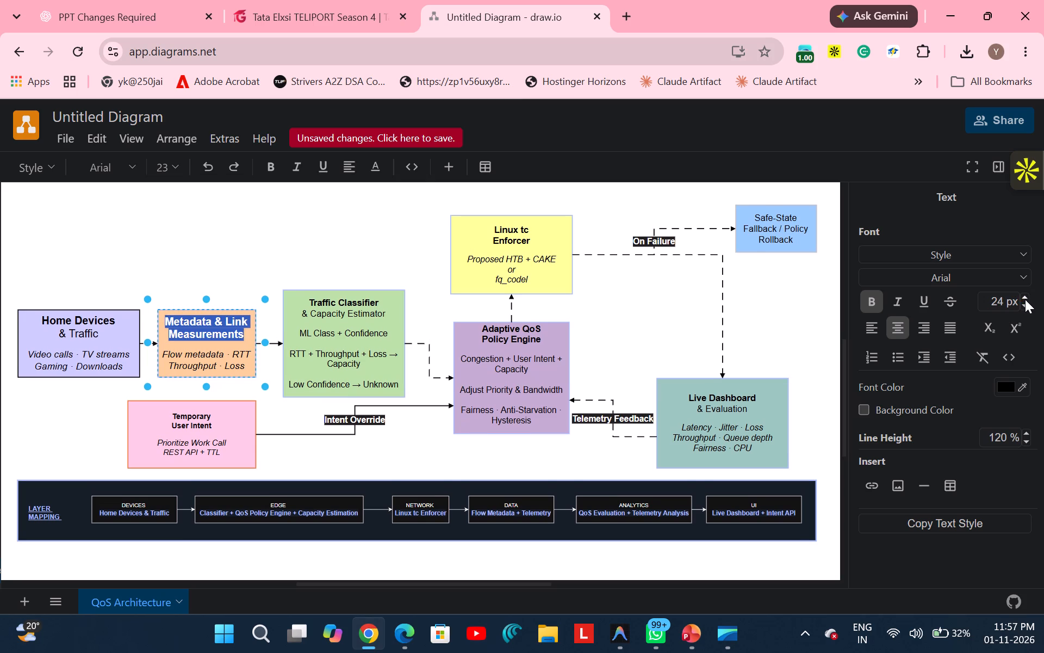
Reduce the bold "Metadata & Link Measurements" heading in its box to 22 px.
{"action": "left_click", "coordinate": [371, 208]}
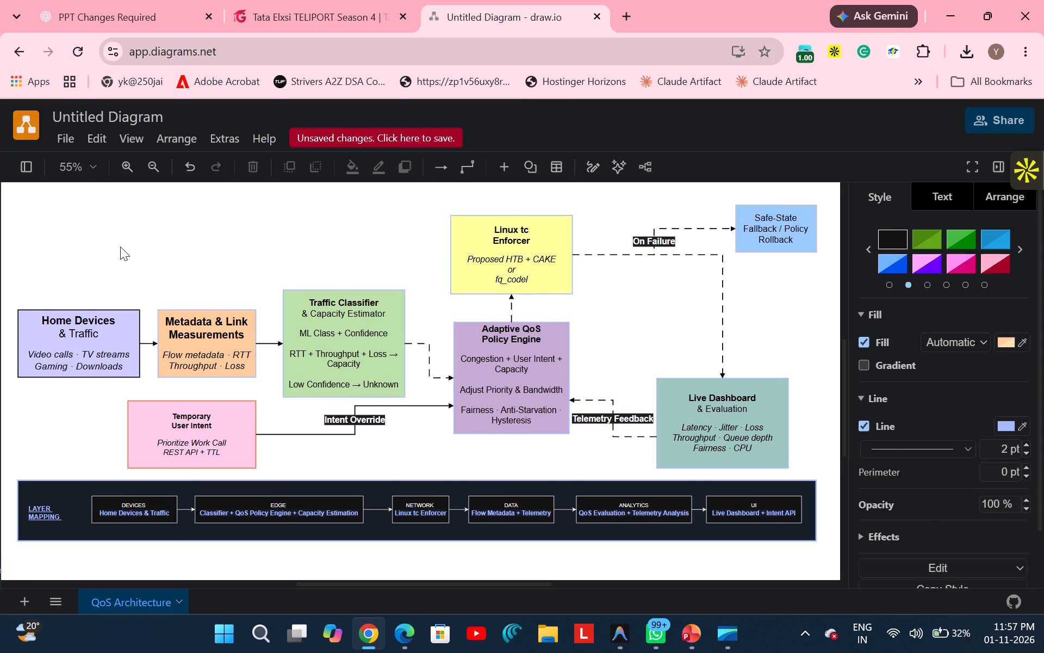
{"action": "triple_click", "coordinate": [185, 330]}
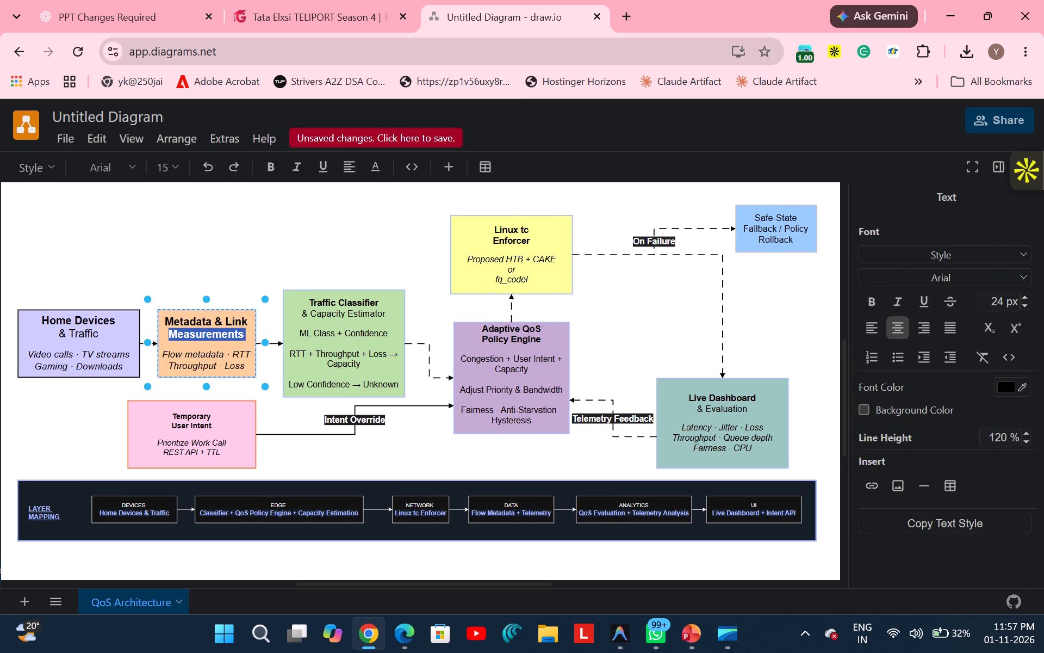
{"action": "left_click", "coordinate": [180, 328]}
{"action": "left_click_drag", "start_coordinate": [168, 323], "coordinate": [246, 334]}
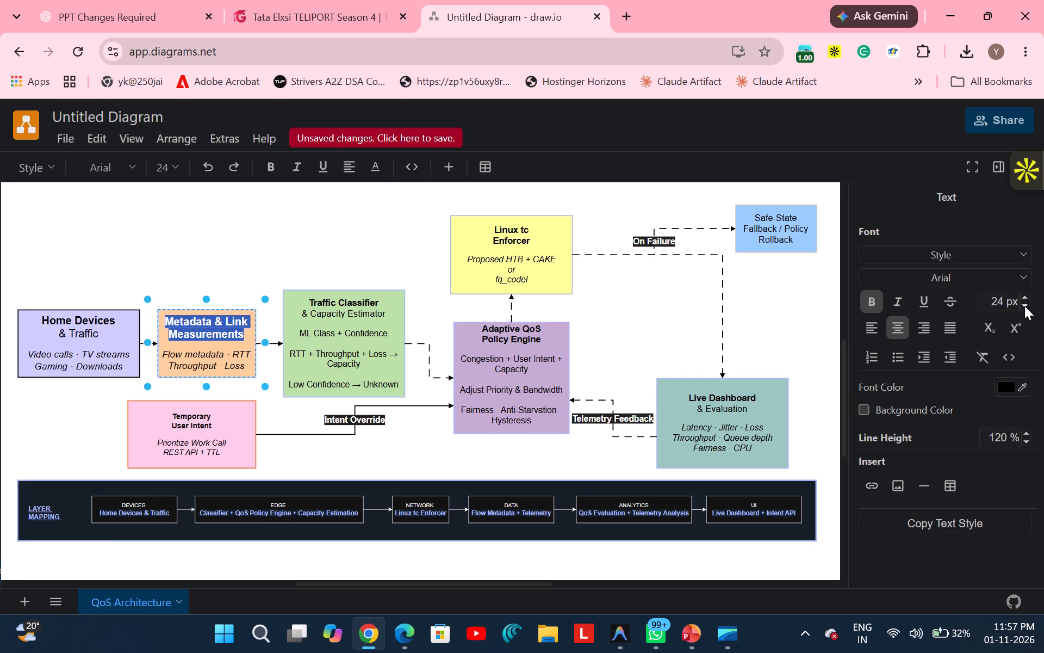
{"action": "left_click", "coordinate": [1024, 306]}
{"action": "left_click", "coordinate": [1024, 306]}
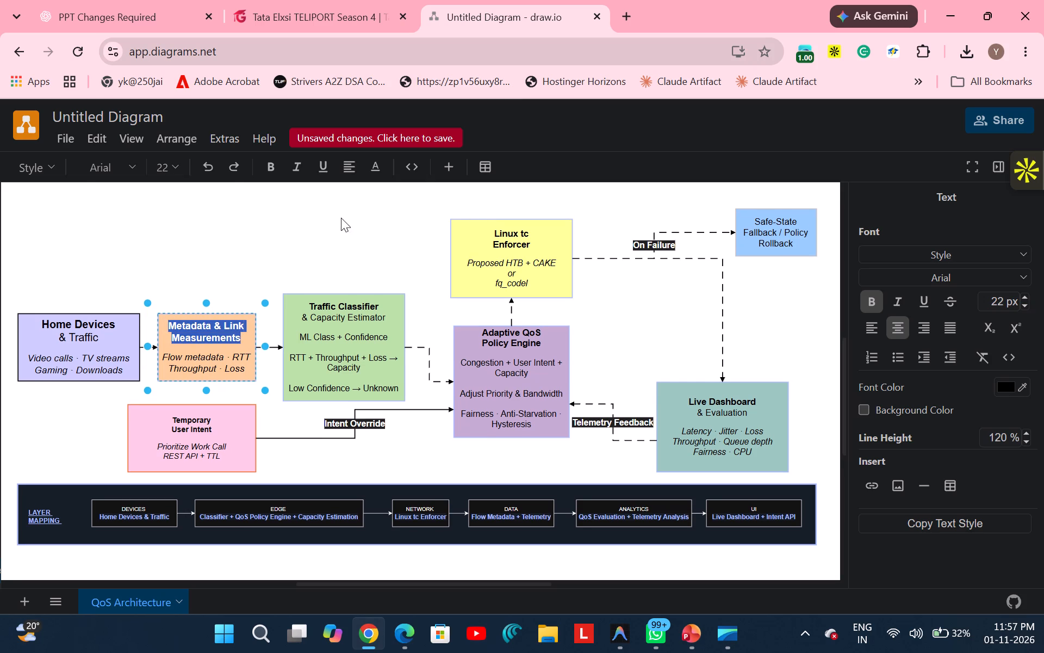
{"action": "left_click", "coordinate": [330, 218]}
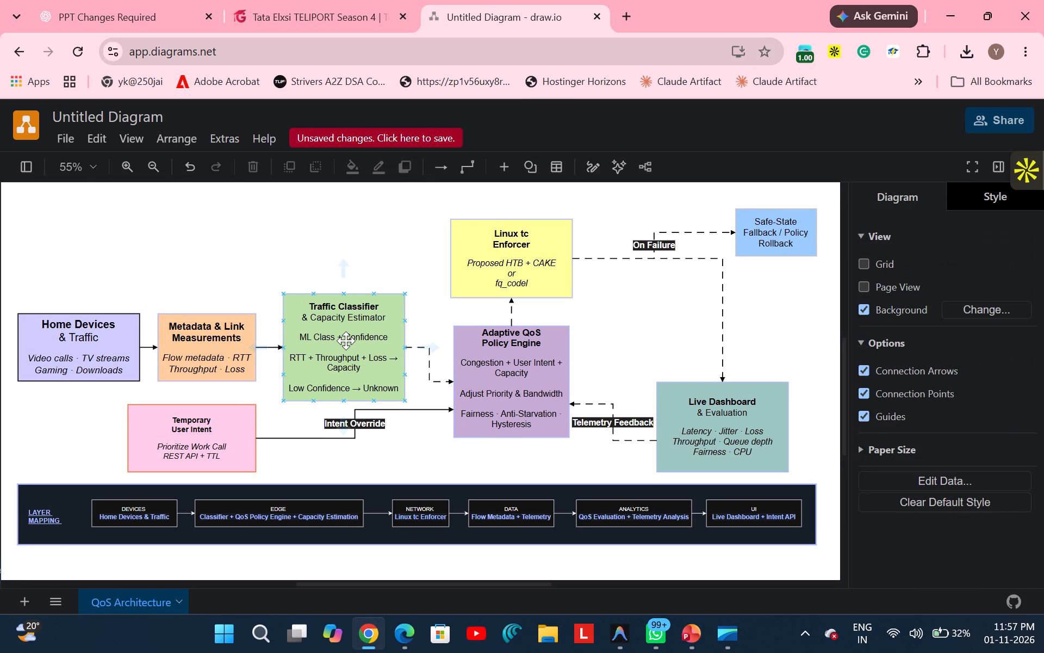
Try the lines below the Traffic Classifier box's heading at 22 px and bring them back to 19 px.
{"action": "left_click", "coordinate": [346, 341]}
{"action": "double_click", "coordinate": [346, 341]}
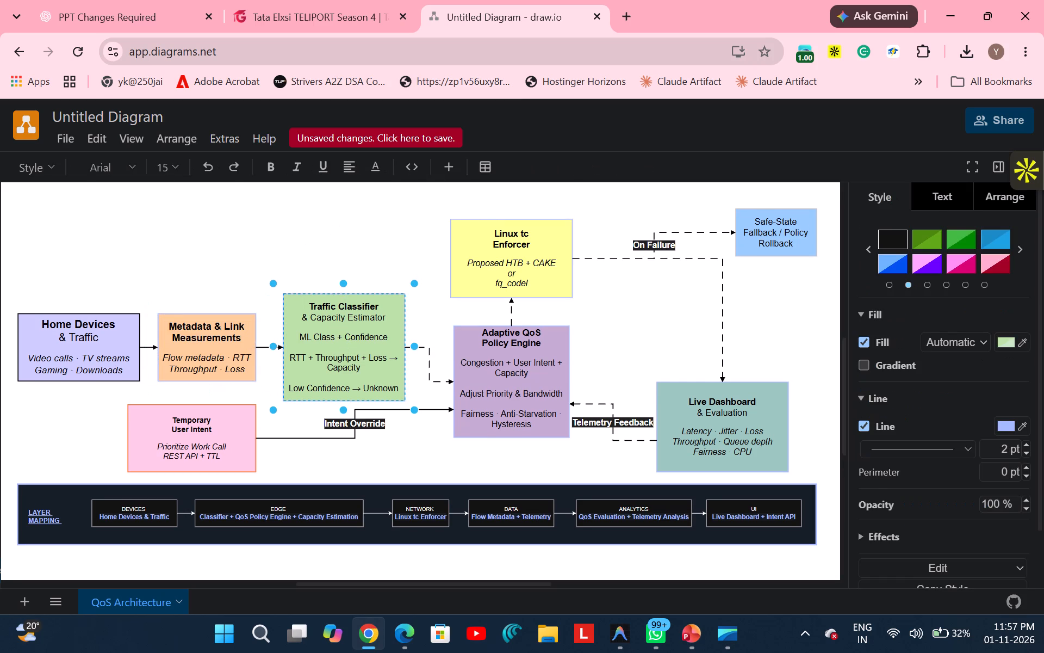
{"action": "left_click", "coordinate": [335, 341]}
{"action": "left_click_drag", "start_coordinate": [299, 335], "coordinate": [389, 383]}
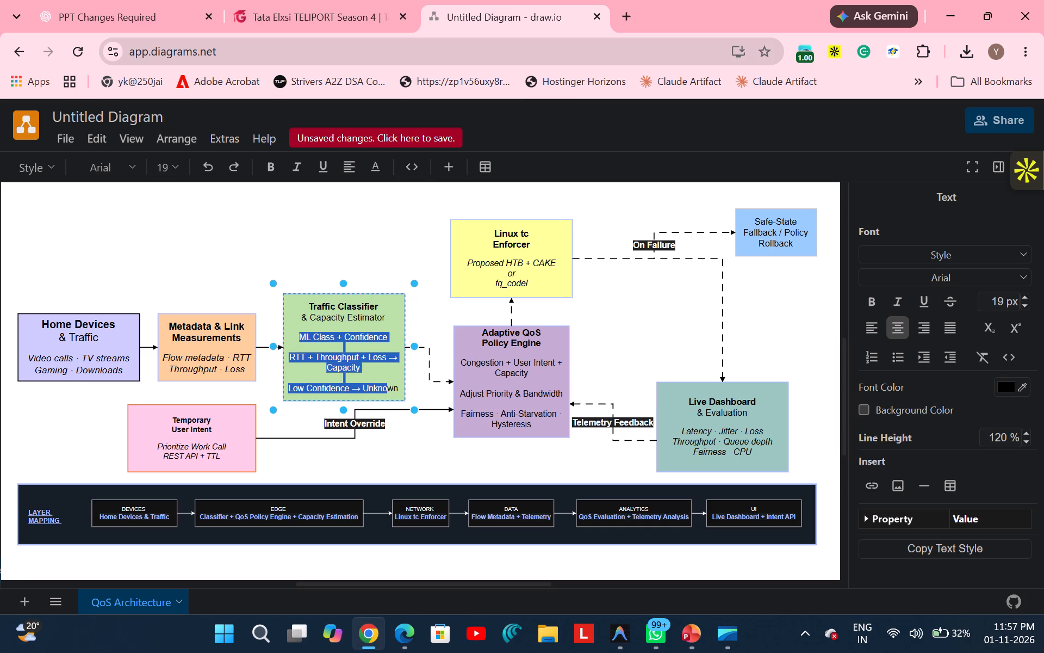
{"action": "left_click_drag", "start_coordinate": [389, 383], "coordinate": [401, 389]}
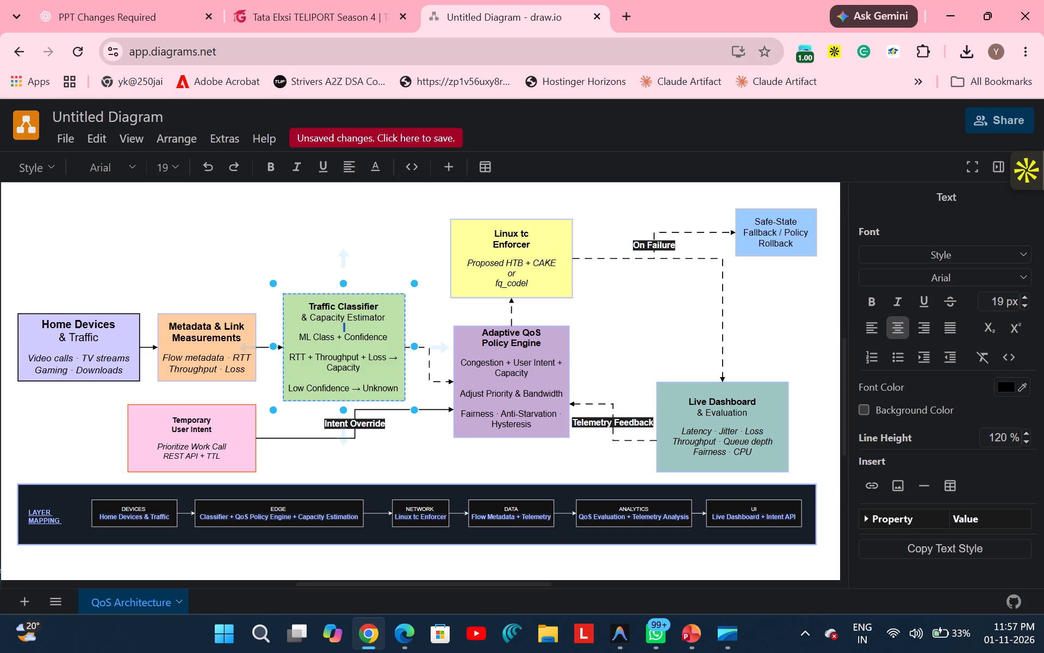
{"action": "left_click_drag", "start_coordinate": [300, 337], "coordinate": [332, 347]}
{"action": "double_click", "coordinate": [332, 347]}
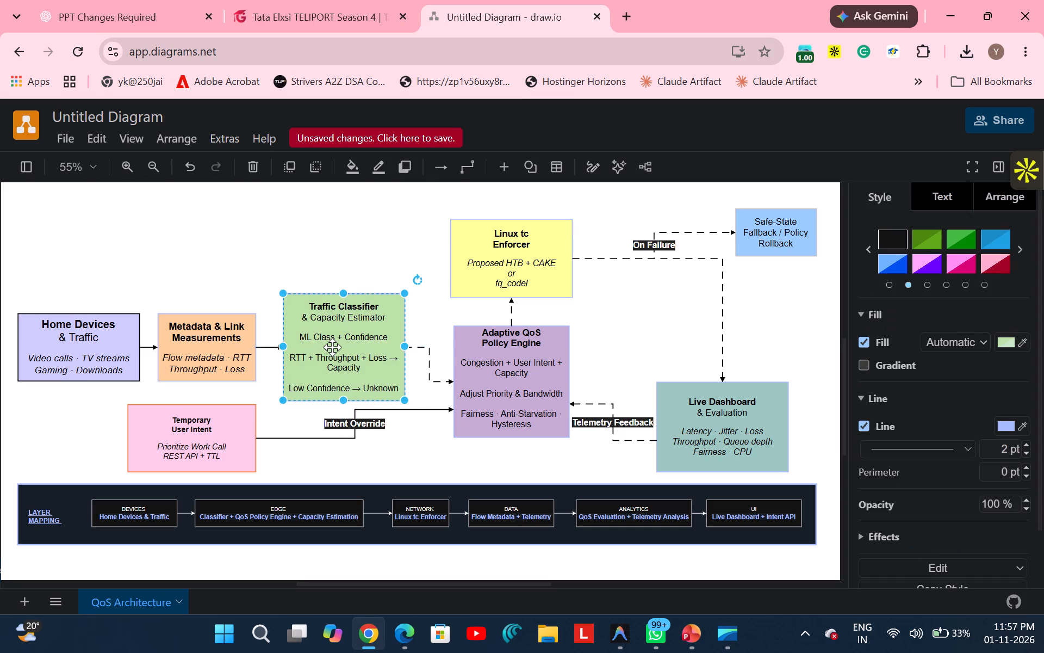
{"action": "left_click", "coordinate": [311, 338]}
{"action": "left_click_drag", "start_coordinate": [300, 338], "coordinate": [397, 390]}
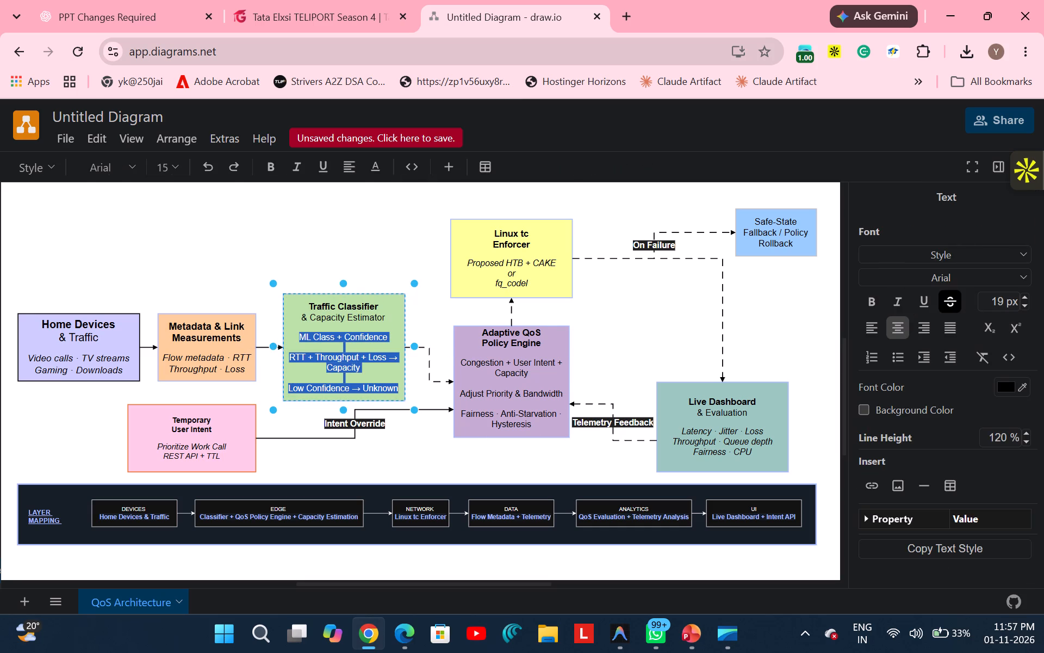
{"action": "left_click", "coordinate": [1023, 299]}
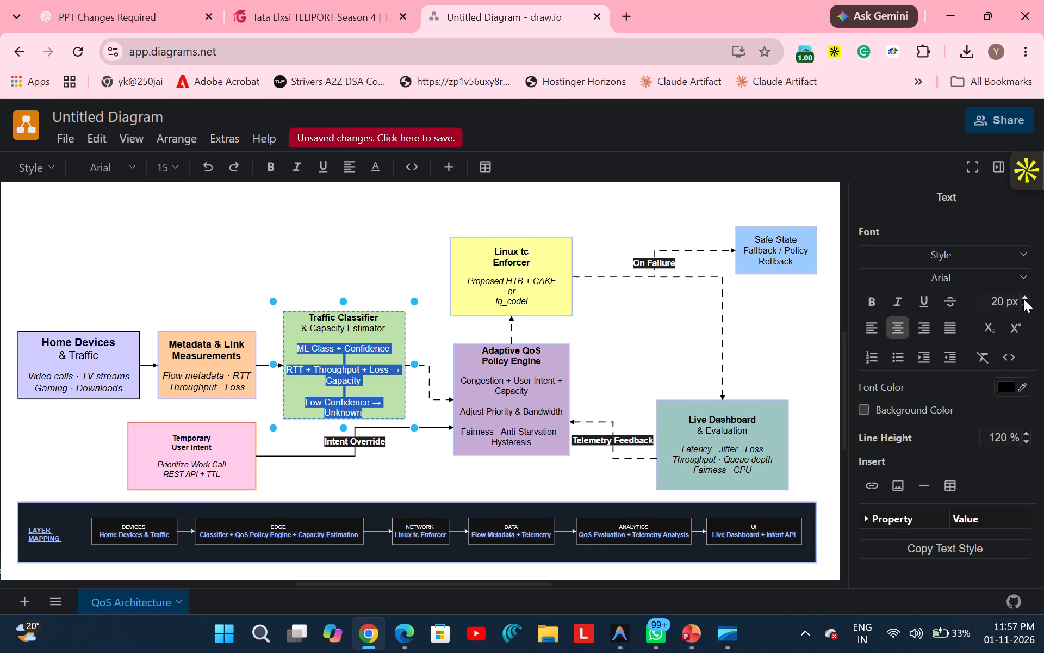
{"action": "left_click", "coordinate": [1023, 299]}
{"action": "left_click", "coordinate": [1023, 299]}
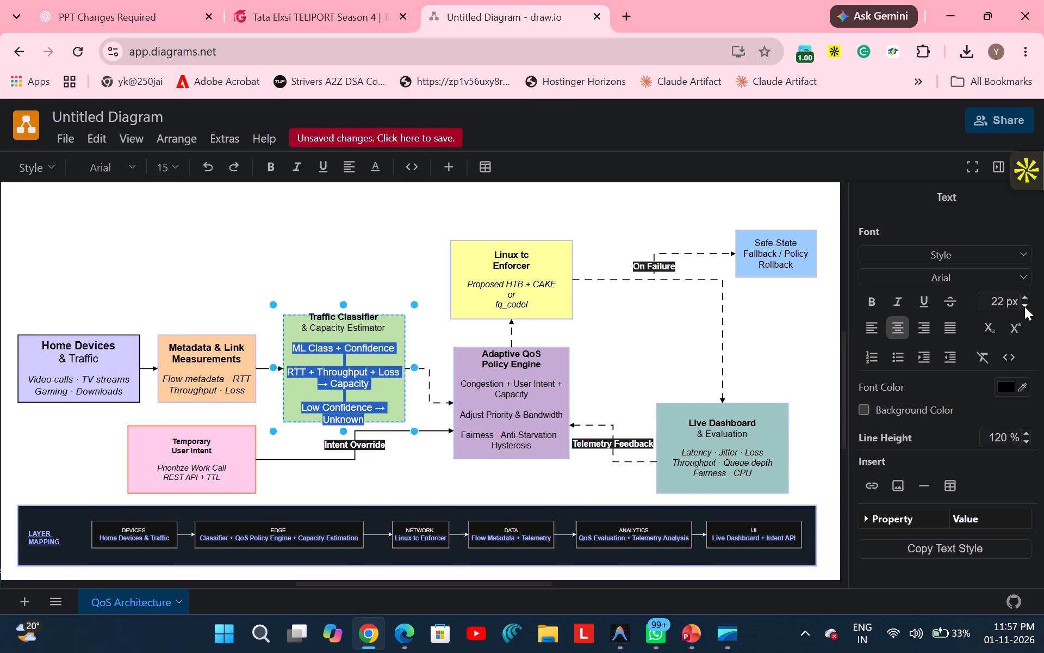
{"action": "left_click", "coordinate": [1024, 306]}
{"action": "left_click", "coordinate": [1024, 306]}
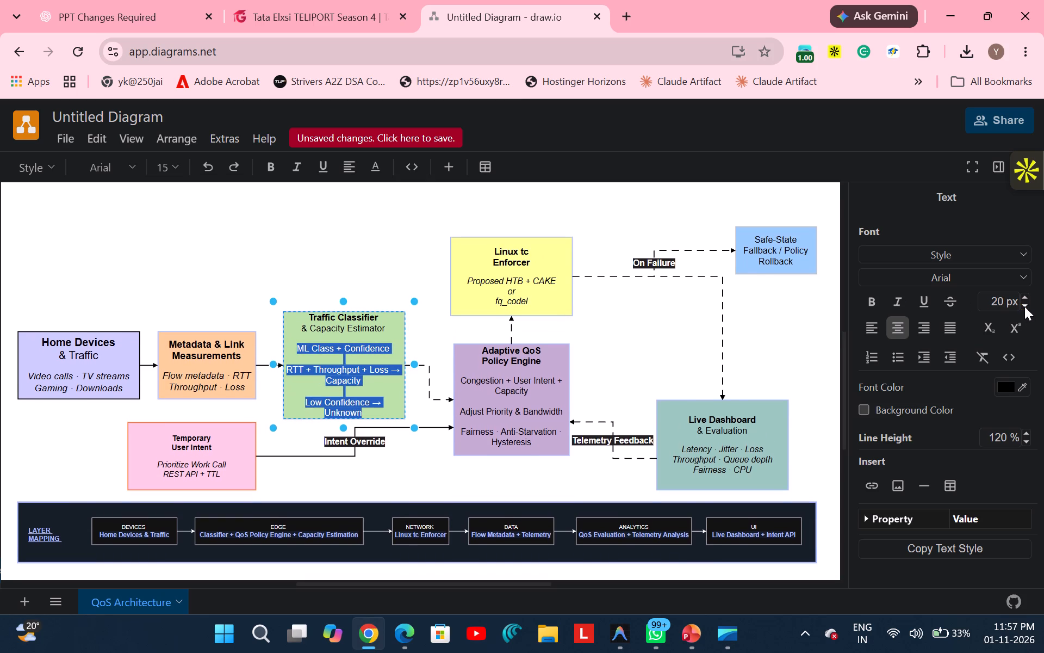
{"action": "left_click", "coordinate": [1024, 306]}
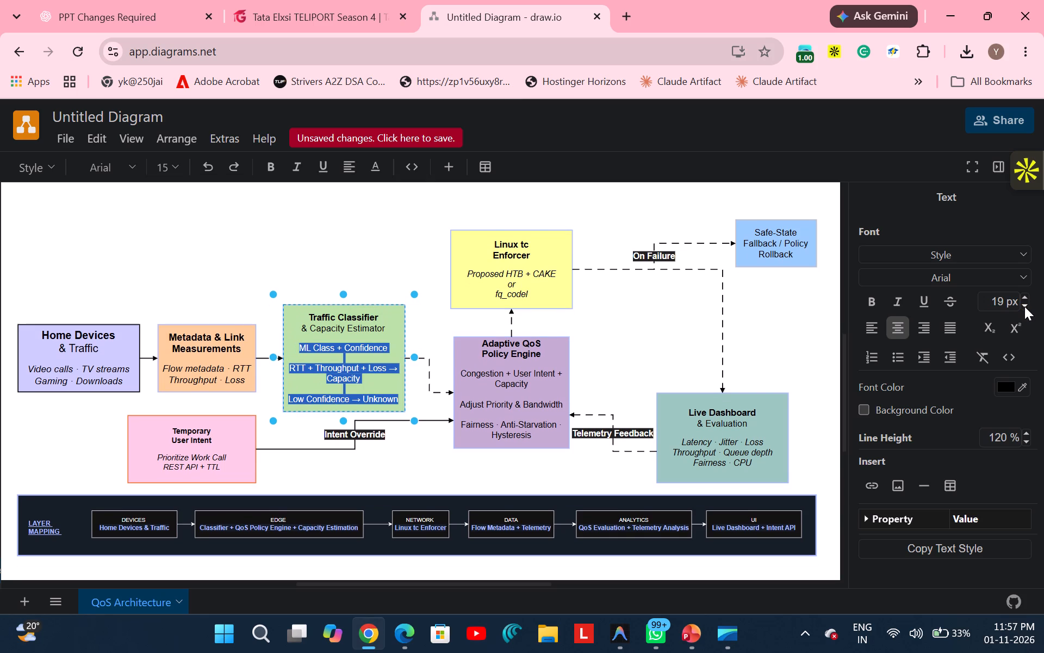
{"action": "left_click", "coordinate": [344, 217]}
After checking the PowerPoint slide, set the "Traffic Classifier & Capacity Estimator" heading in the diagram to 22 px.
{"action": "key", "text": "alt+Tab"}
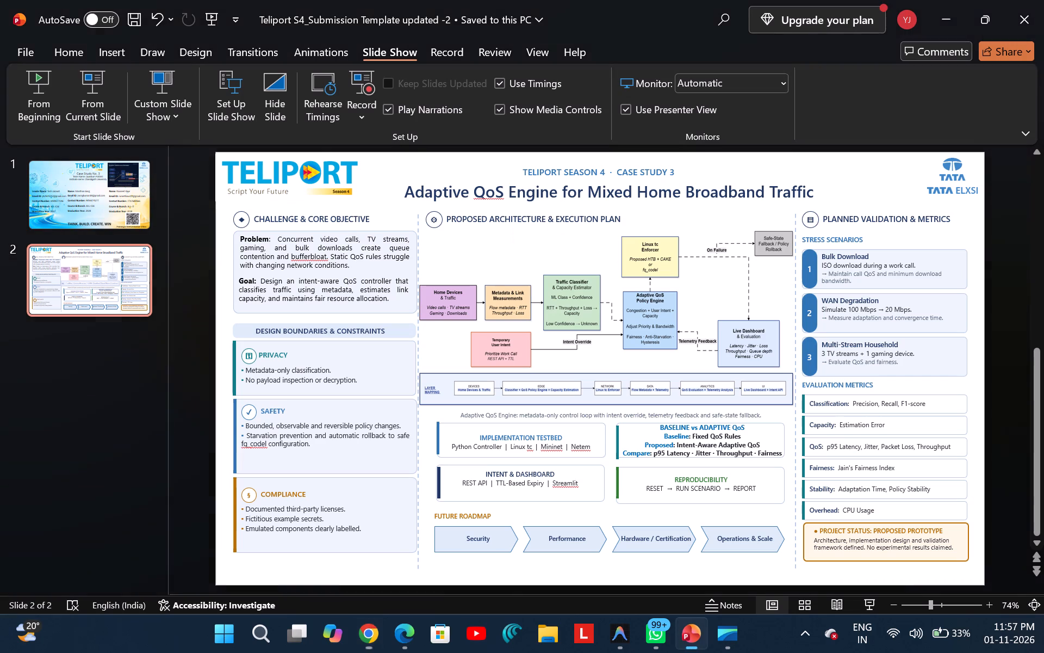
{"action": "key", "text": "alt+Tab"}
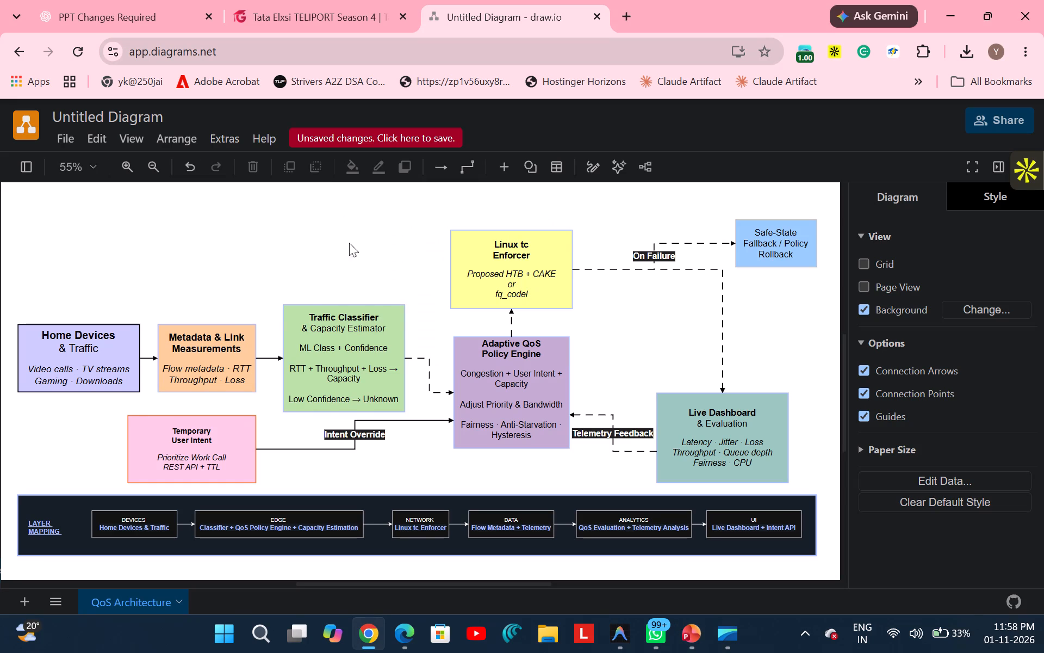
{"action": "left_click", "coordinate": [324, 321]}
{"action": "double_click", "coordinate": [319, 322]}
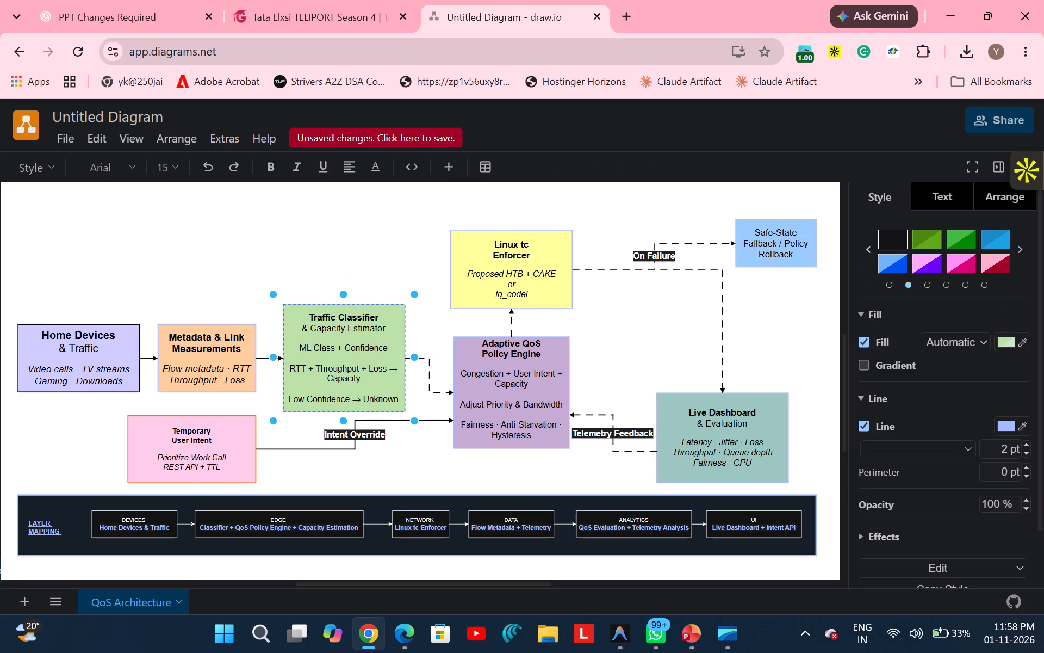
{"action": "left_click", "coordinate": [310, 320]}
{"action": "left_click_drag", "start_coordinate": [310, 320], "coordinate": [387, 329]}
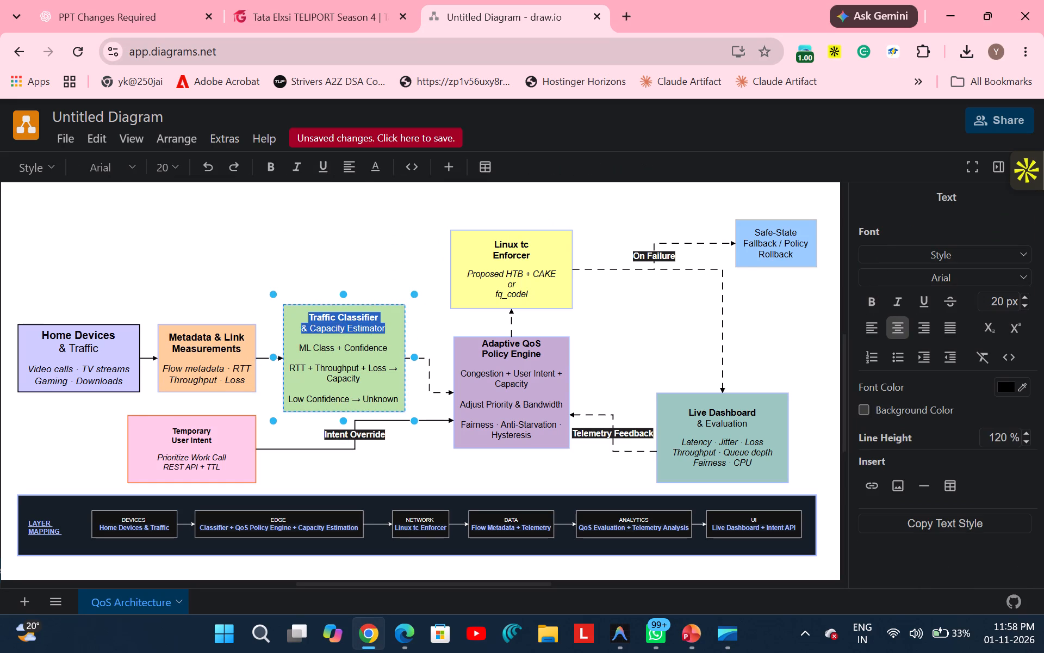
{"action": "double_click", "coordinate": [1022, 299]}
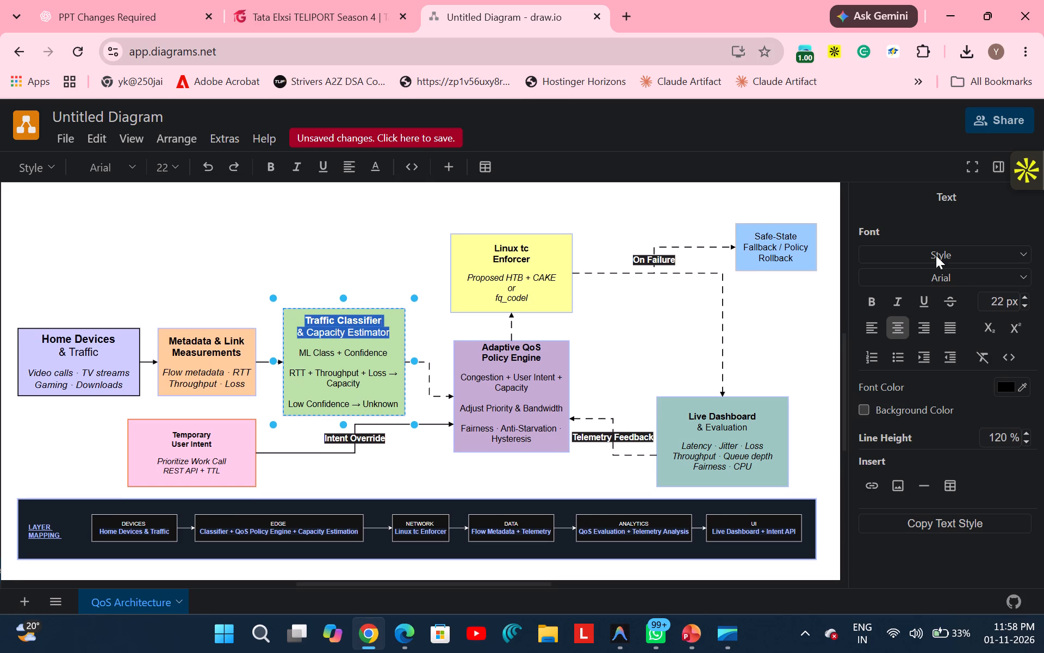
{"action": "left_click", "coordinate": [624, 205]}
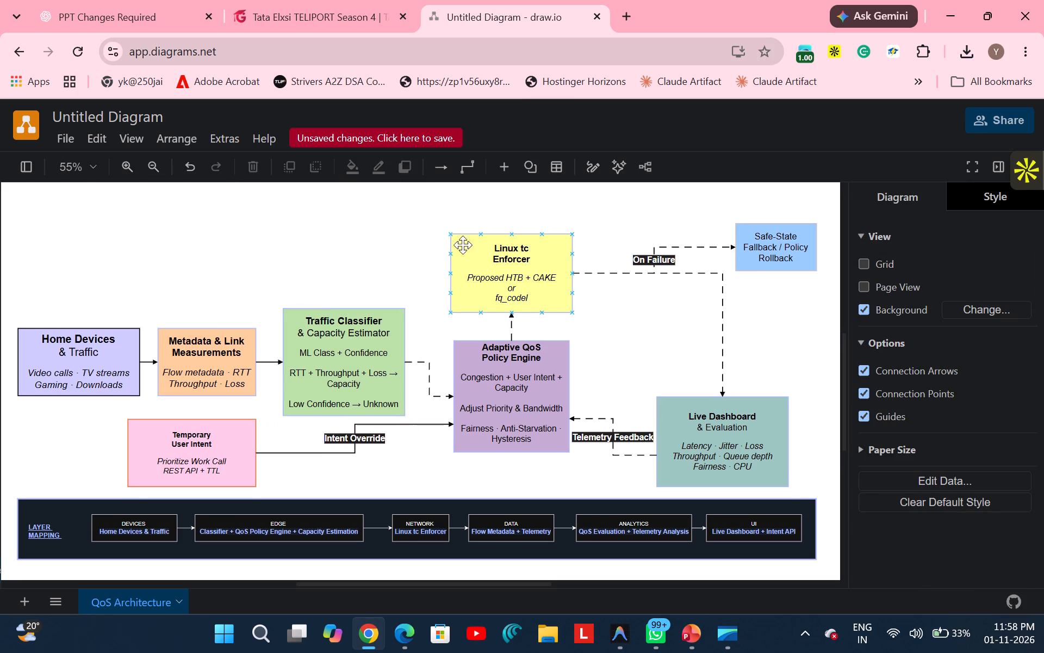
Set the italic lines "Proposed HTB + CAKE or fq_codel" in the Linux tc Enforcer box to 23 px.
{"action": "double_click", "coordinate": [512, 268]}
{"action": "left_click", "coordinate": [500, 268]}
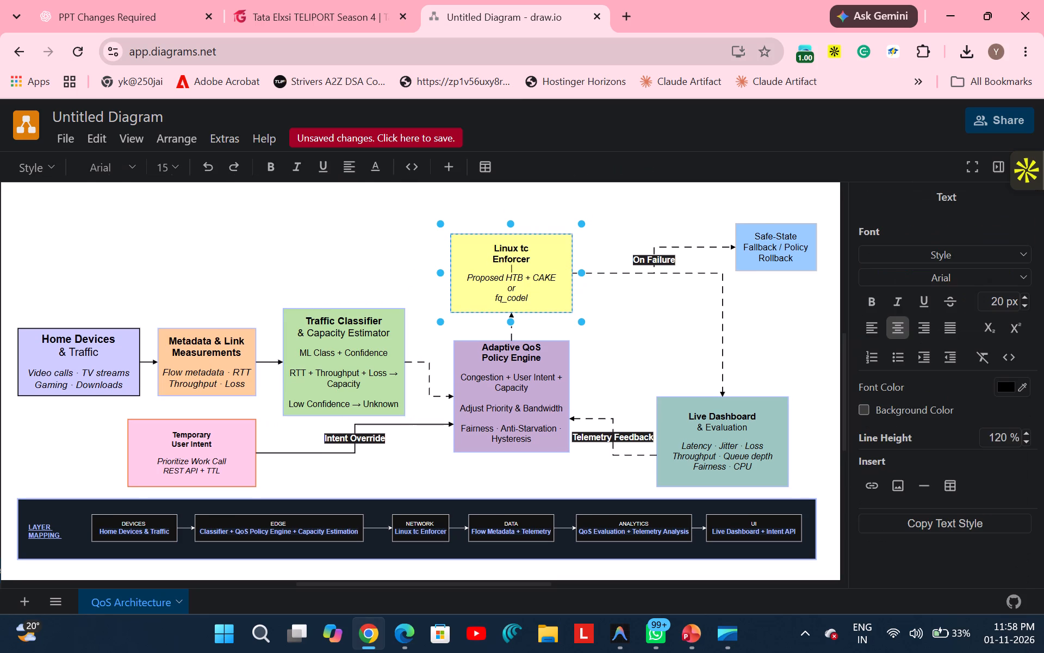
{"action": "left_click_drag", "start_coordinate": [468, 274], "coordinate": [531, 300]}
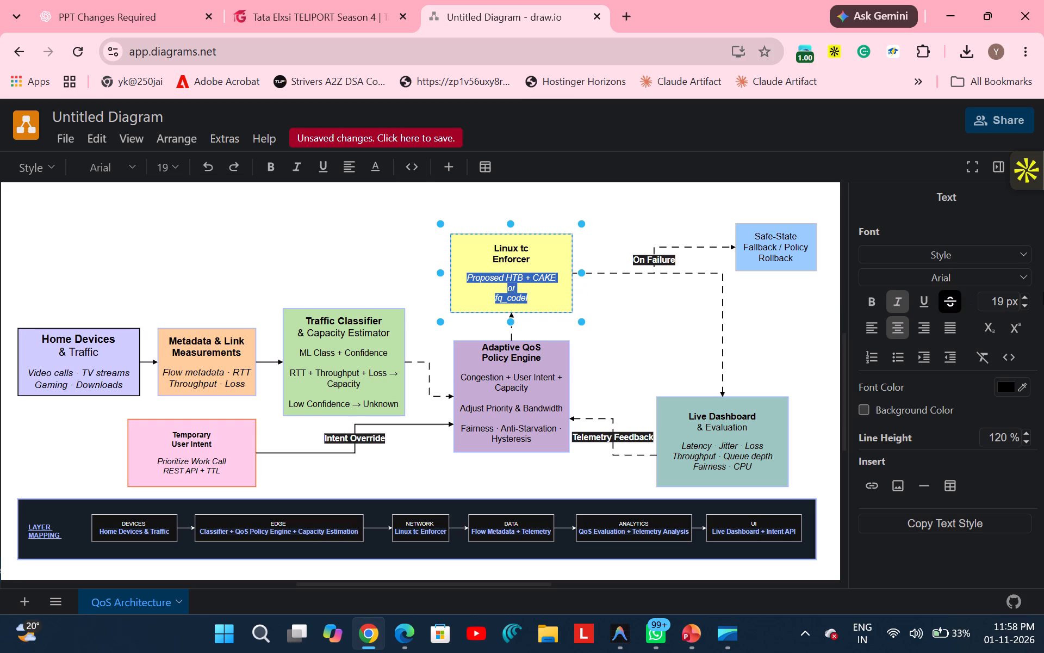
{"action": "left_click", "coordinate": [1027, 297]}
{"action": "left_click", "coordinate": [1027, 297]}
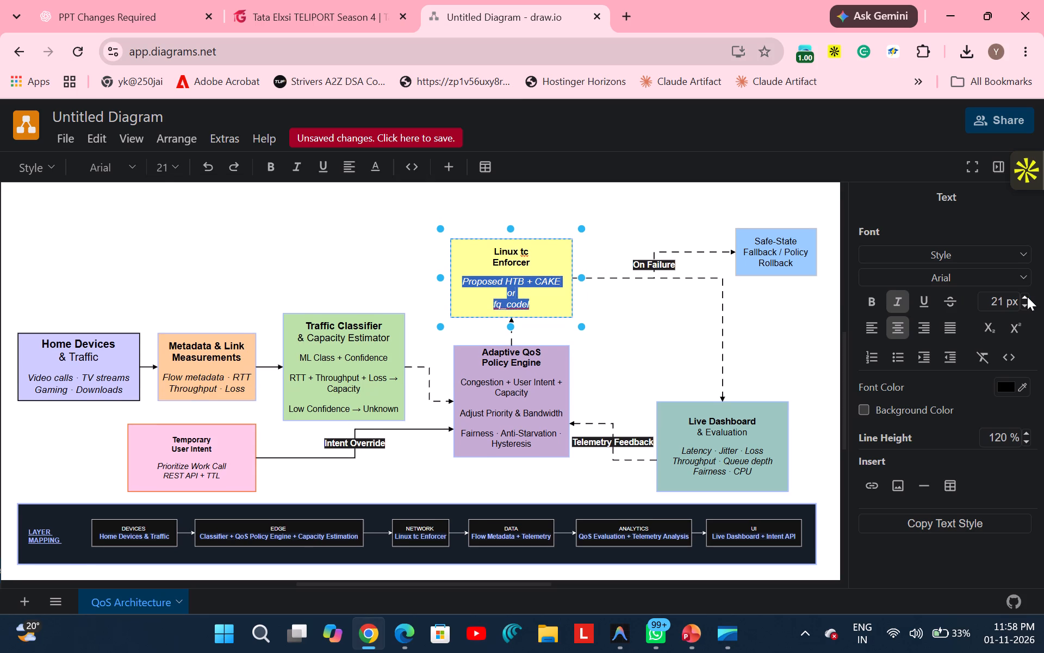
{"action": "left_click", "coordinate": [1024, 298]}
{"action": "left_click", "coordinate": [1024, 298]}
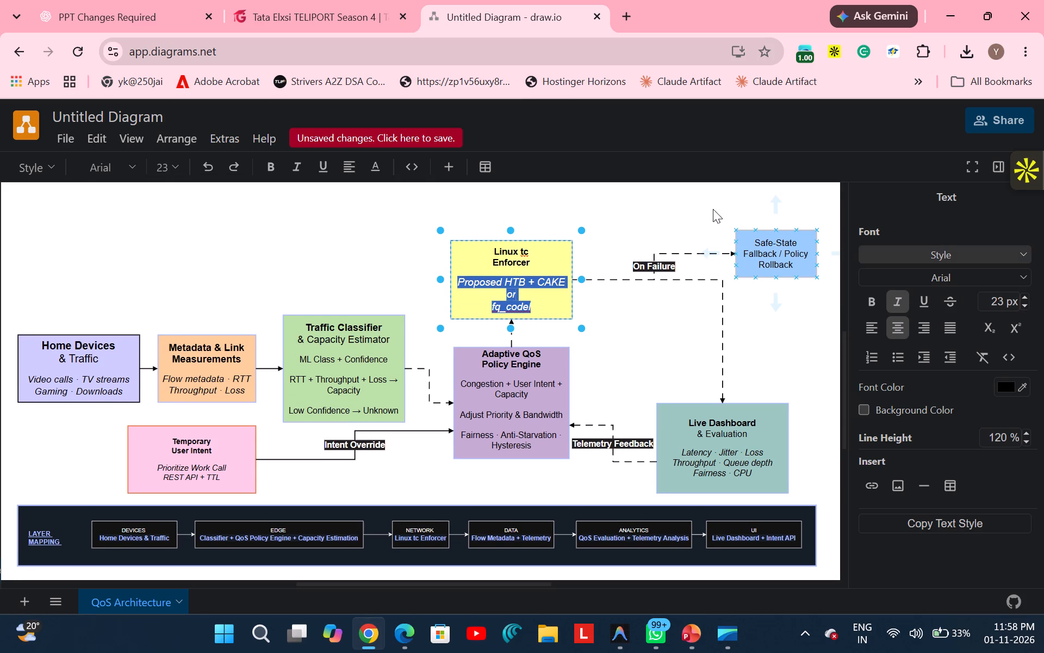
{"action": "left_click", "coordinate": [692, 202]}
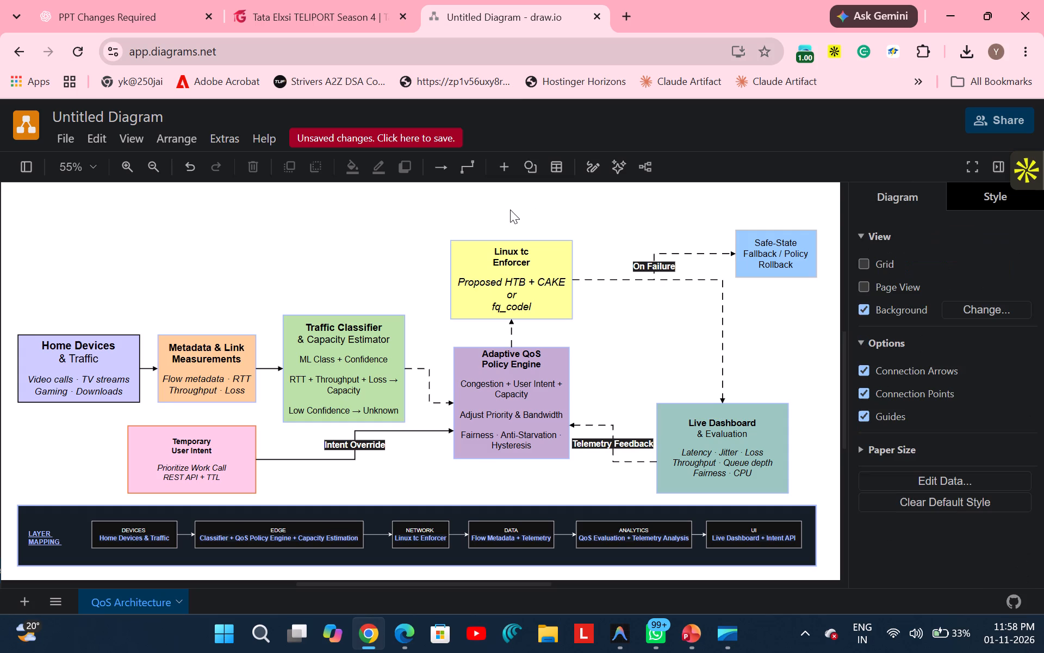
Set the bold "Linux tc Enforcer" heading in its box to 23 px.
{"action": "left_click", "coordinate": [505, 257]}
{"action": "left_click", "coordinate": [505, 257]}
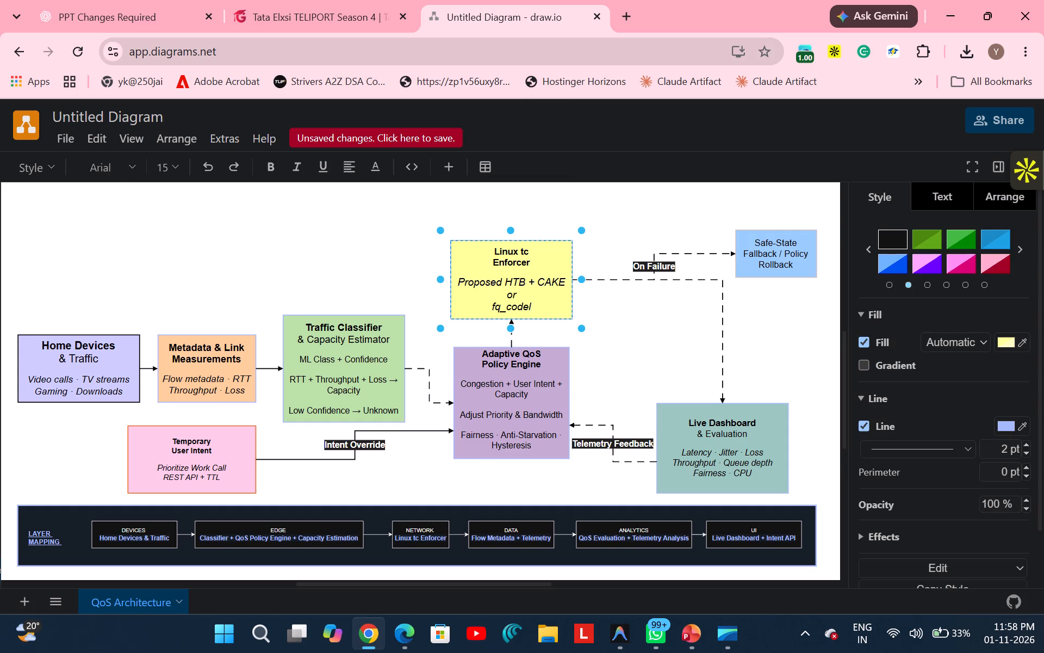
{"action": "left_click", "coordinate": [494, 250]}
{"action": "left_click_drag", "start_coordinate": [494, 250], "coordinate": [530, 262]}
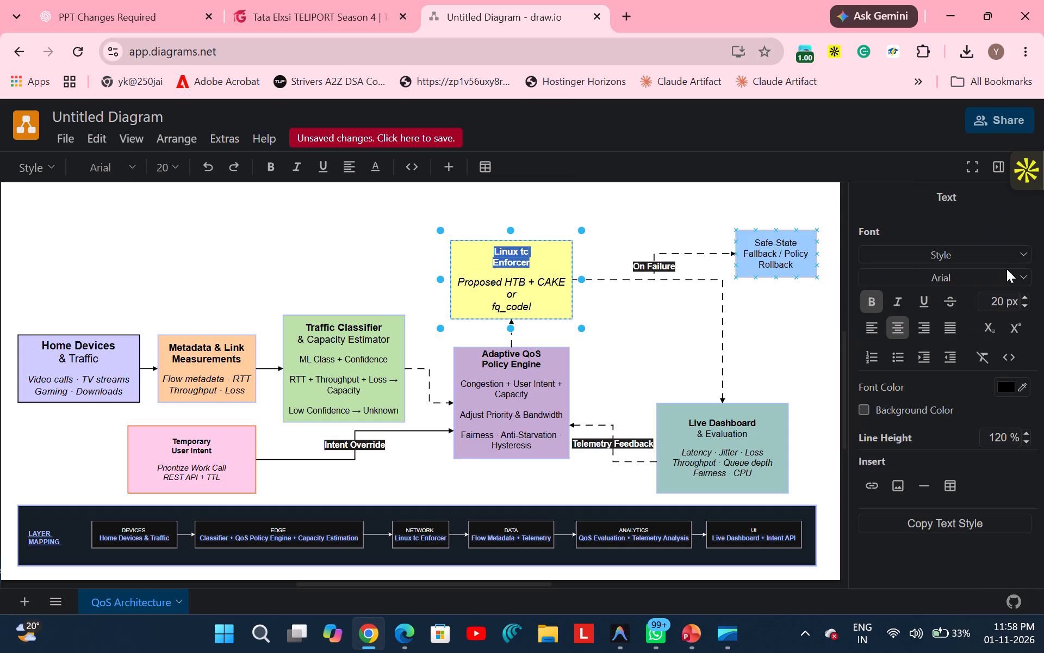
{"action": "double_click", "coordinate": [1022, 295]}
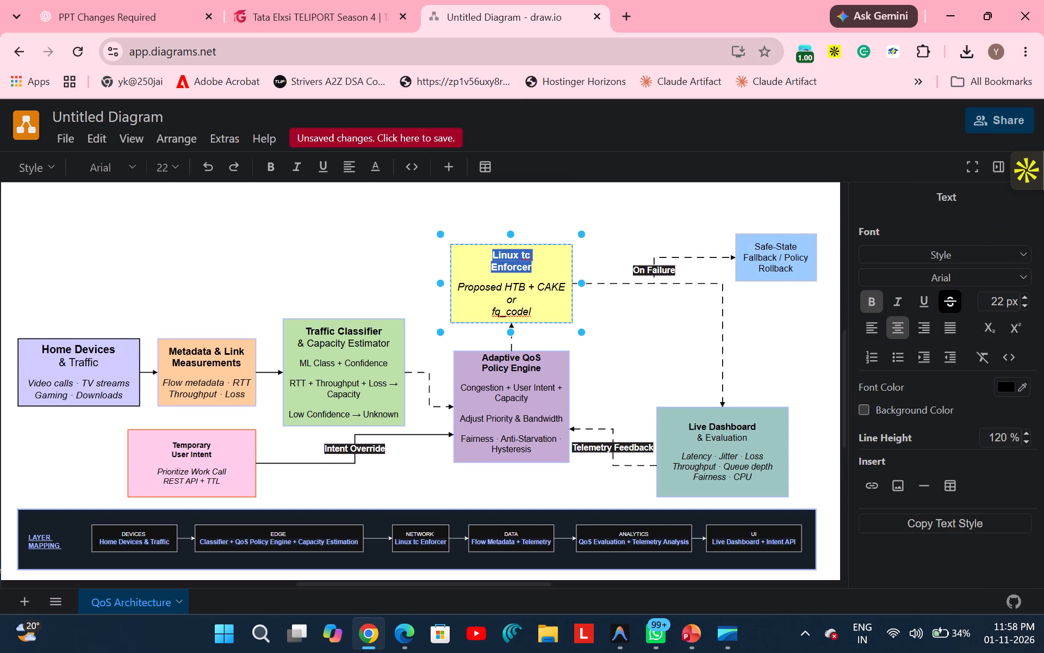
{"action": "left_click", "coordinate": [1027, 296]}
{"action": "left_click", "coordinate": [446, 211]}
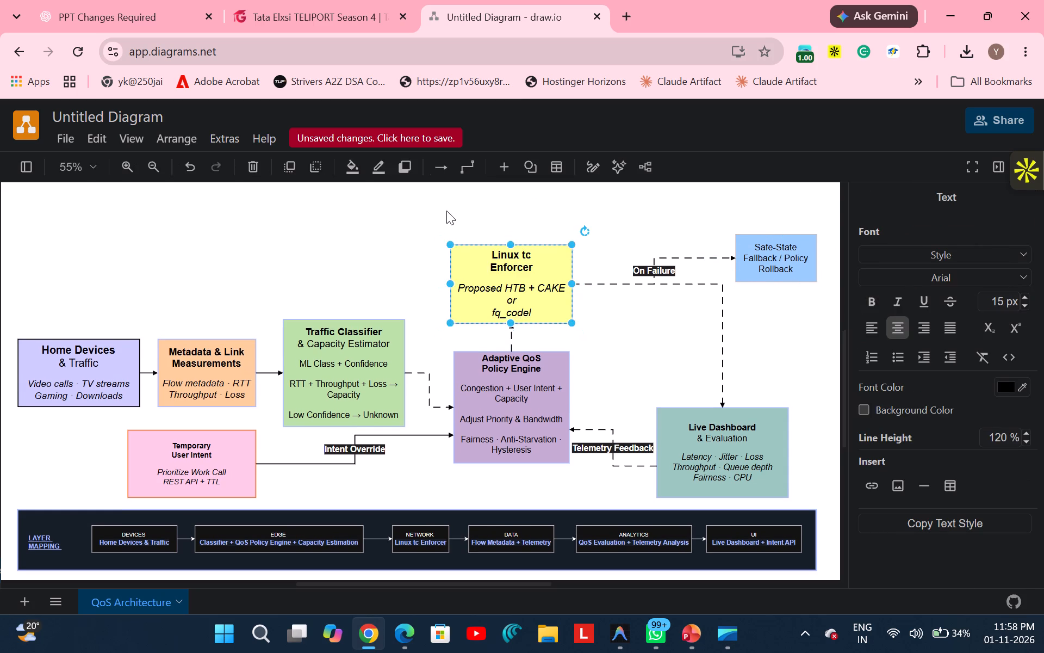
Set only the "ML Class + Confidence" line in the Traffic Classifier box to 22 px.
{"action": "scroll", "coordinate": [446, 211], "scroll_direction": "down", "scroll_amount": 1}
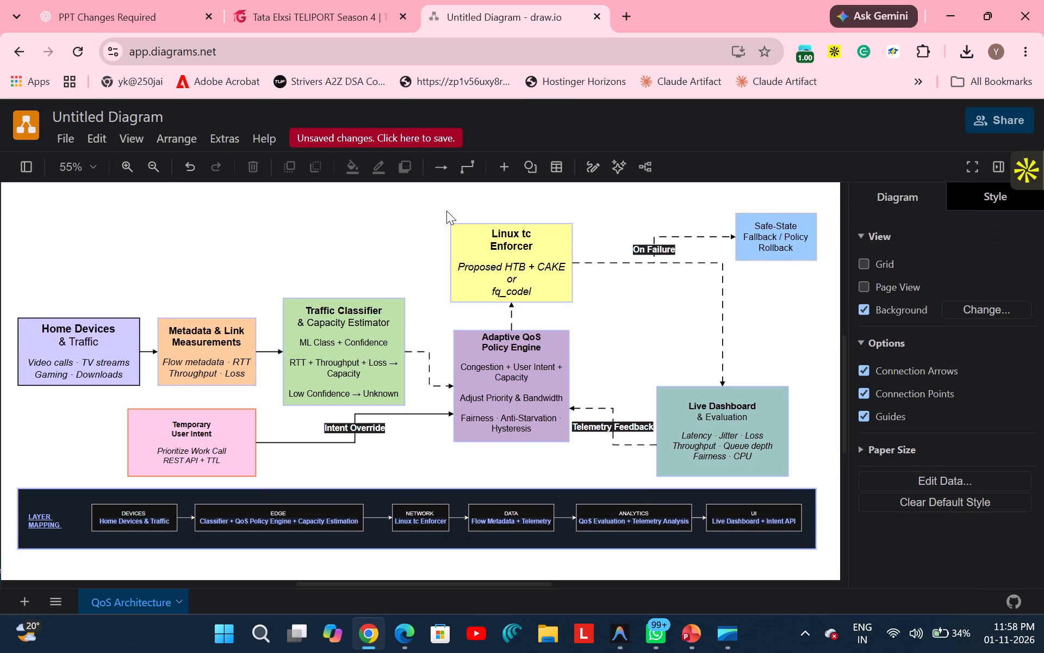
{"action": "left_click", "coordinate": [303, 339]}
{"action": "double_click", "coordinate": [311, 342]}
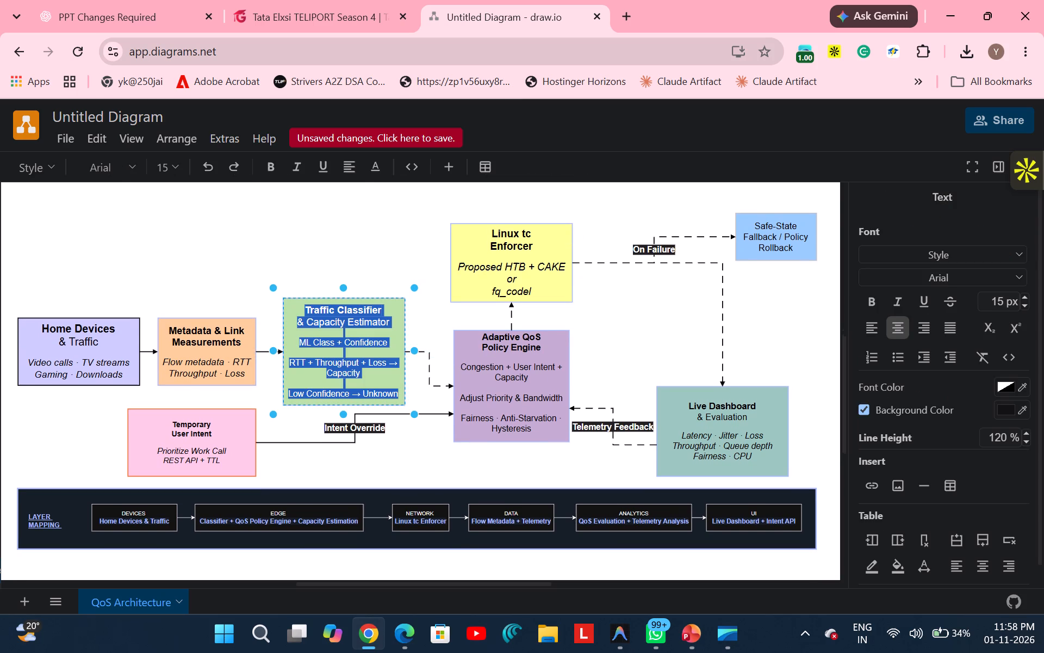
{"action": "left_click", "coordinate": [311, 342]}
{"action": "left_click_drag", "start_coordinate": [299, 341], "coordinate": [389, 346]}
{"action": "left_click", "coordinate": [1026, 298]}
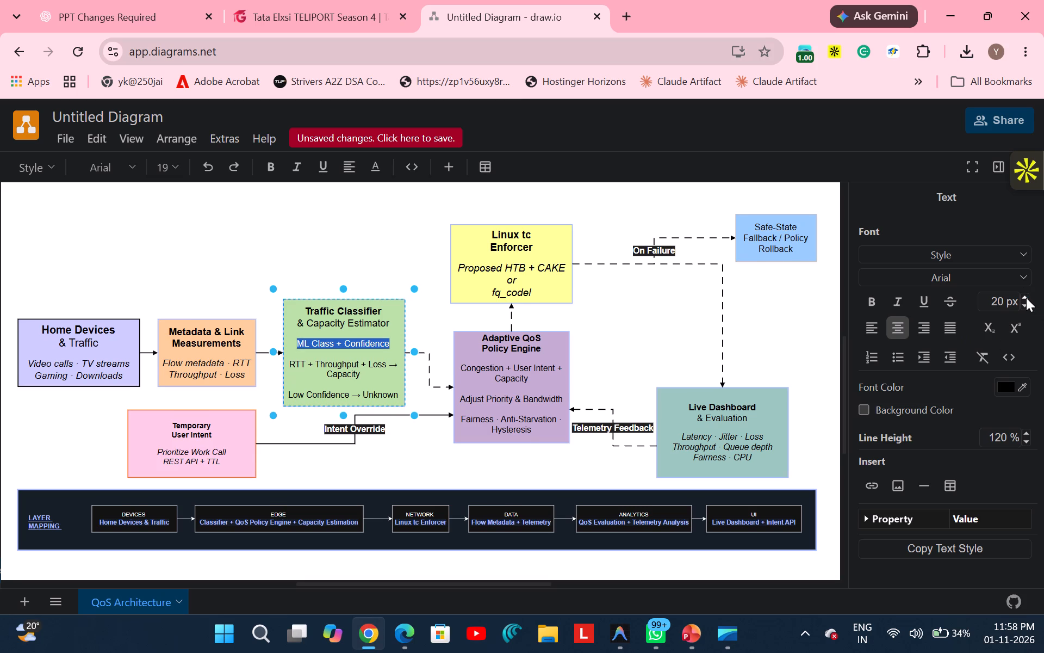
{"action": "left_click", "coordinate": [1026, 298]}
{"action": "left_click", "coordinate": [1026, 298]}
{"action": "left_click", "coordinate": [619, 208]}
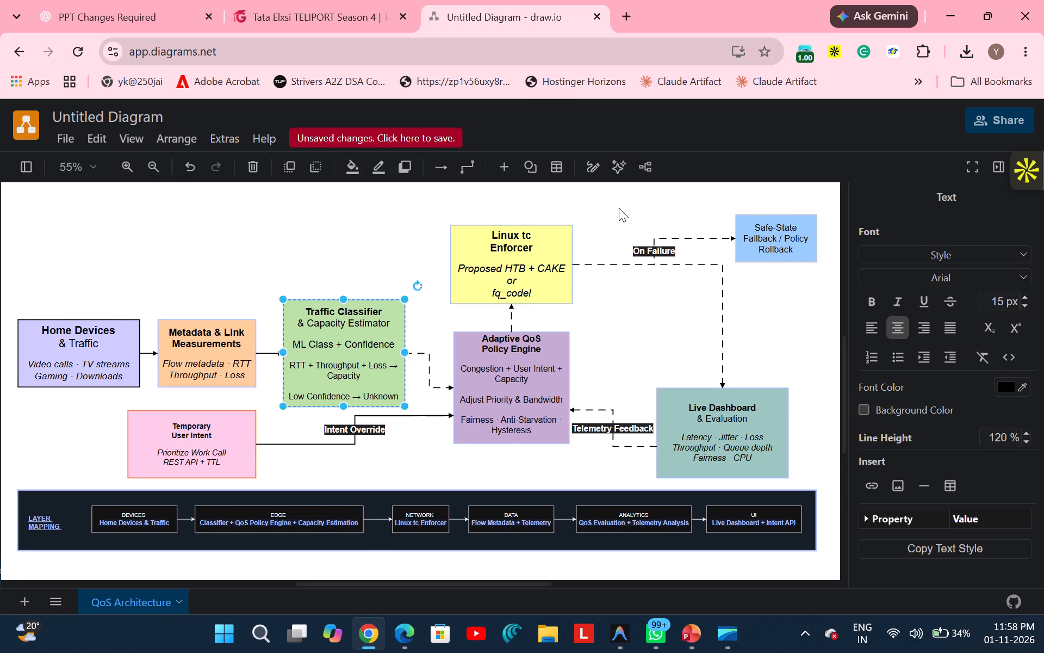
Set the "RTT + Throughput + Loss → Capacity" line in the Traffic Classifier box to 20 px.
{"action": "left_click", "coordinate": [316, 367]}
{"action": "double_click", "coordinate": [316, 367]}
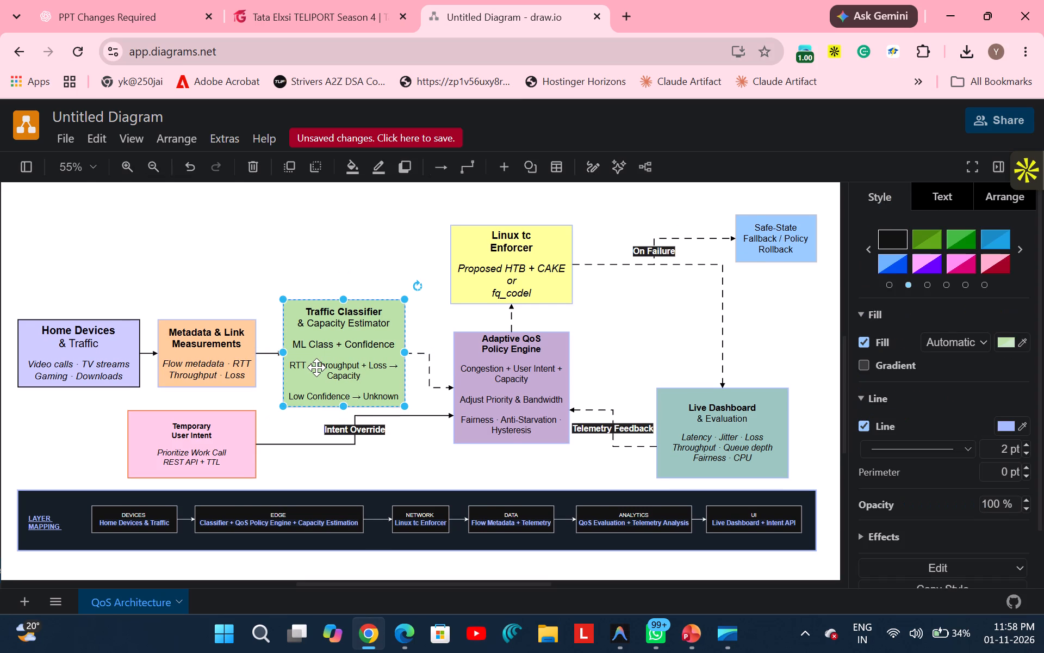
{"action": "left_click", "coordinate": [308, 367]}
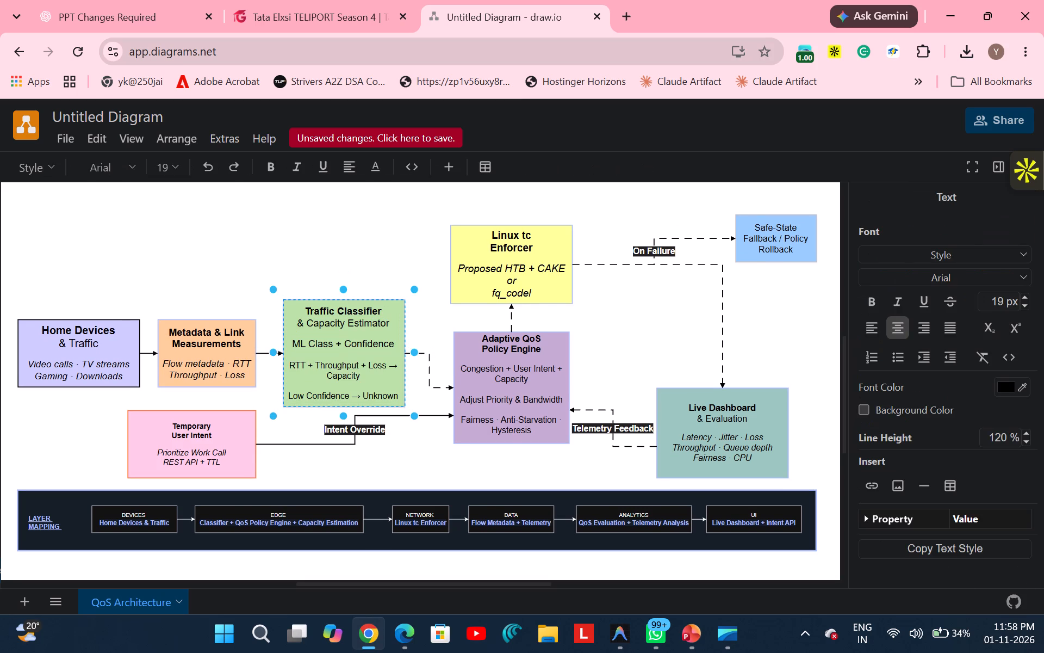
{"action": "left_click_drag", "start_coordinate": [288, 365], "coordinate": [370, 374]}
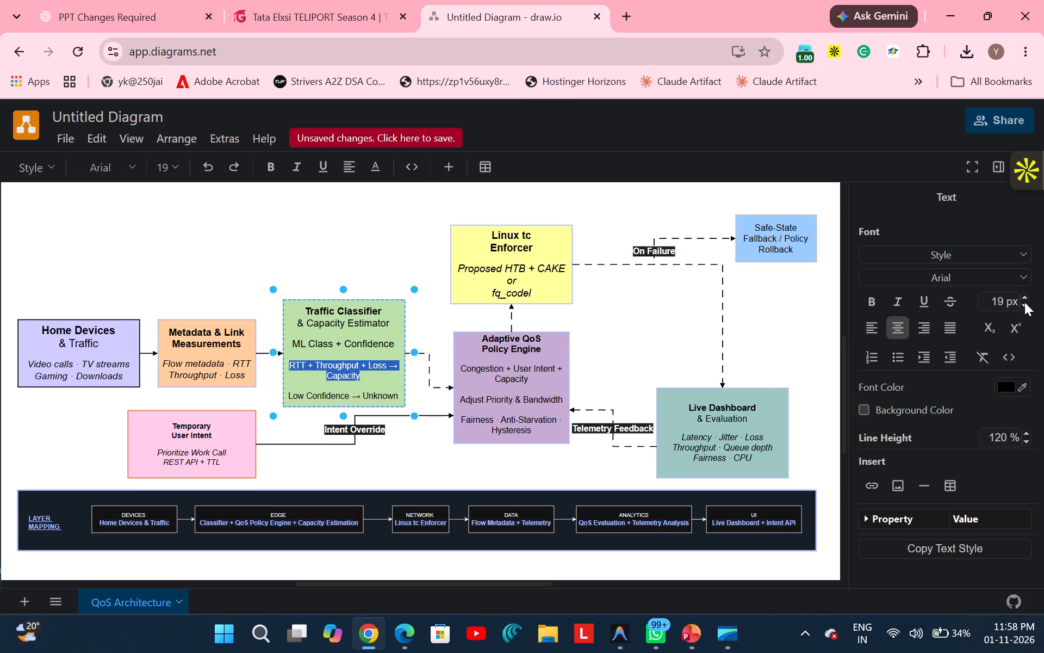
{"action": "left_click", "coordinate": [1026, 299]}
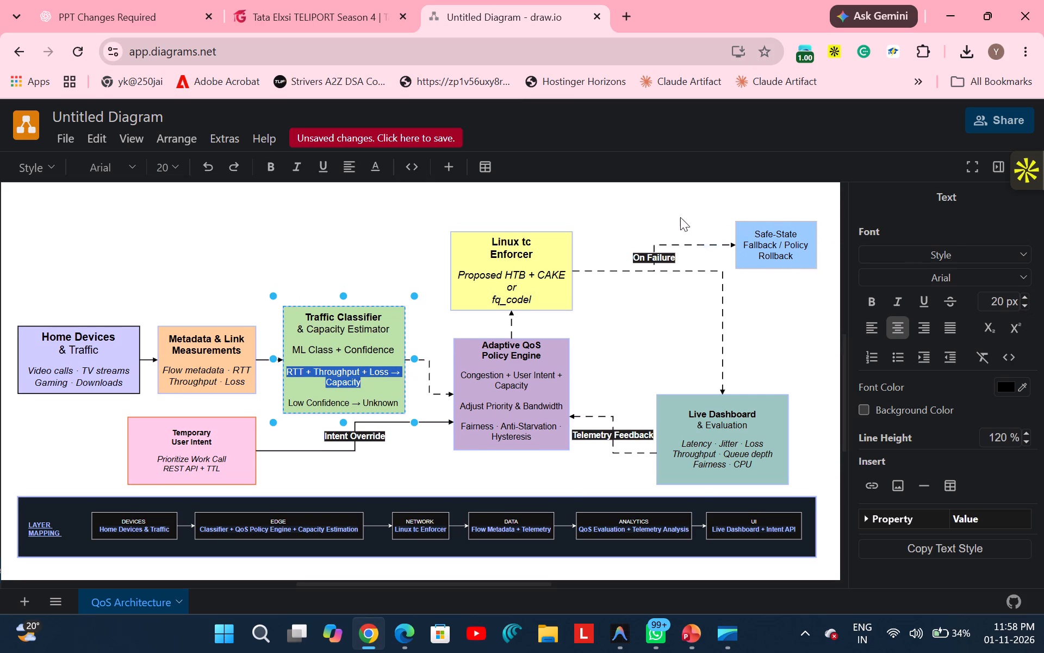
{"action": "left_click", "coordinate": [1025, 298]}
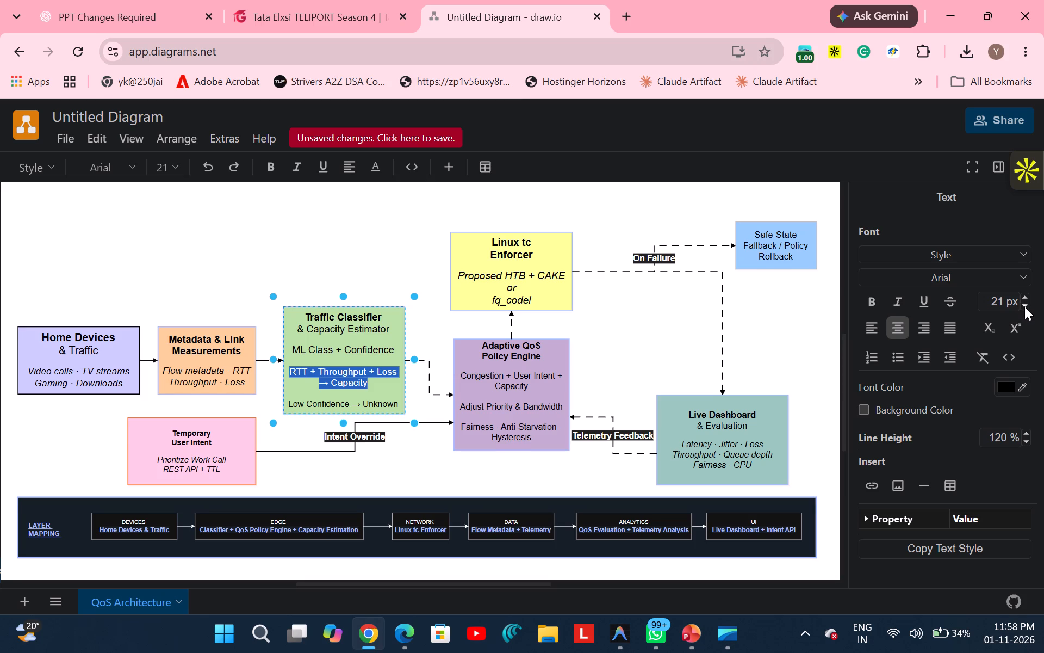
{"action": "left_click", "coordinate": [1024, 306]}
{"action": "left_click", "coordinate": [370, 223]}
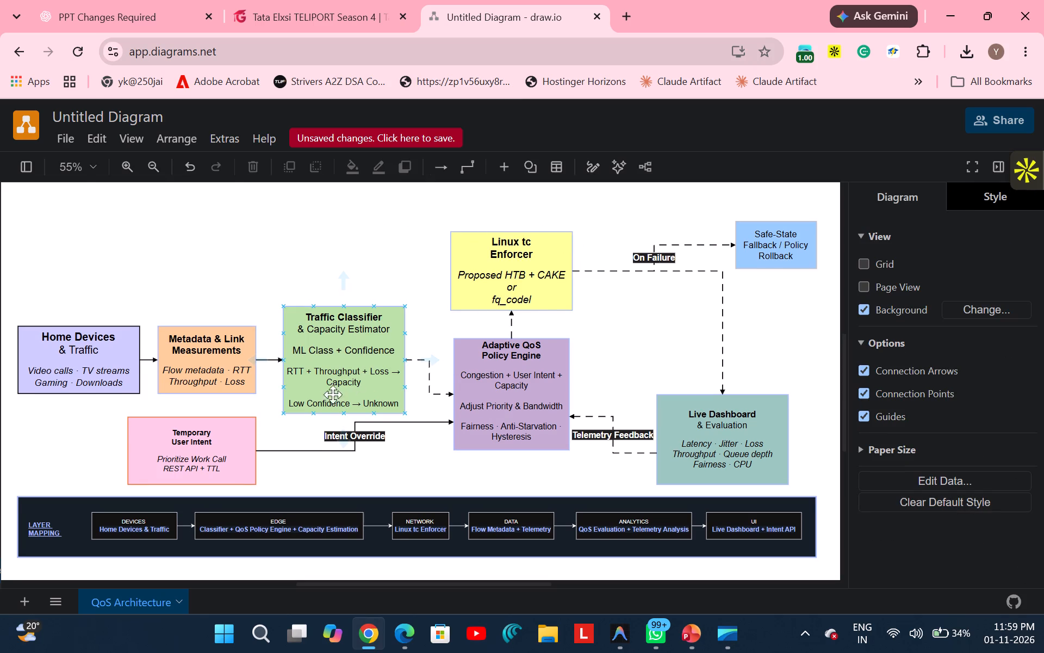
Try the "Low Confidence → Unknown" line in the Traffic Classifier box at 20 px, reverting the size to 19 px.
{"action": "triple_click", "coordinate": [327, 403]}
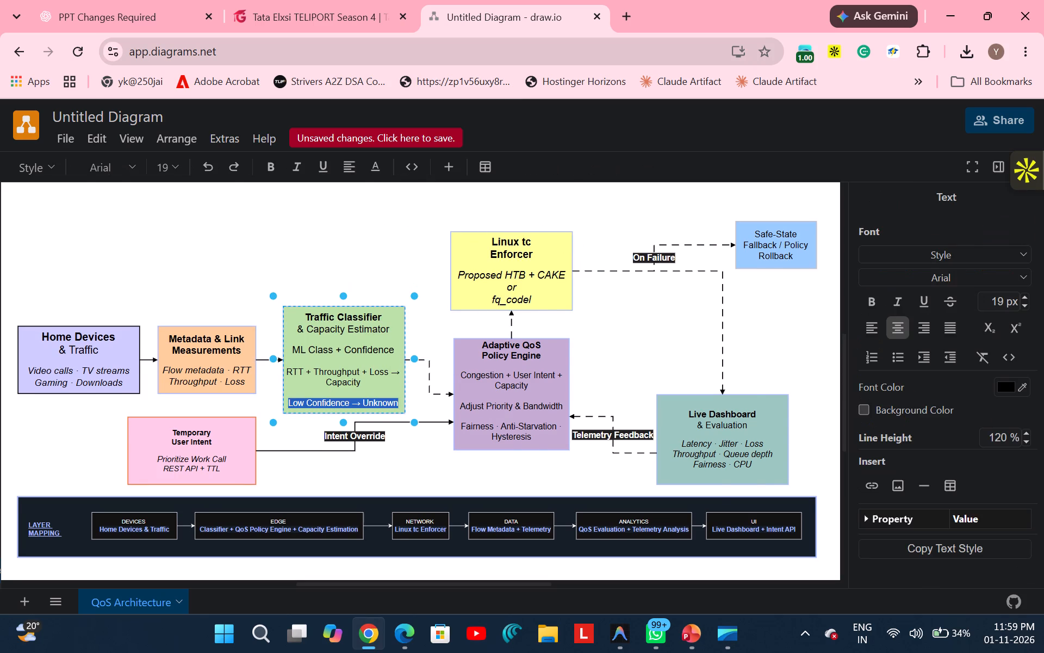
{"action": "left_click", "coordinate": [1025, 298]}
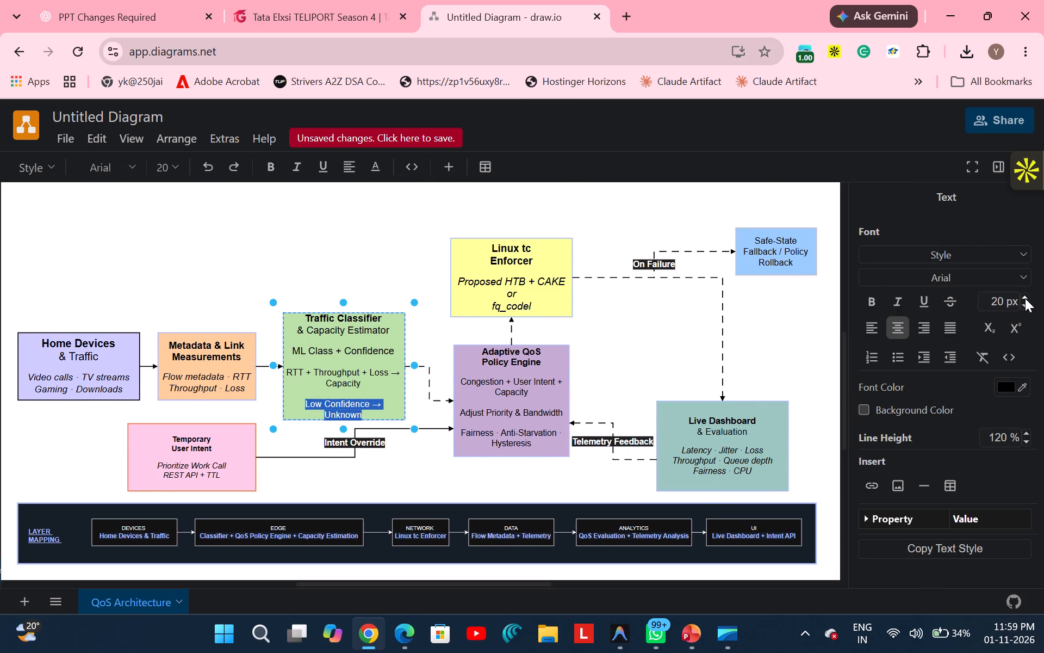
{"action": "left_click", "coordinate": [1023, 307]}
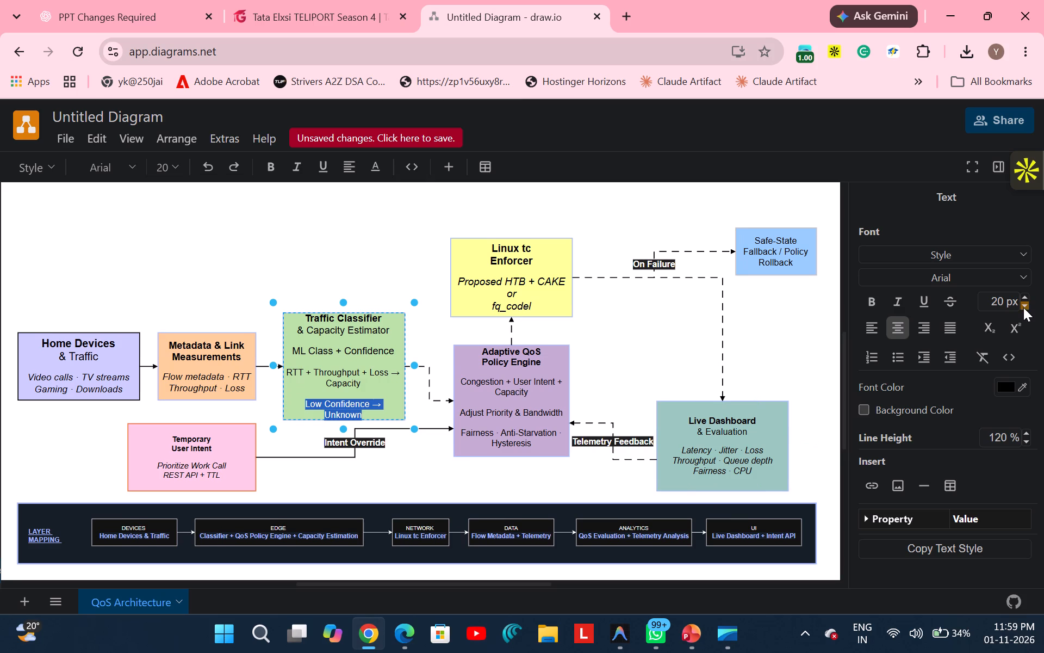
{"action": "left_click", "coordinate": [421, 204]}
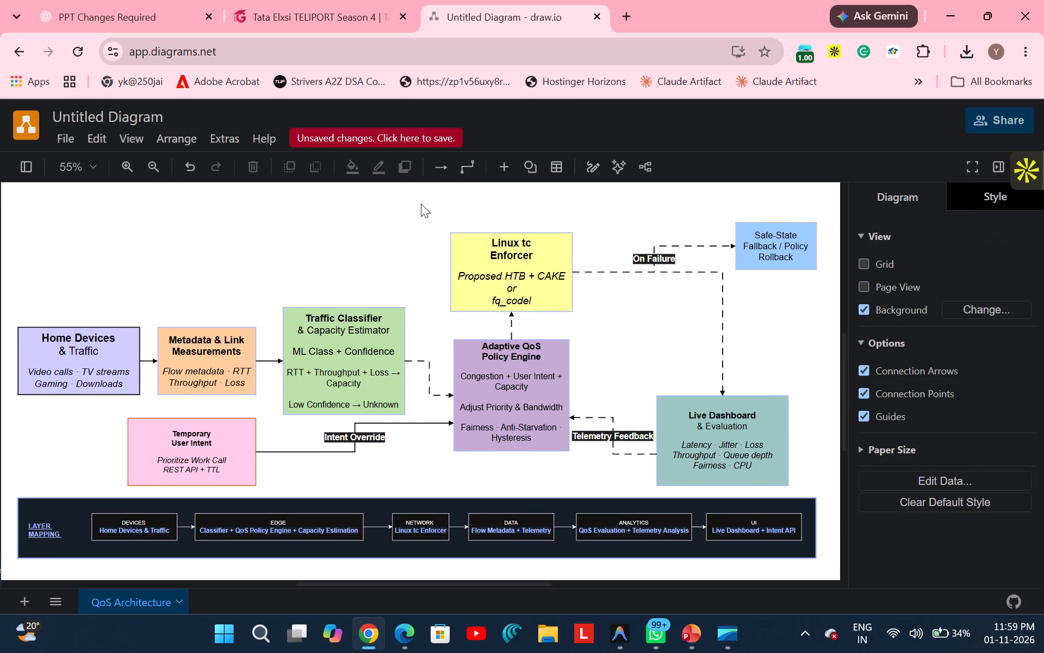
Set all the text in the pink Temporary User Intent box to 23 px.
{"action": "scroll", "coordinate": [421, 204], "scroll_direction": "down", "scroll_amount": 1}
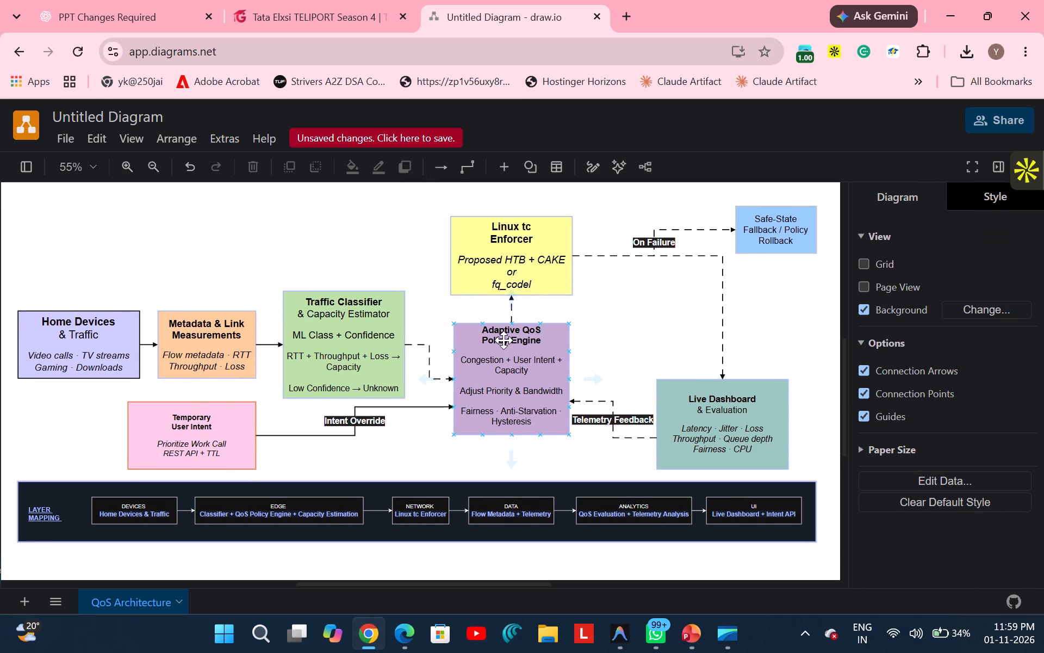
{"action": "double_click", "coordinate": [176, 423]}
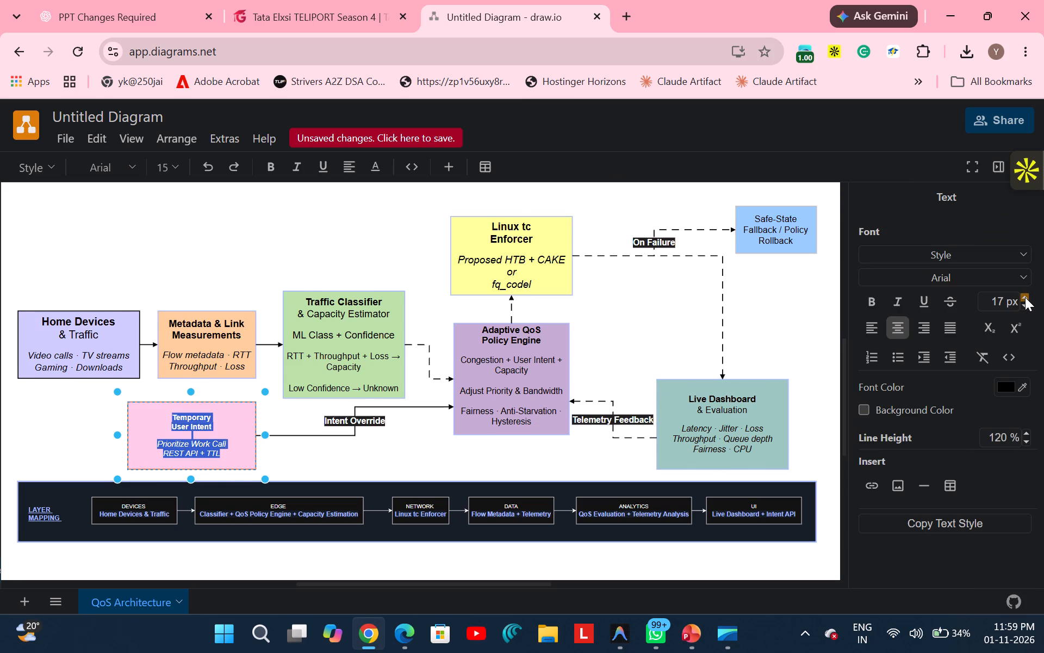
{"action": "triple_click", "coordinate": [1025, 297]}
{"action": "left_click", "coordinate": [1025, 297]}
{"action": "double_click", "coordinate": [1025, 297]}
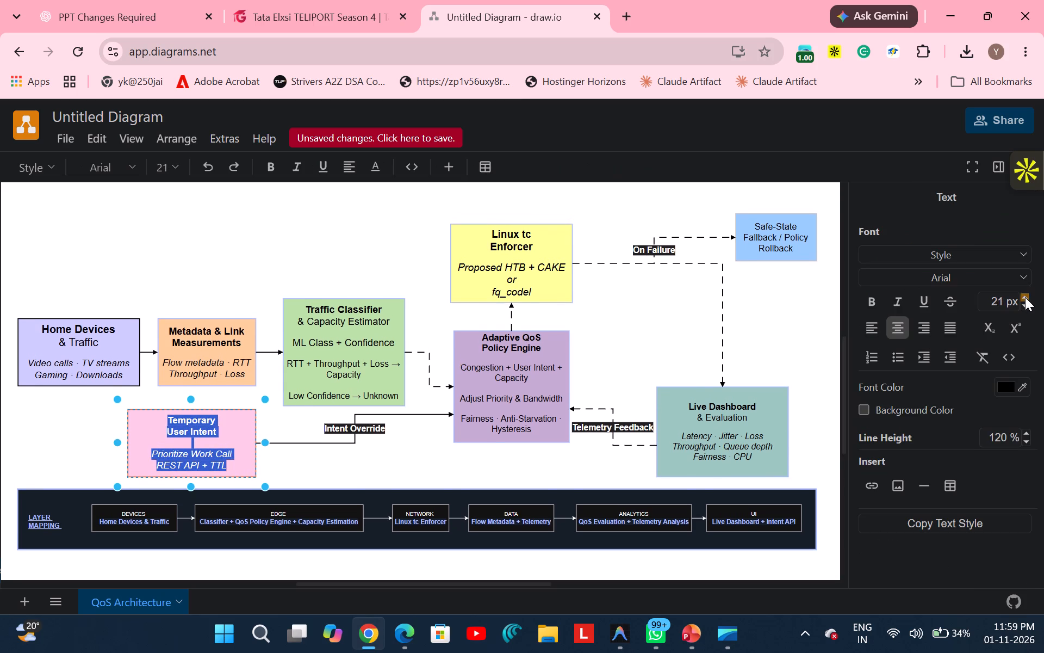
{"action": "left_click", "coordinate": [370, 226]}
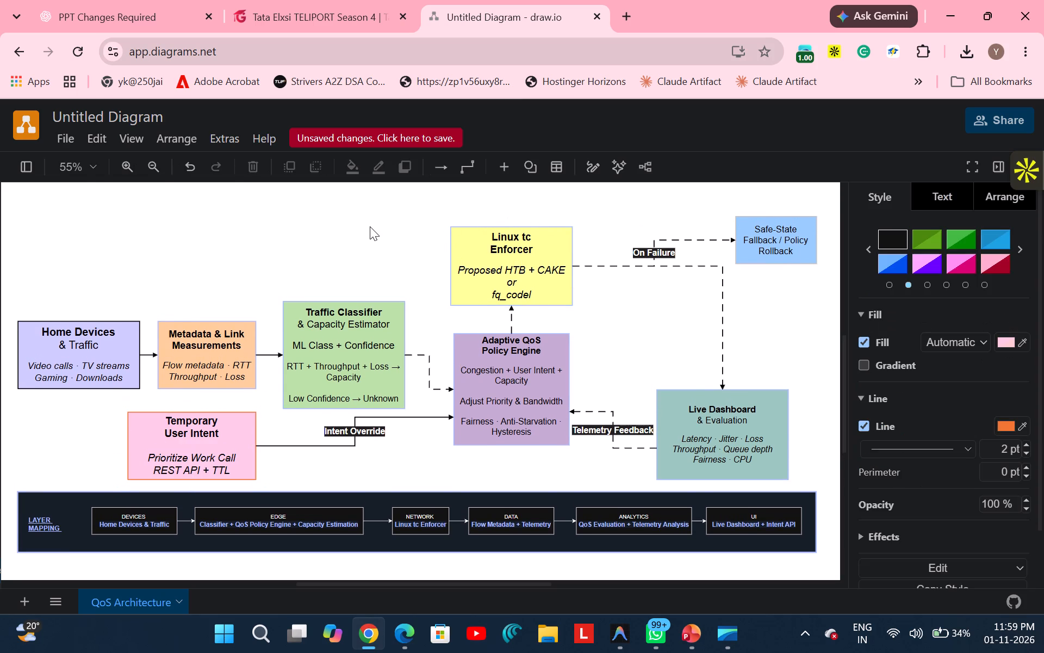
Reduce the italic lines "Prioritize Work Call" and "REST API + TTL" in the Temporary User Intent box by 1 px.
{"action": "scroll", "coordinate": [200, 298], "scroll_direction": "down", "scroll_amount": 1}
{"action": "scroll", "coordinate": [200, 298], "scroll_direction": "up", "scroll_amount": 1}
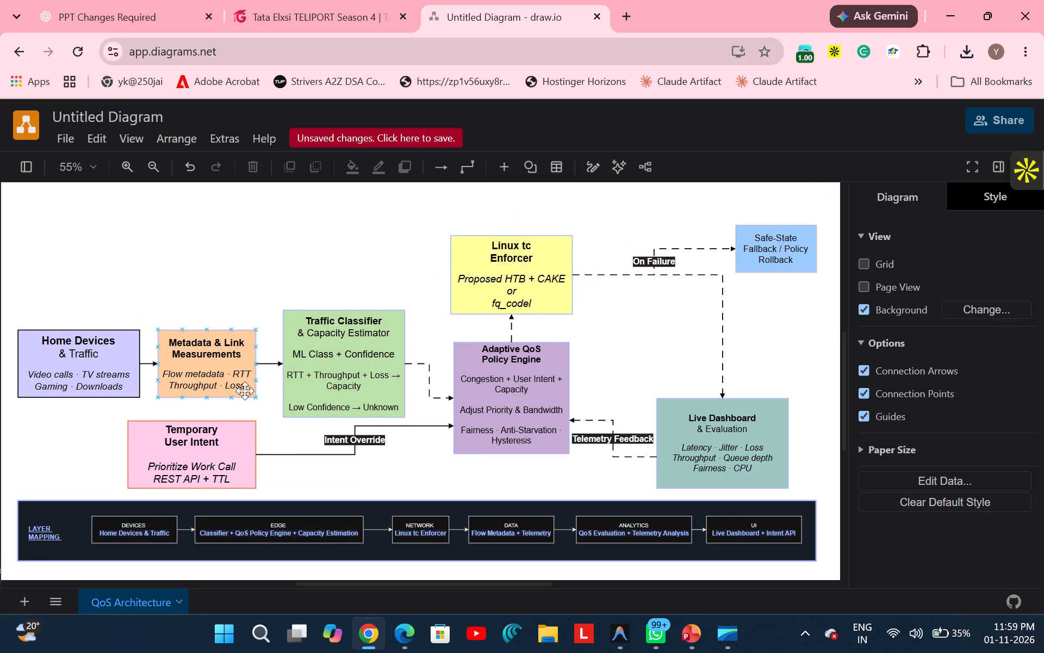
{"action": "triple_click", "coordinate": [179, 439]}
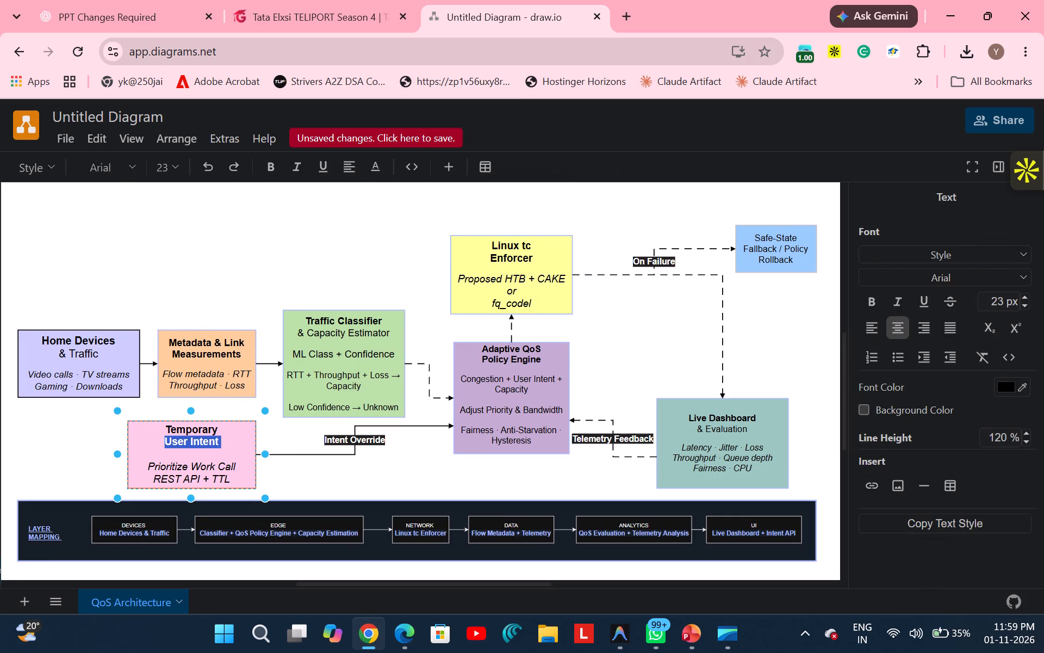
{"action": "left_click", "coordinate": [166, 460]}
{"action": "left_click", "coordinate": [146, 461]}
{"action": "left_click", "coordinate": [152, 467]}
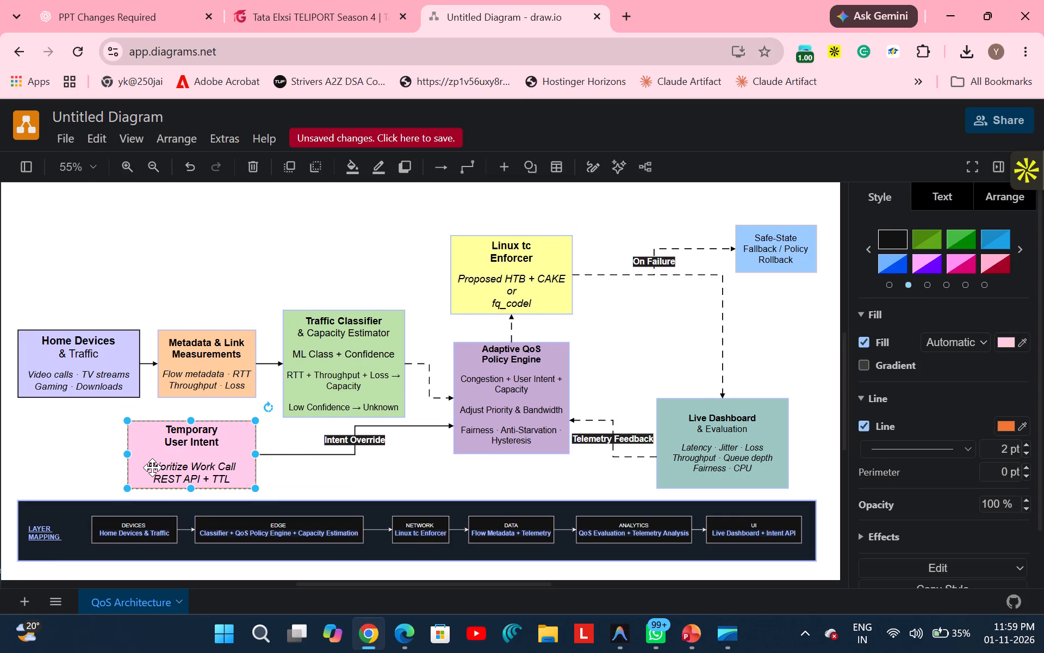
{"action": "triple_click", "coordinate": [169, 467]}
{"action": "left_click", "coordinate": [169, 467]}
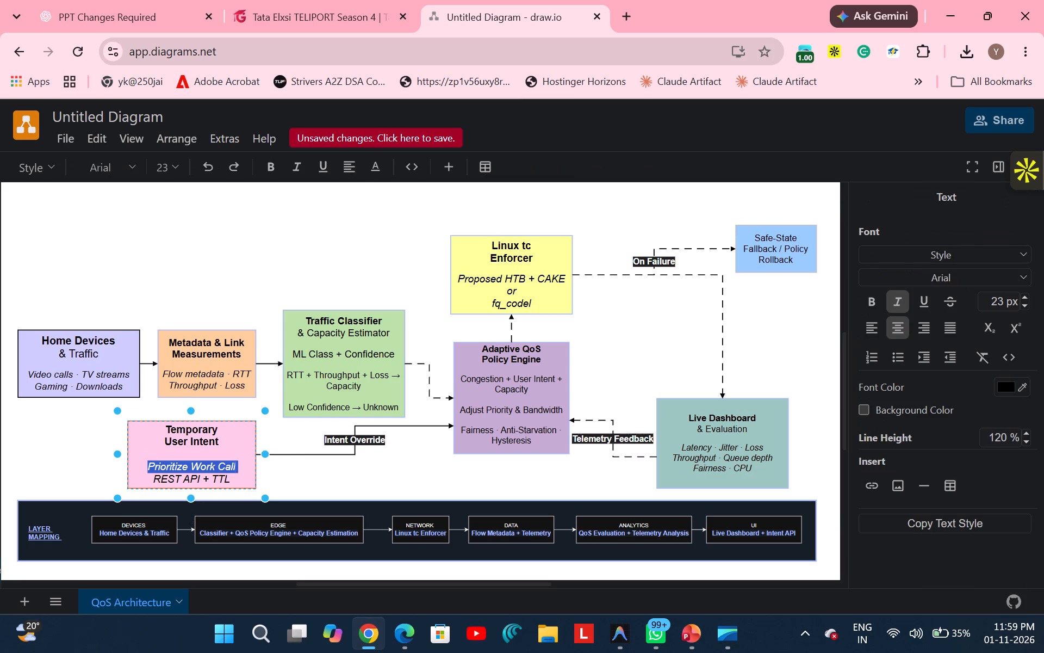
{"action": "left_click", "coordinate": [153, 466]}
{"action": "left_click_drag", "start_coordinate": [150, 466], "coordinate": [214, 480]}
{"action": "left_click_drag", "start_coordinate": [214, 480], "coordinate": [238, 480]}
{"action": "left_click", "coordinate": [238, 480]}
{"action": "double_click", "coordinate": [156, 467]}
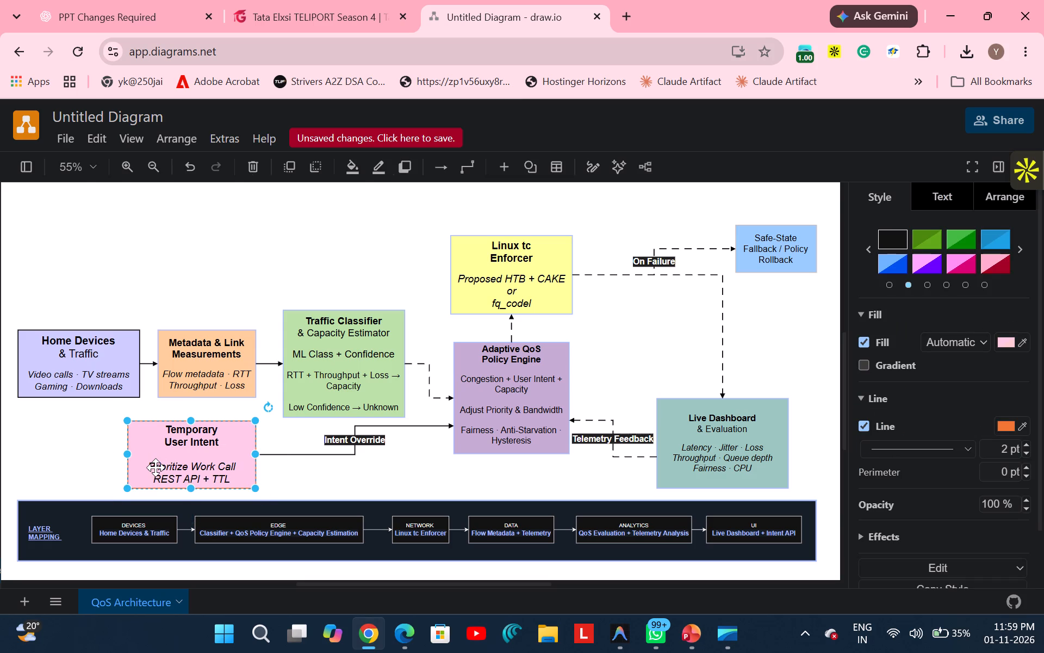
{"action": "left_click", "coordinate": [147, 465]}
{"action": "left_click_drag", "start_coordinate": [147, 465], "coordinate": [230, 482]}
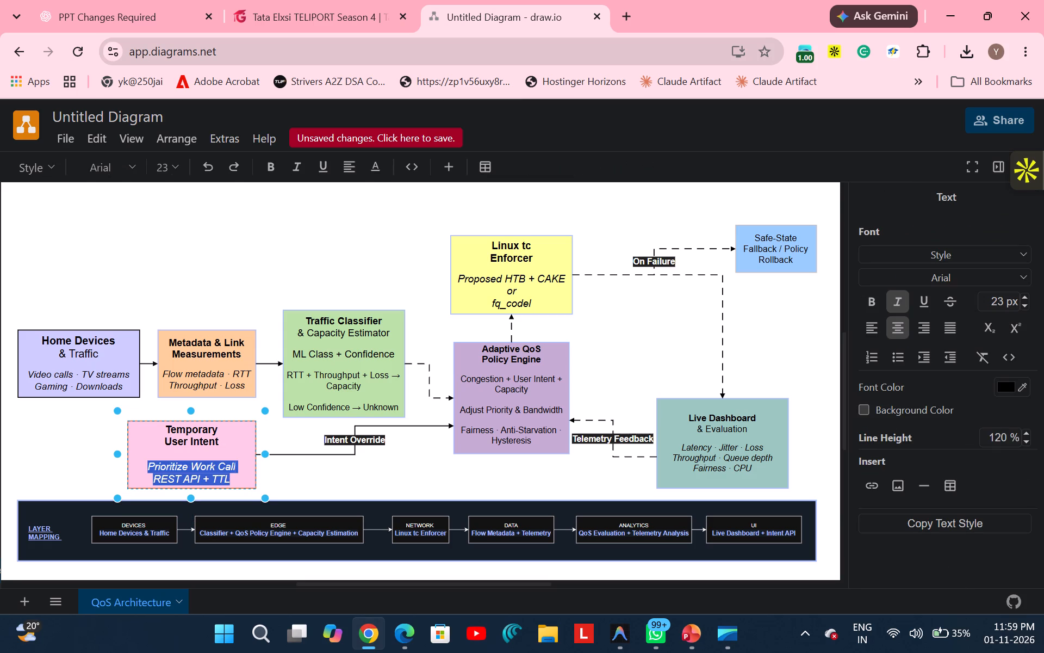
{"action": "left_click_drag", "start_coordinate": [230, 482], "coordinate": [232, 482]}
{"action": "left_click", "coordinate": [1027, 305]}
{"action": "left_click", "coordinate": [359, 241]}
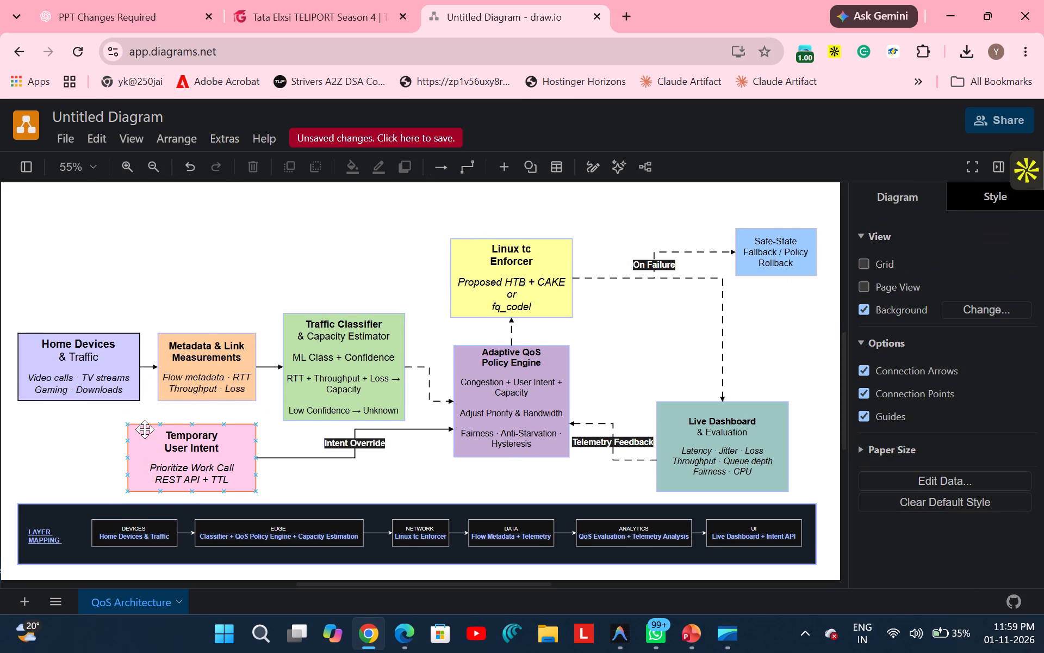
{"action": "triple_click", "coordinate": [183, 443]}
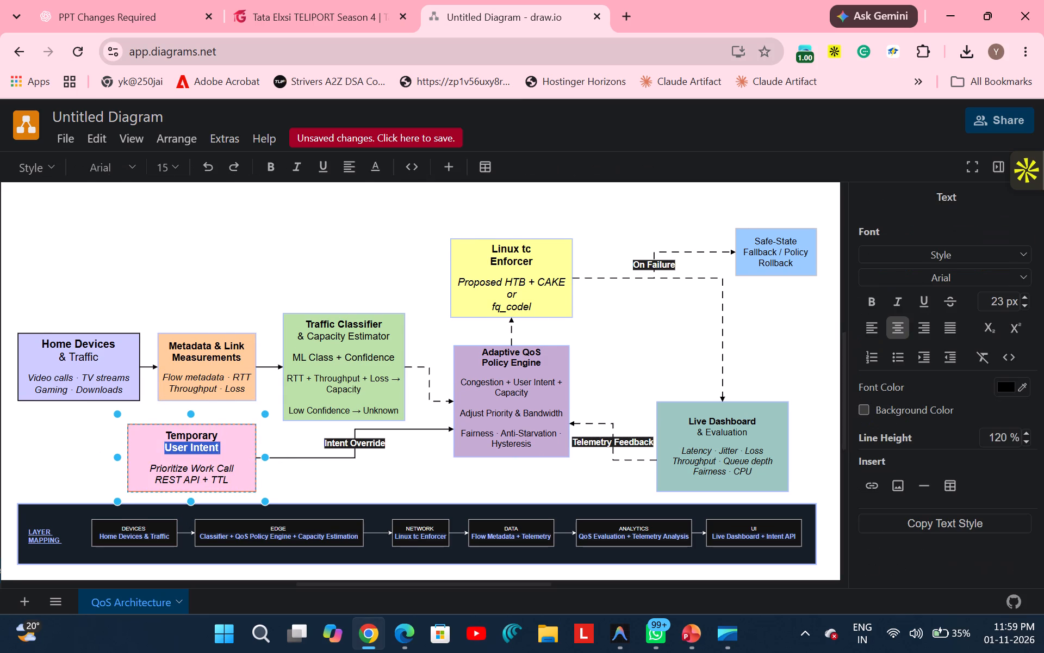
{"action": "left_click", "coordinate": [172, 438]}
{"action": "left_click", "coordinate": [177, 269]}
Set the bold "Adaptive QoS Policy Engine" heading in its purple box to 22 px.
{"action": "scroll", "coordinate": [177, 269], "scroll_direction": "down", "scroll_amount": 1}
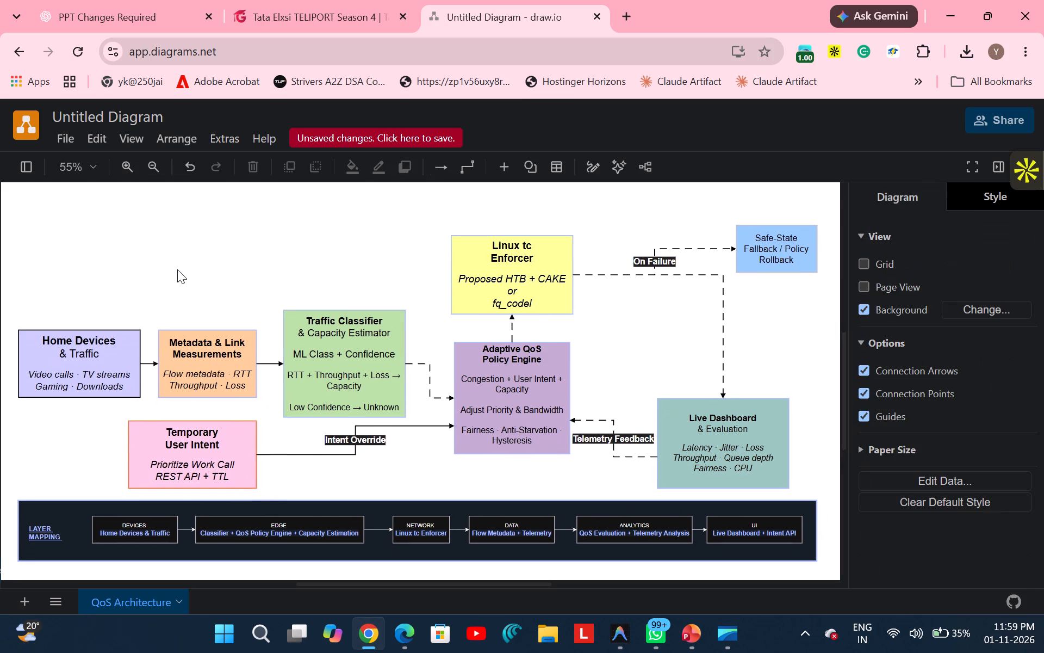
{"action": "scroll", "coordinate": [177, 269], "scroll_direction": "down", "scroll_amount": 1}
{"action": "scroll", "coordinate": [177, 269], "scroll_direction": "up", "scroll_amount": 1}
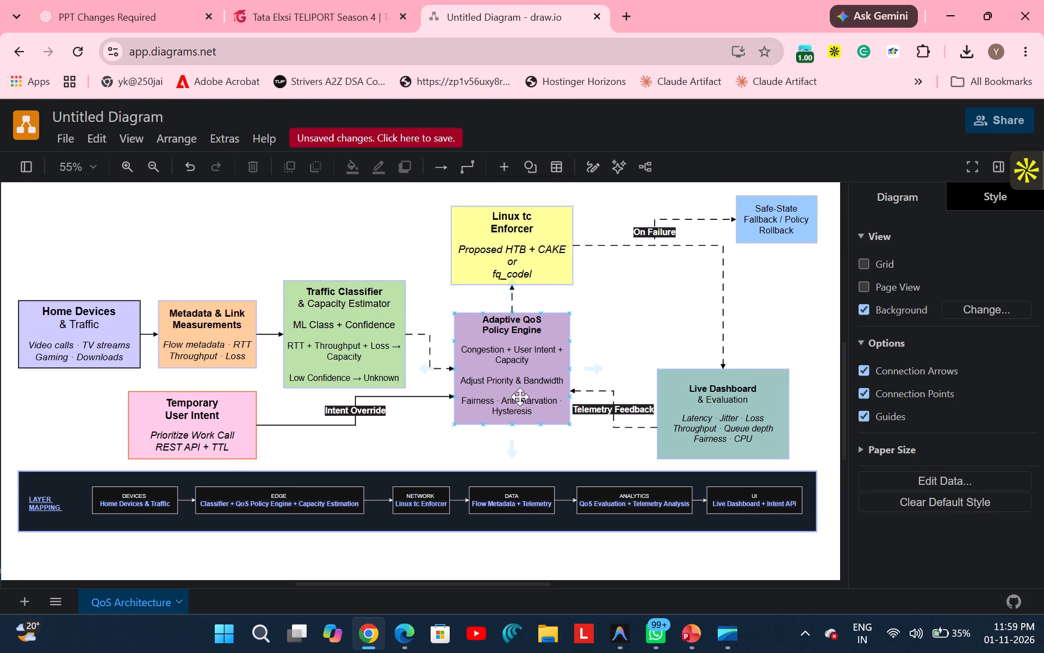
{"action": "left_click", "coordinate": [494, 329]}
{"action": "double_click", "coordinate": [494, 329]}
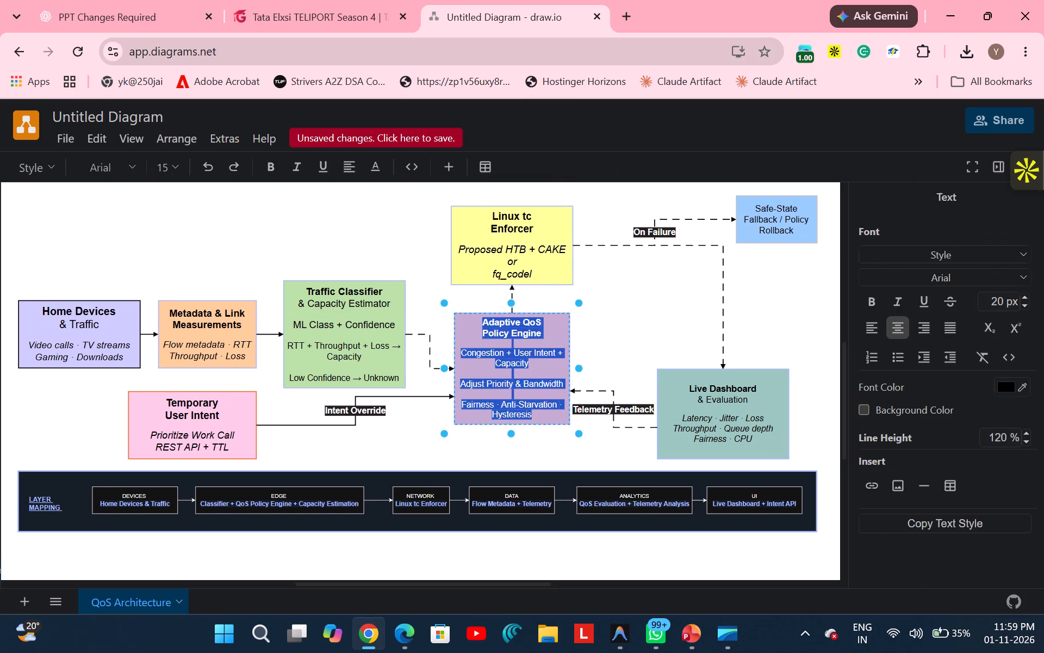
{"action": "left_click", "coordinate": [494, 329]}
{"action": "left_click_drag", "start_coordinate": [483, 323], "coordinate": [515, 330]}
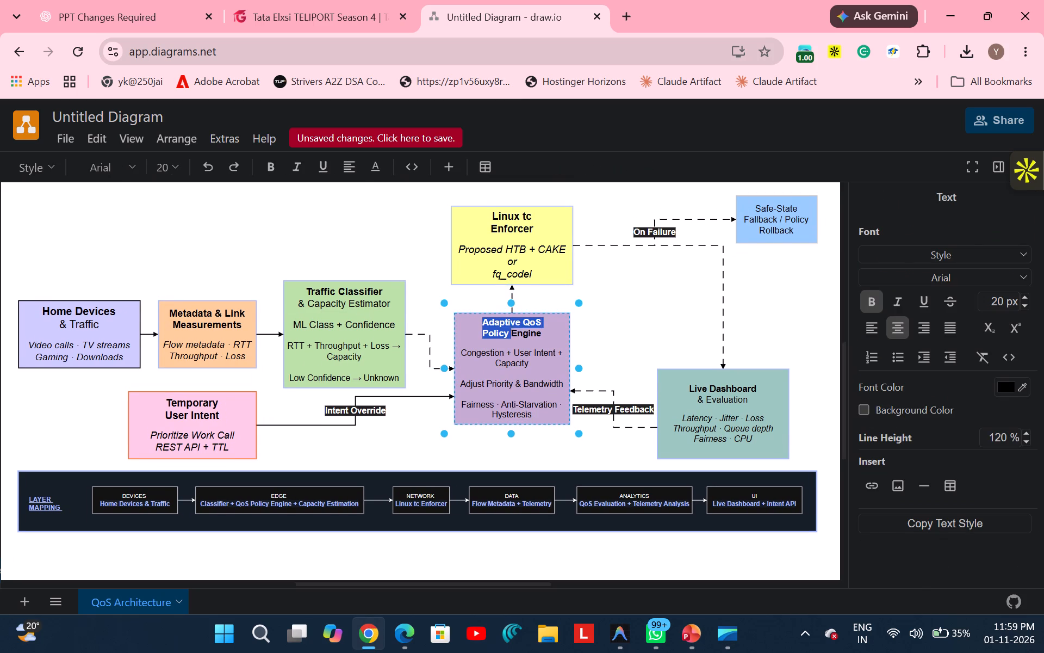
{"action": "left_click_drag", "start_coordinate": [515, 330], "coordinate": [543, 334]}
{"action": "left_click", "coordinate": [1027, 298]}
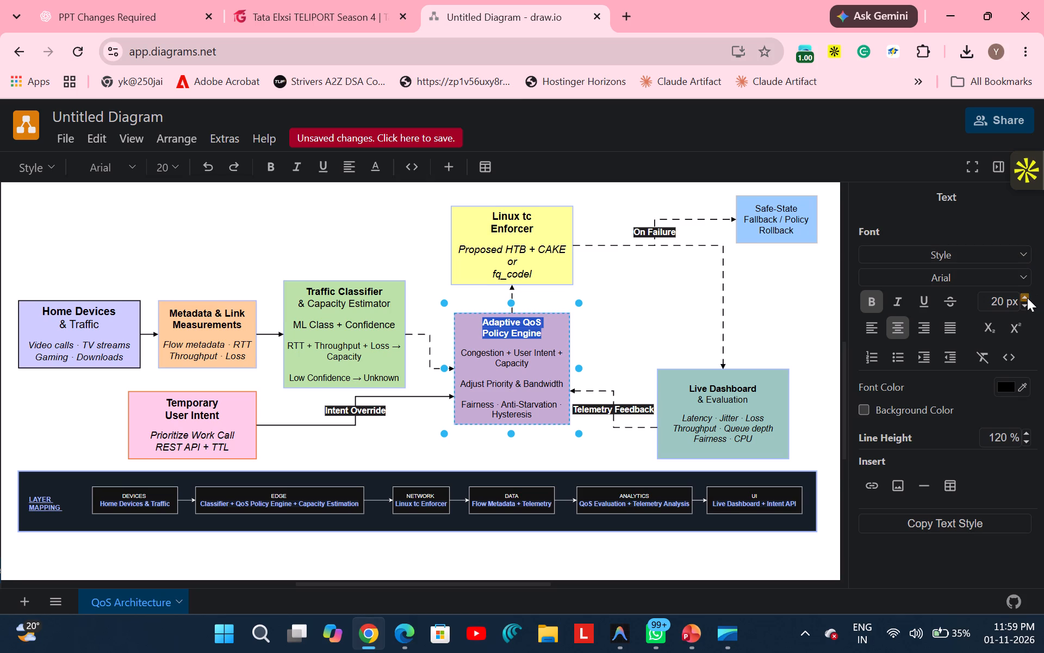
{"action": "left_click", "coordinate": [1027, 298]}
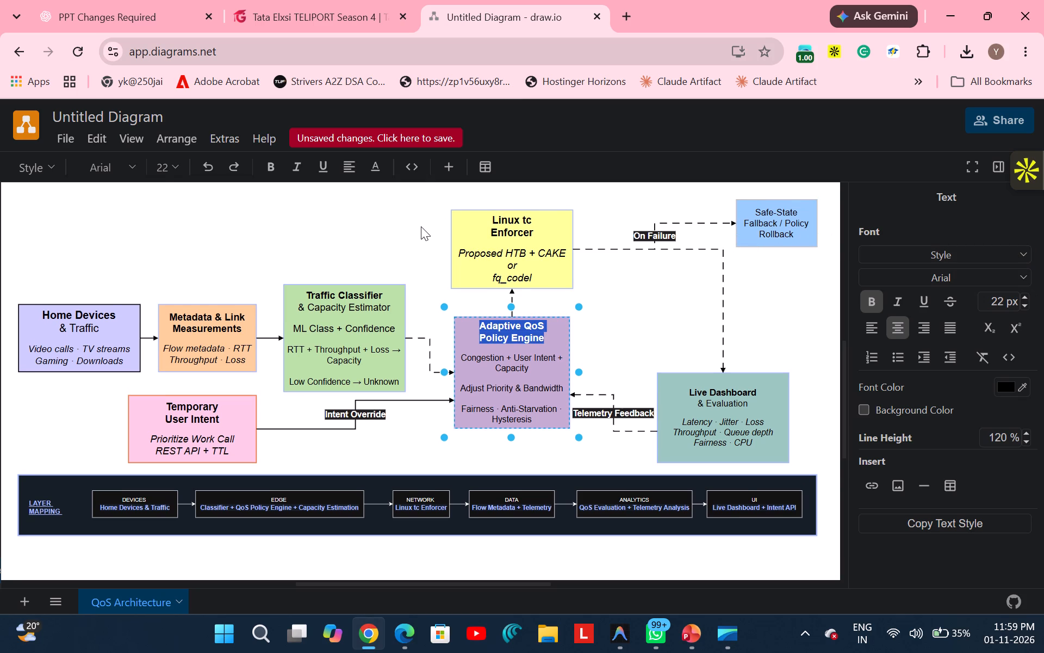
{"action": "left_click", "coordinate": [328, 223]}
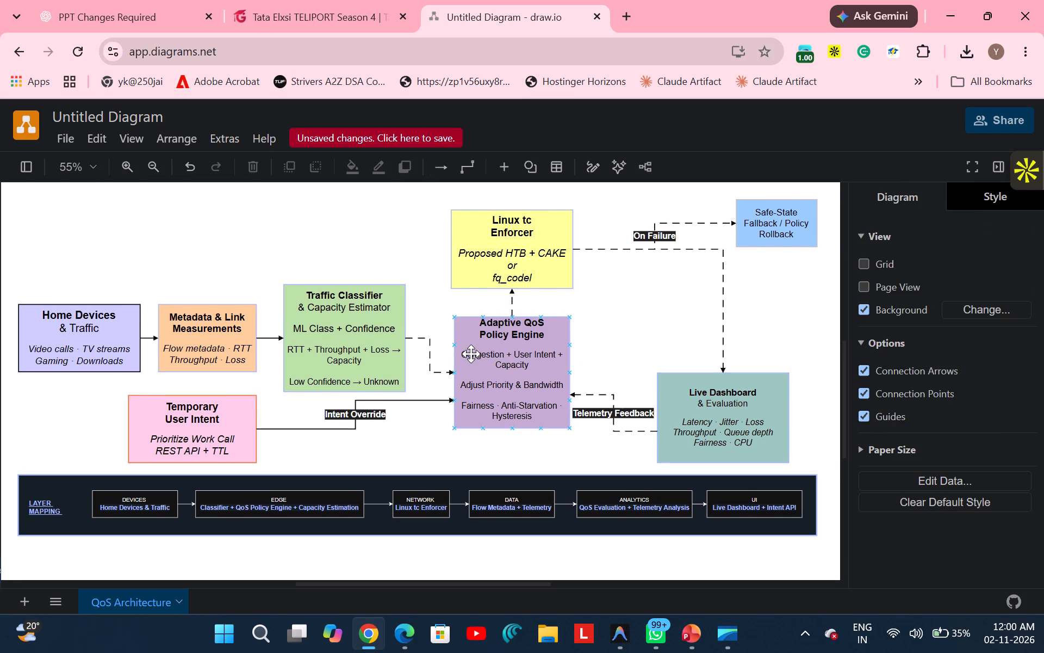
Set the "Congestion + User Intent + Capacity" line in the Adaptive QoS Policy Engine box to 22 px.
{"action": "left_click", "coordinate": [469, 354]}
{"action": "double_click", "coordinate": [475, 354]}
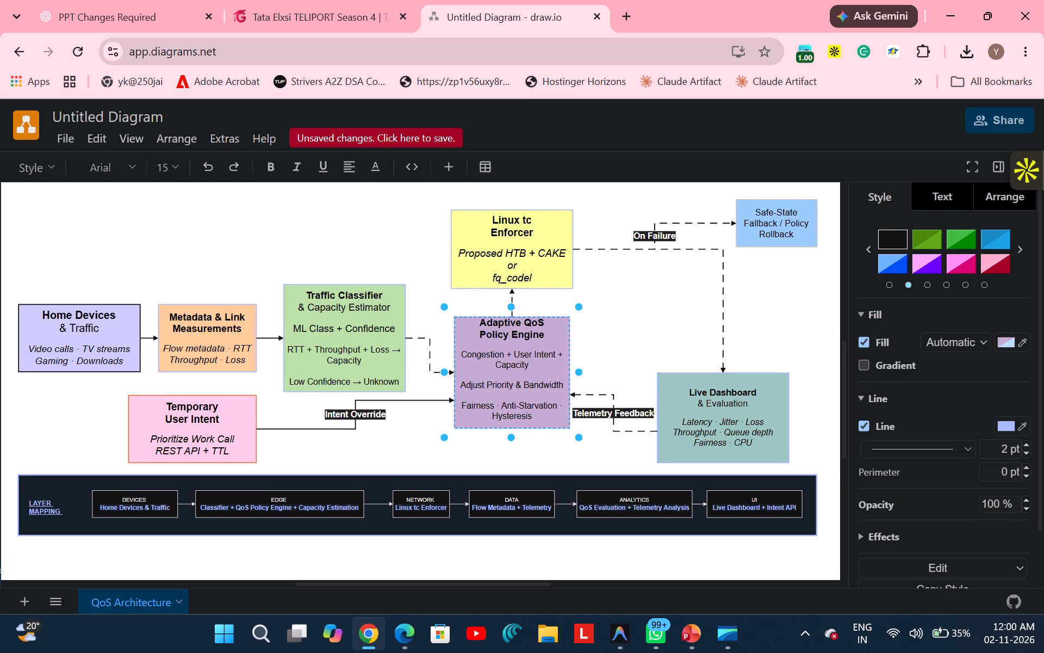
{"action": "left_click", "coordinate": [475, 354]}
{"action": "left_click_drag", "start_coordinate": [462, 355], "coordinate": [536, 367]}
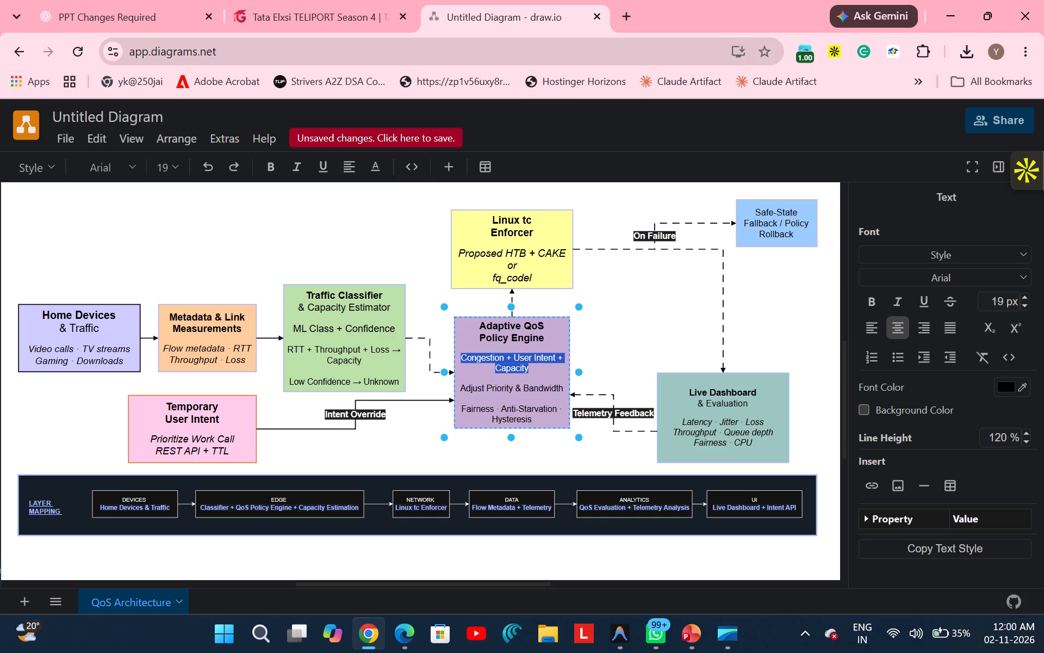
{"action": "double_click", "coordinate": [1022, 298]}
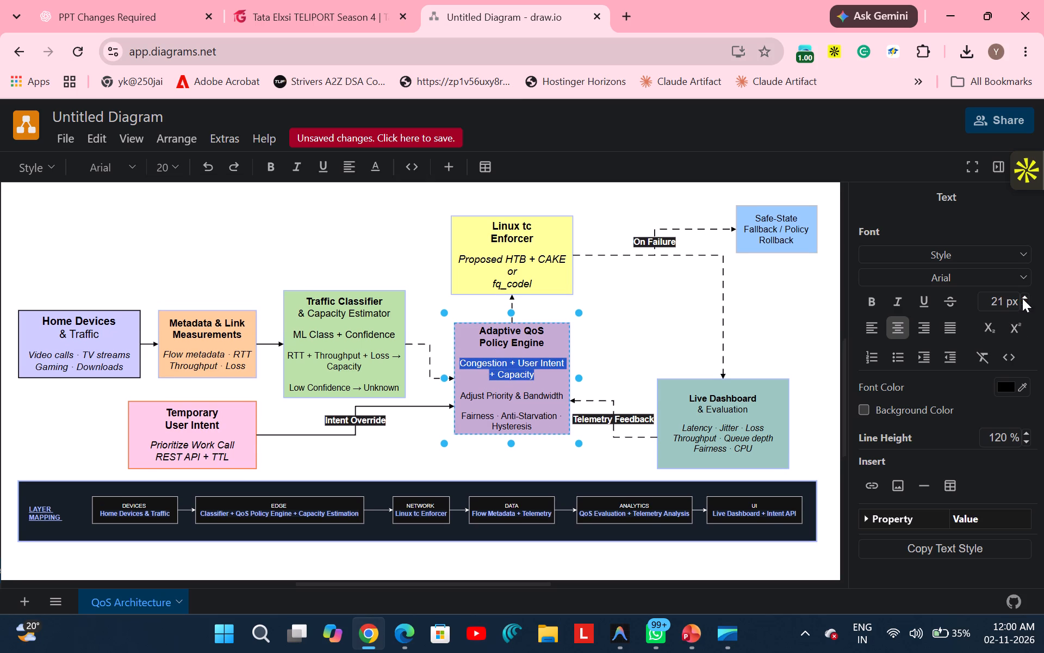
{"action": "left_click", "coordinate": [1027, 298]}
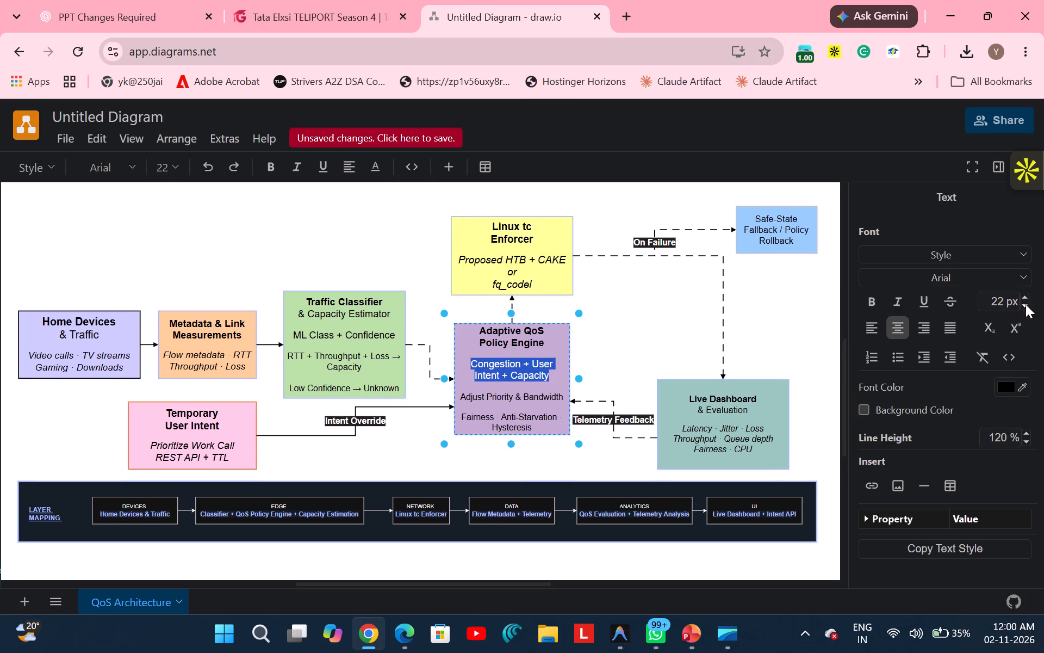
Set the "Adjust Priority & Bandwidth" line in the purple Adaptive QoS Policy Engine box to 20 px.
{"action": "left_click", "coordinate": [219, 195]}
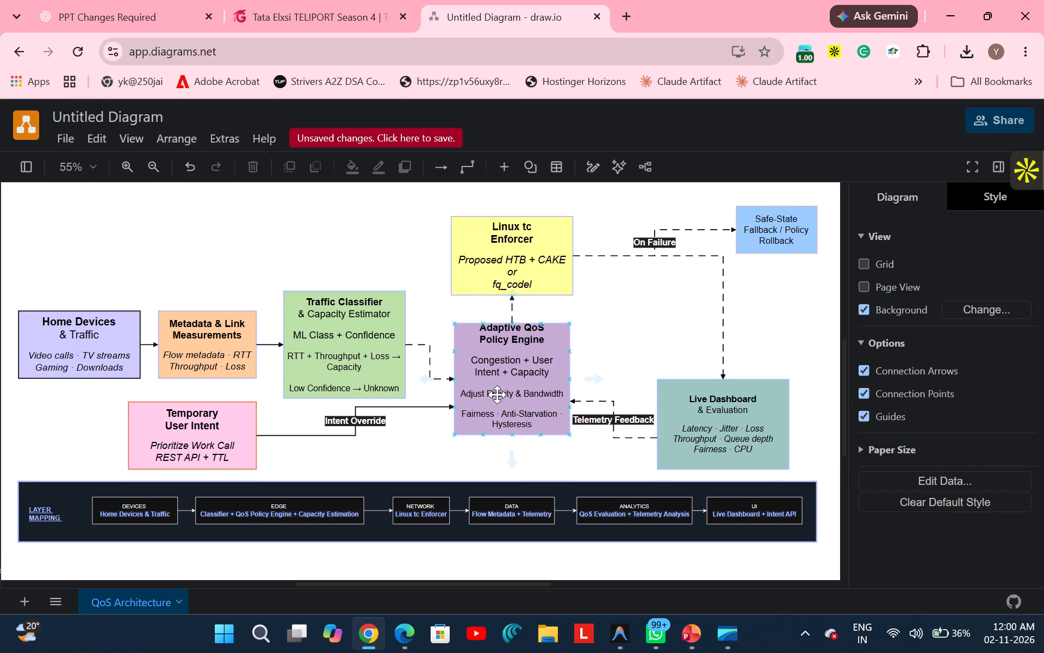
{"action": "triple_click", "coordinate": [497, 395]}
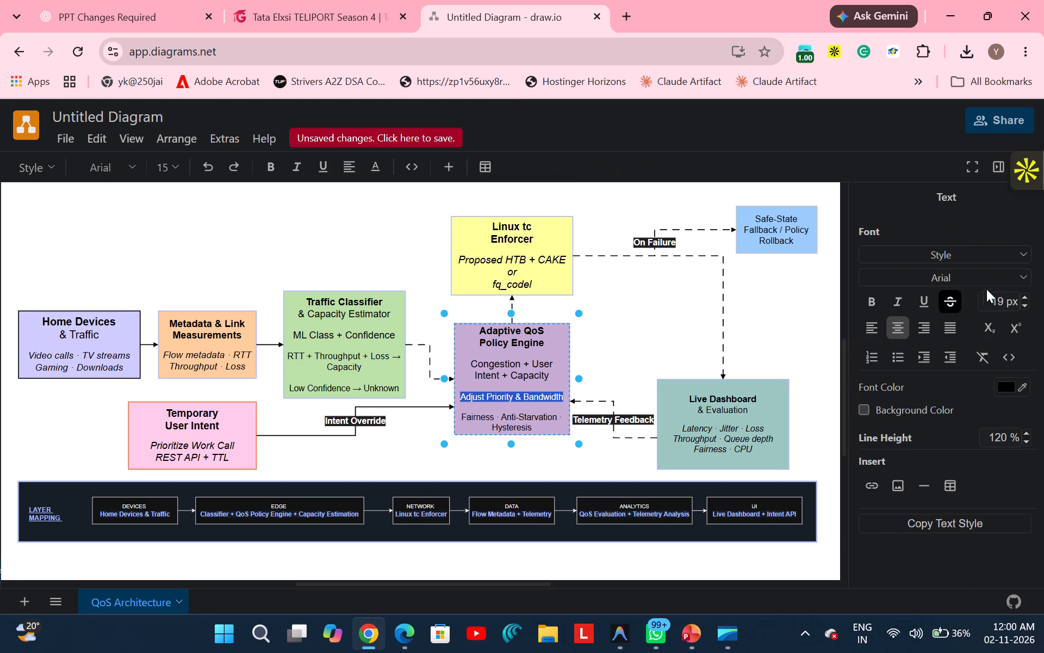
{"action": "left_click", "coordinate": [1023, 295]}
{"action": "left_click", "coordinate": [1023, 295]}
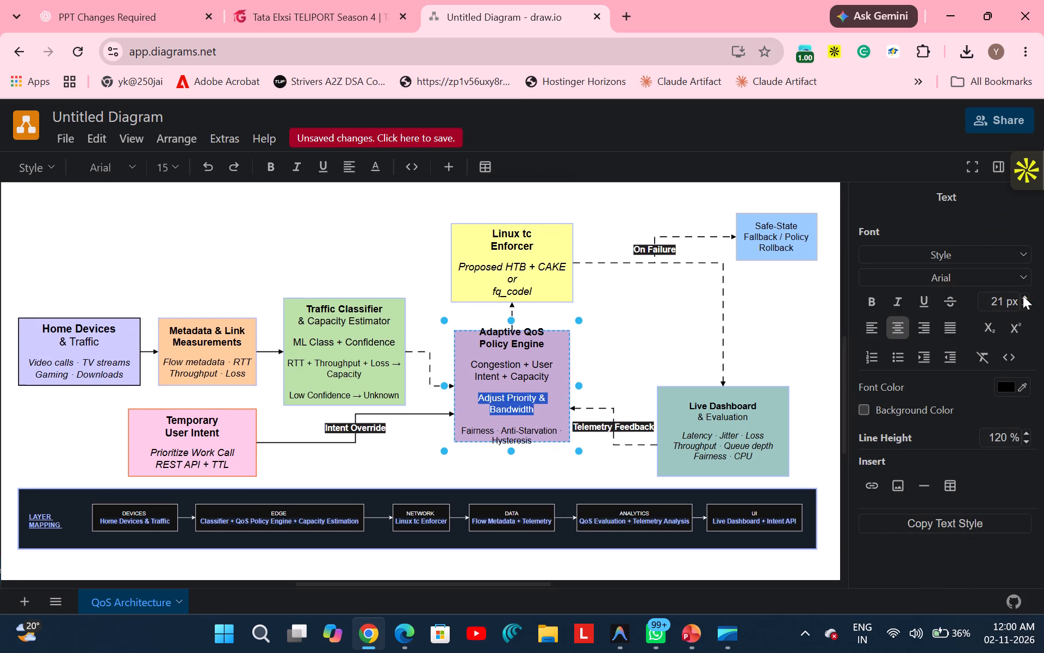
{"action": "left_click", "coordinate": [1025, 307]}
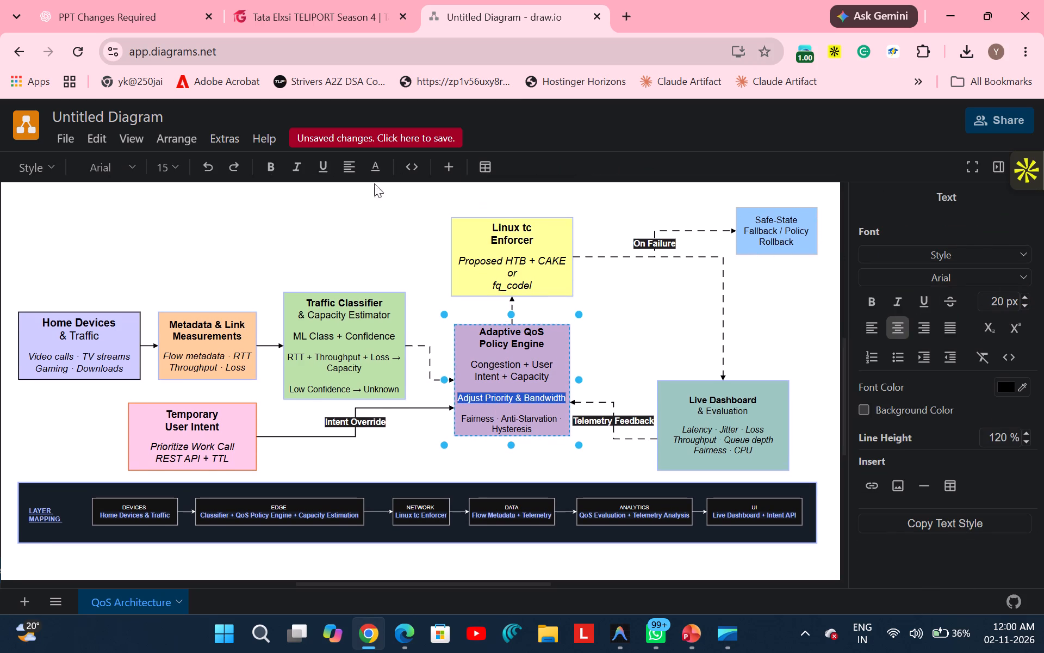
{"action": "left_click", "coordinate": [343, 223]}
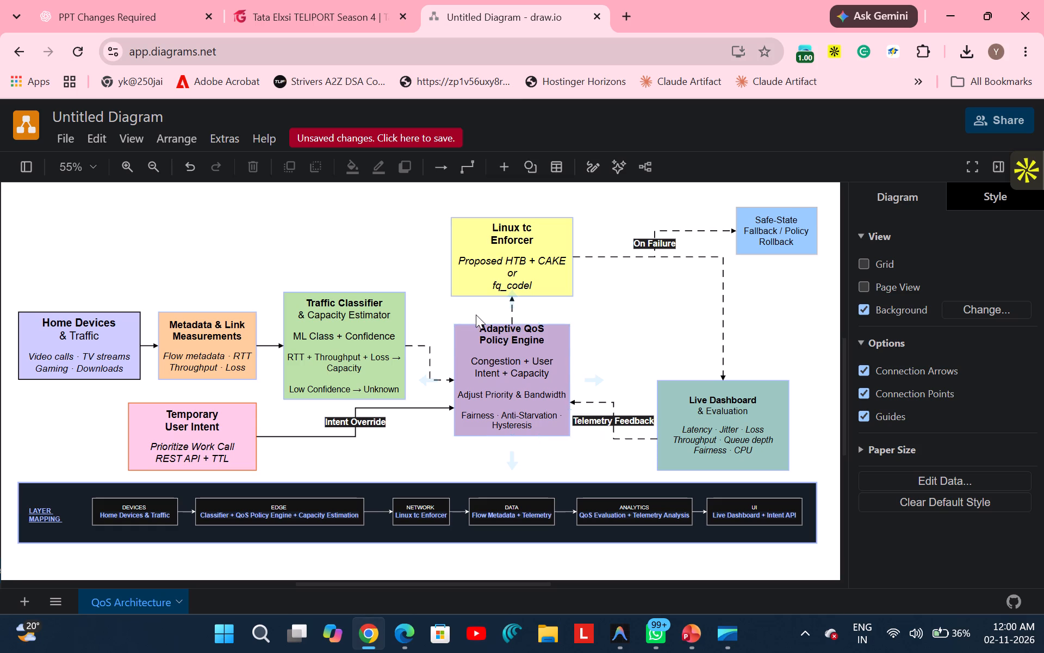
Stretch the purple Adaptive QoS Policy Engine box slightly taller by extending its top edge upward.
{"action": "left_click", "coordinate": [496, 356]}
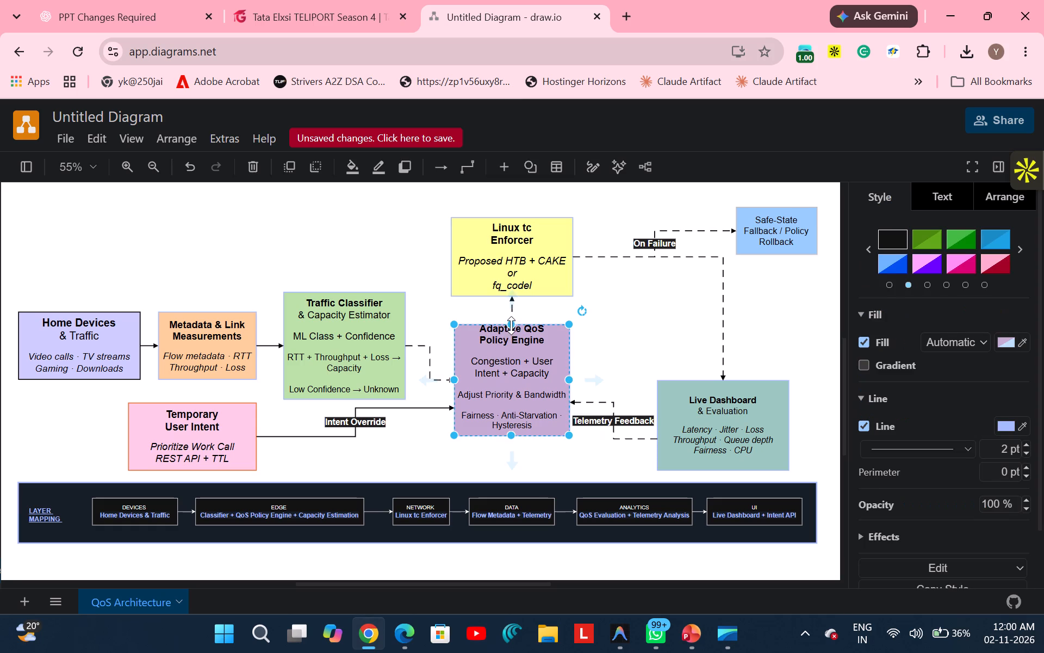
{"action": "left_click", "coordinate": [511, 325]}
{"action": "left_click", "coordinate": [282, 198]}
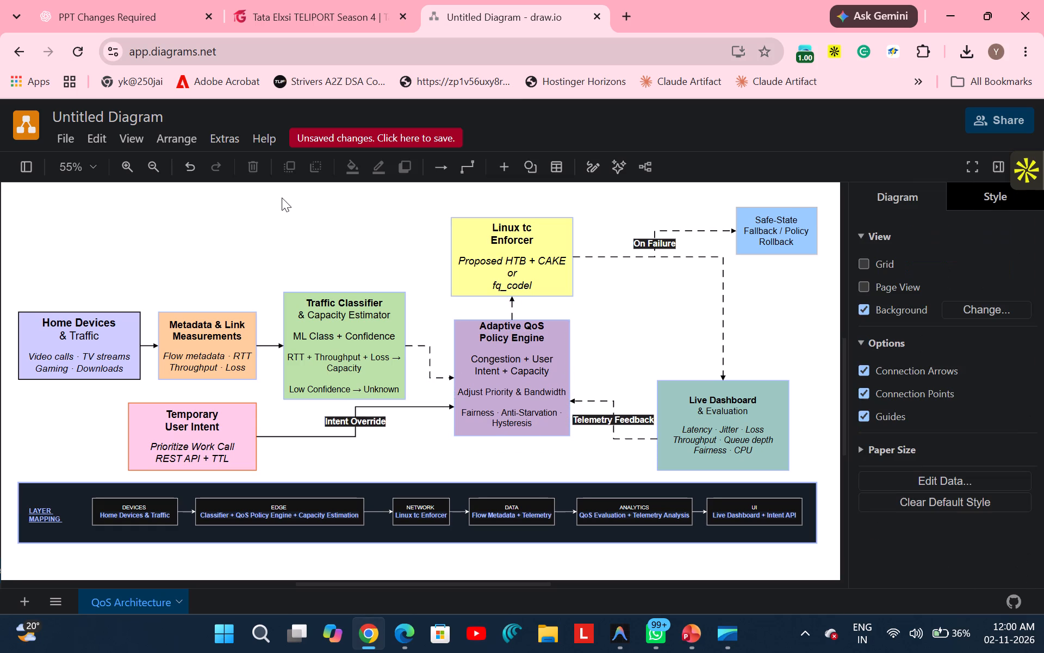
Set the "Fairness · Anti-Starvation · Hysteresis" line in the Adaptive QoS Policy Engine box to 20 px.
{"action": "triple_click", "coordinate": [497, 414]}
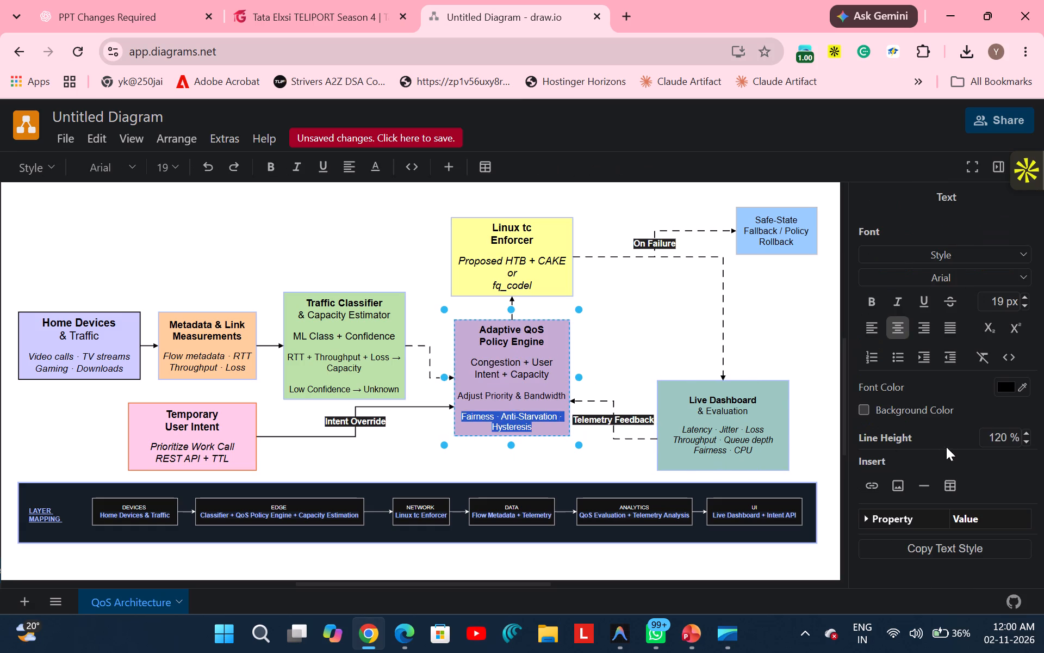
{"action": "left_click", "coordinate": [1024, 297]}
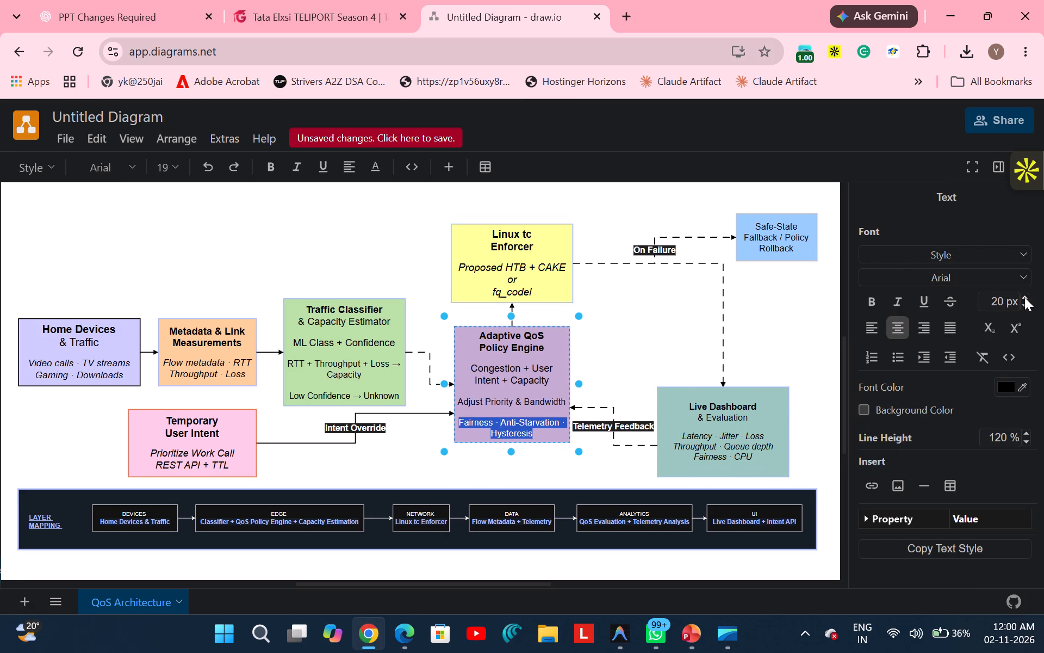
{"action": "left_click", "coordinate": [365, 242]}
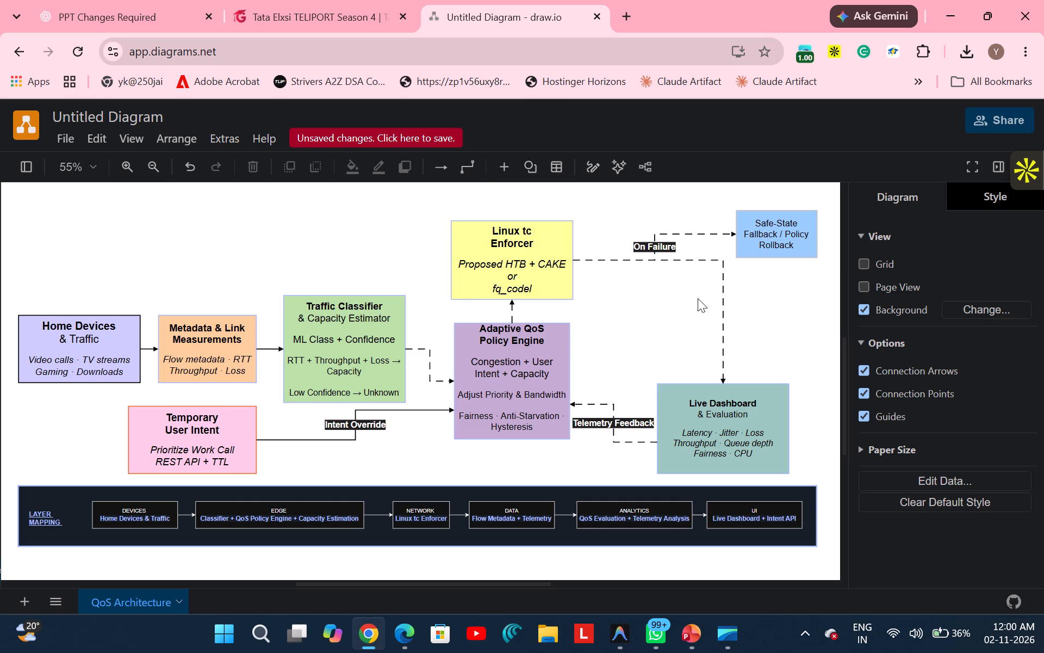
Increase all the text in the blue "Safe-State Fallback / Policy Rollback" box by 2 px.
{"action": "triple_click", "coordinate": [777, 238]}
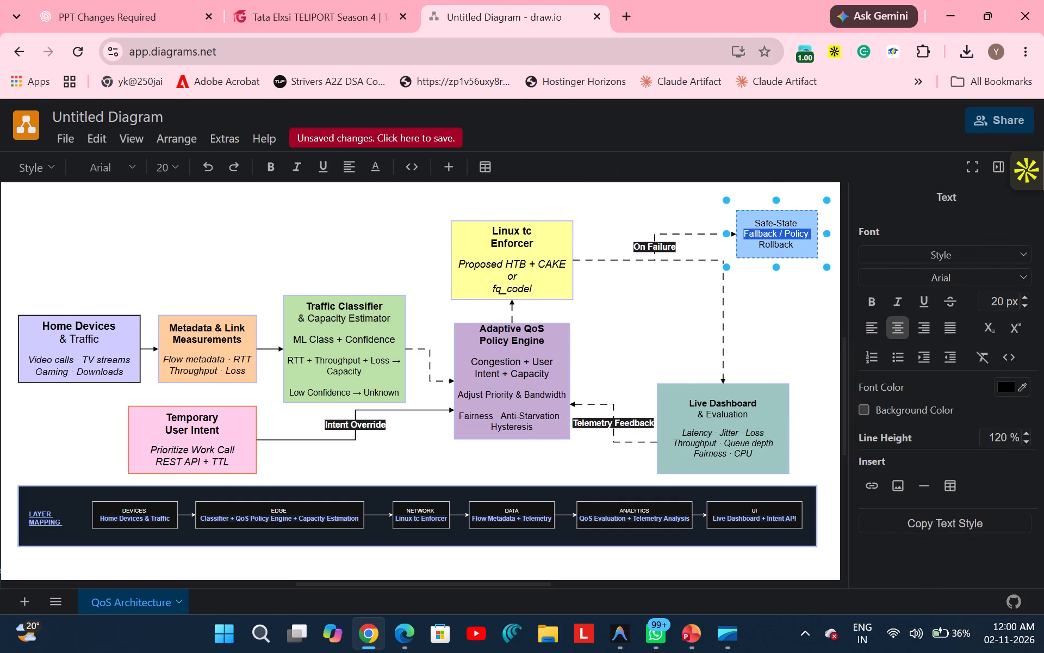
{"action": "key", "text": "ctrl+a"}
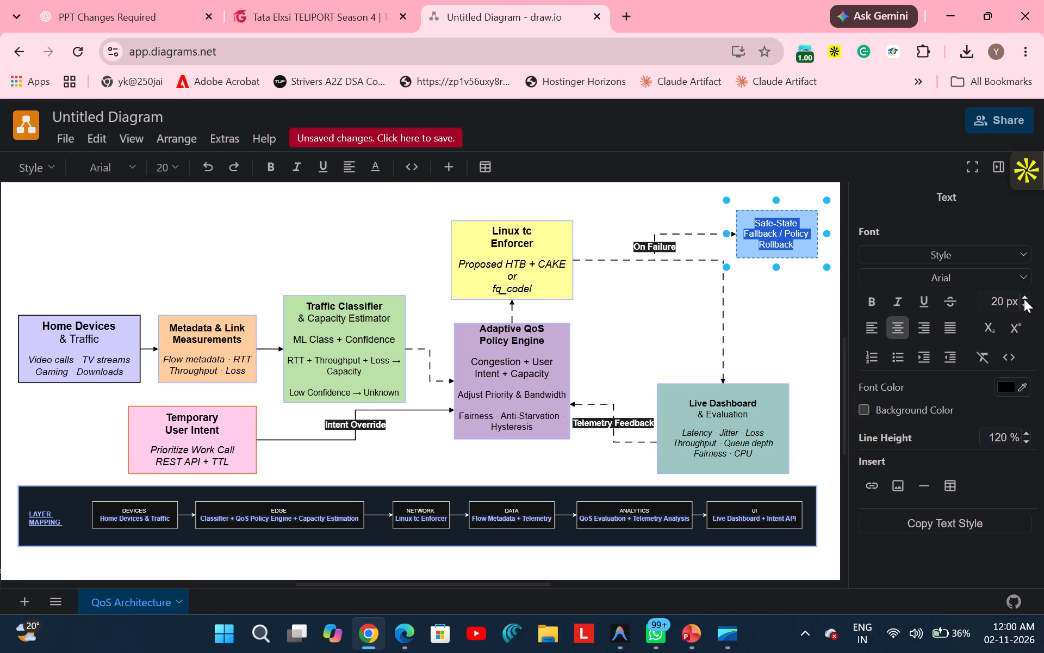
{"action": "left_click", "coordinate": [1024, 299]}
{"action": "left_click", "coordinate": [1024, 299]}
{"action": "left_click", "coordinate": [378, 251]}
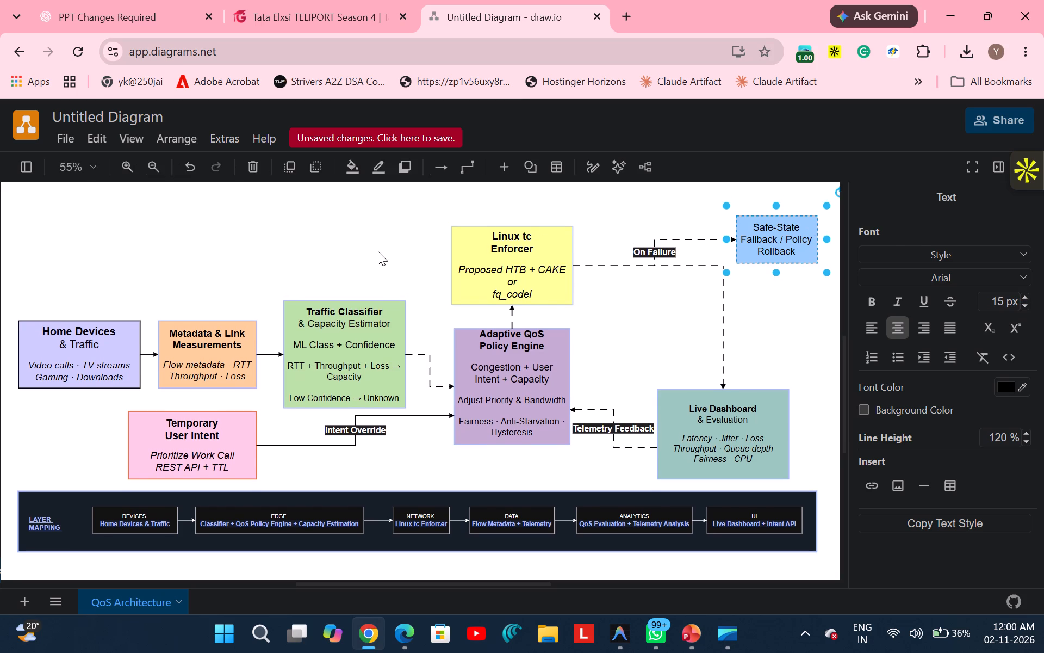
Enlarge all the text in the teal Live Dashboard & Evaluation box to one uniform font size.
{"action": "scroll", "coordinate": [378, 251], "scroll_direction": "down", "scroll_amount": 1}
{"action": "triple_click", "coordinate": [716, 412]}
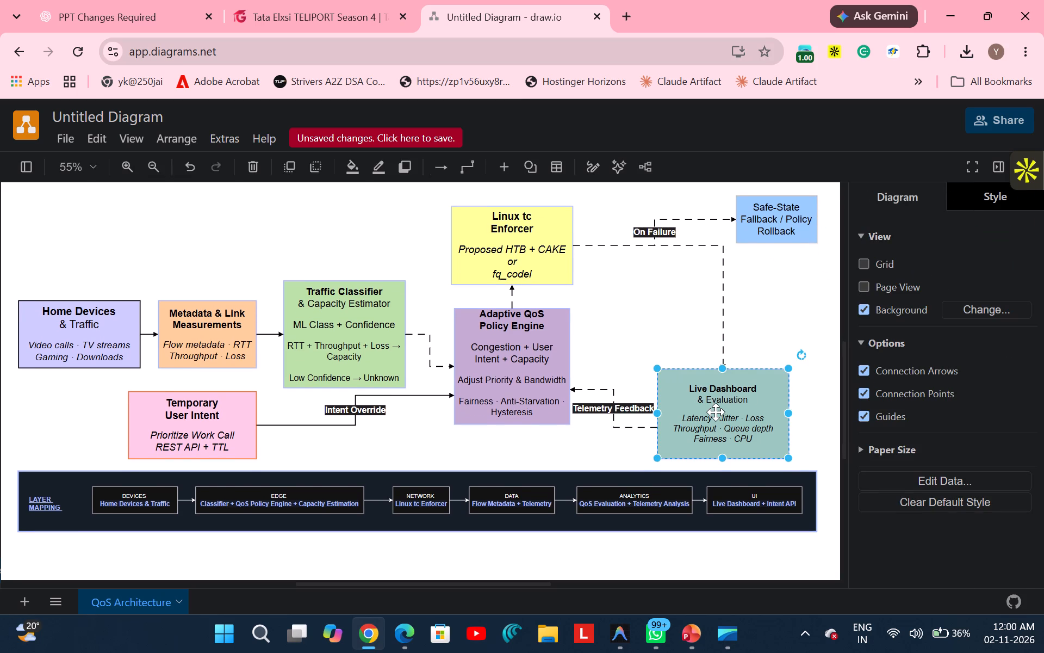
{"action": "double_click", "coordinate": [716, 412]}
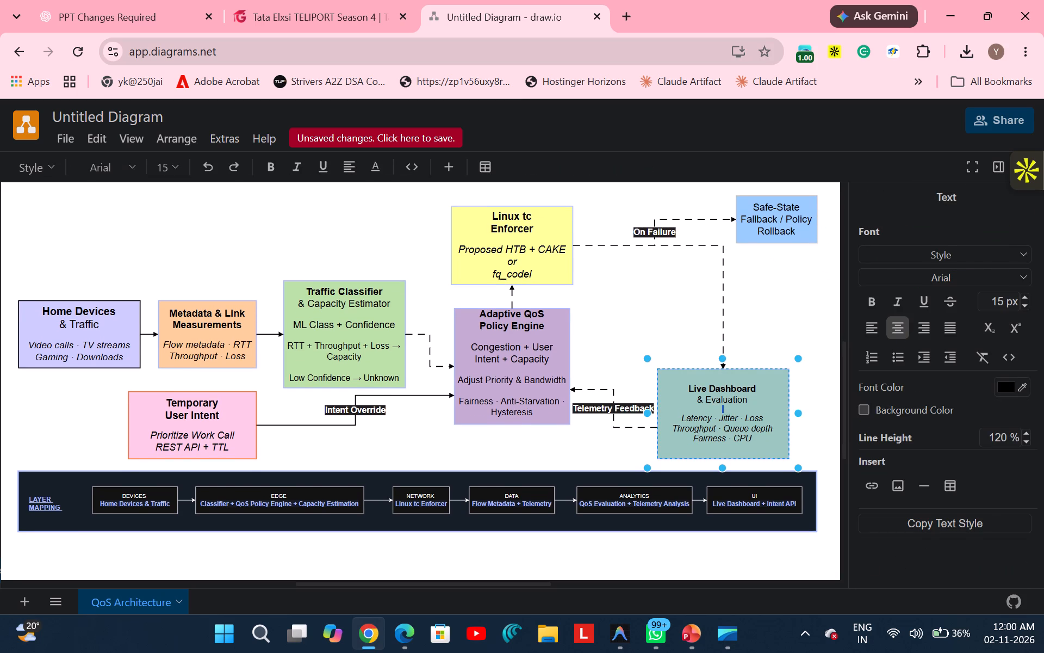
{"action": "left_click_drag", "start_coordinate": [687, 387], "coordinate": [753, 441]}
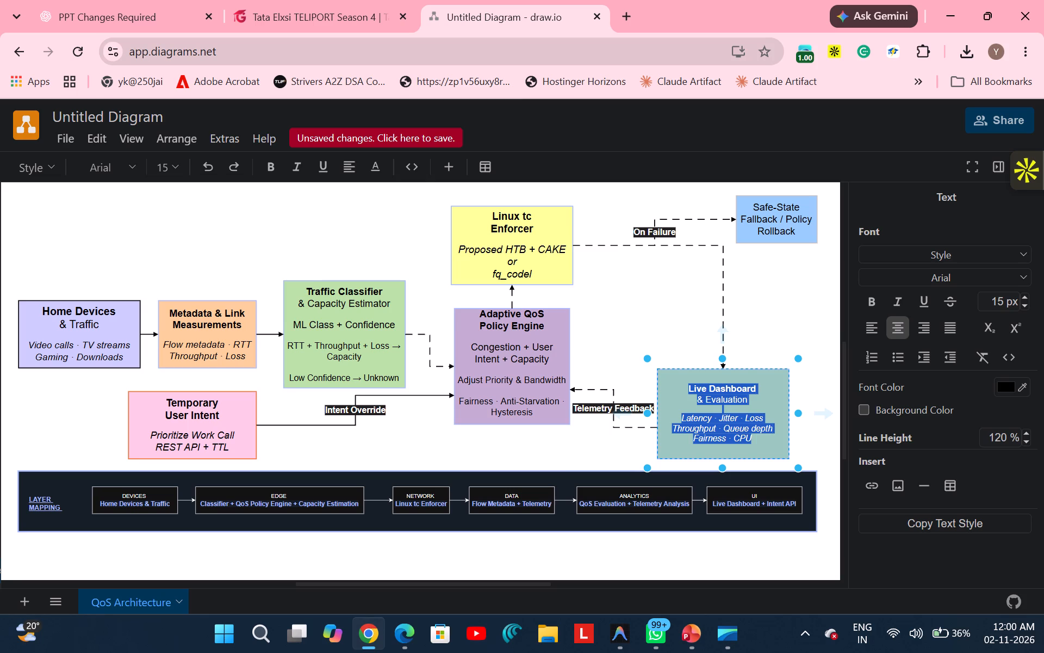
{"action": "left_click_drag", "start_coordinate": [753, 441], "coordinate": [753, 441]}
{"action": "left_click", "coordinate": [1026, 301]}
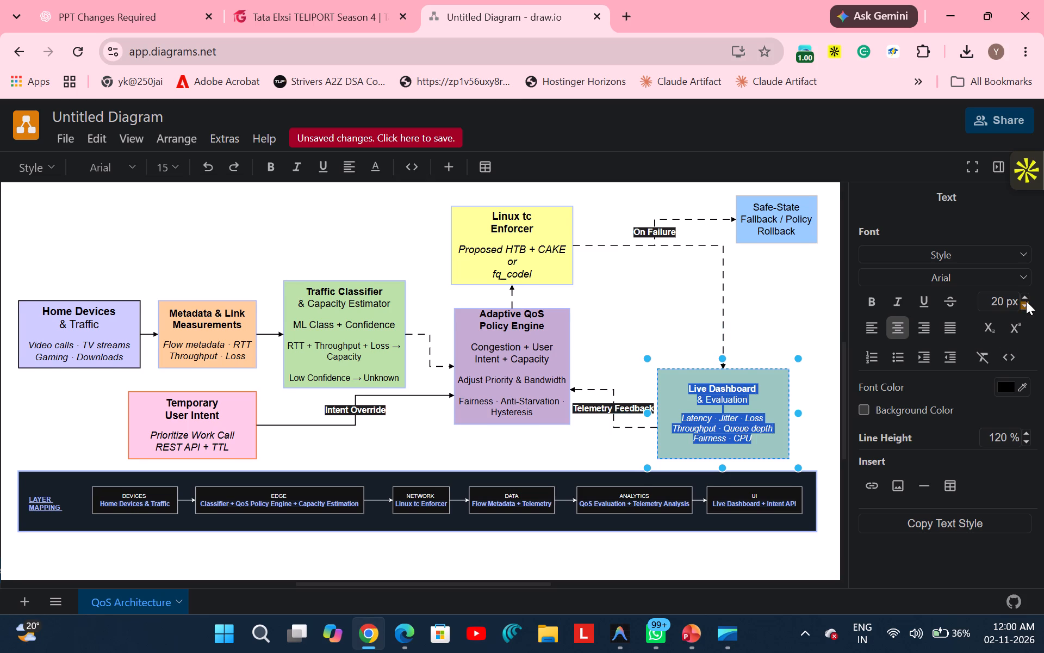
{"action": "left_click", "coordinate": [1024, 296]}
{"action": "left_click", "coordinate": [1024, 296]}
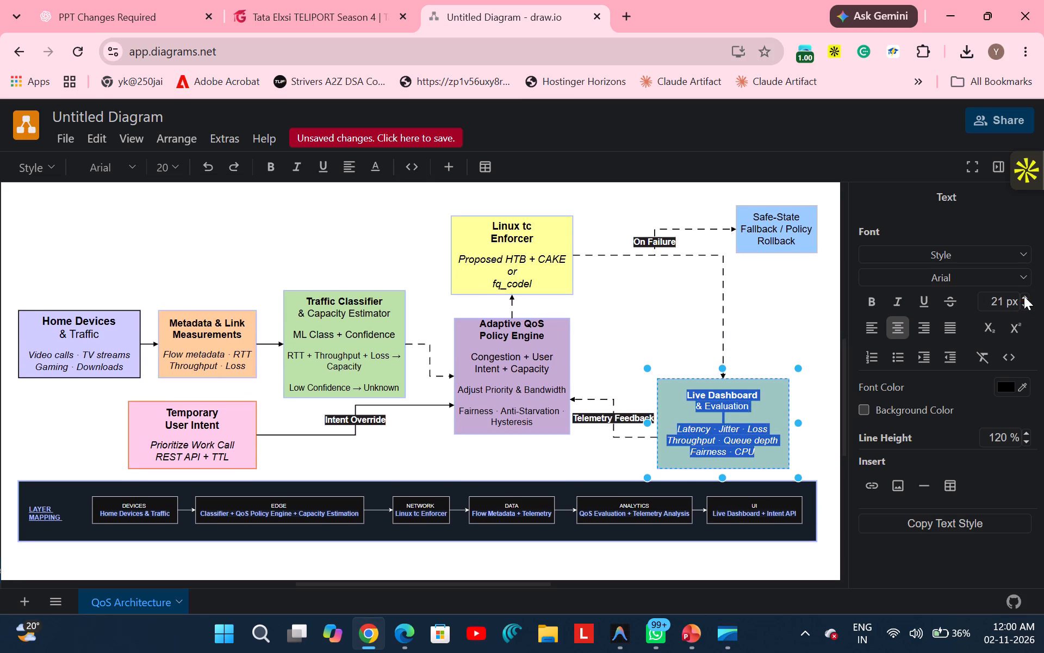
{"action": "left_click", "coordinate": [1025, 294]}
{"action": "left_click", "coordinate": [289, 218]}
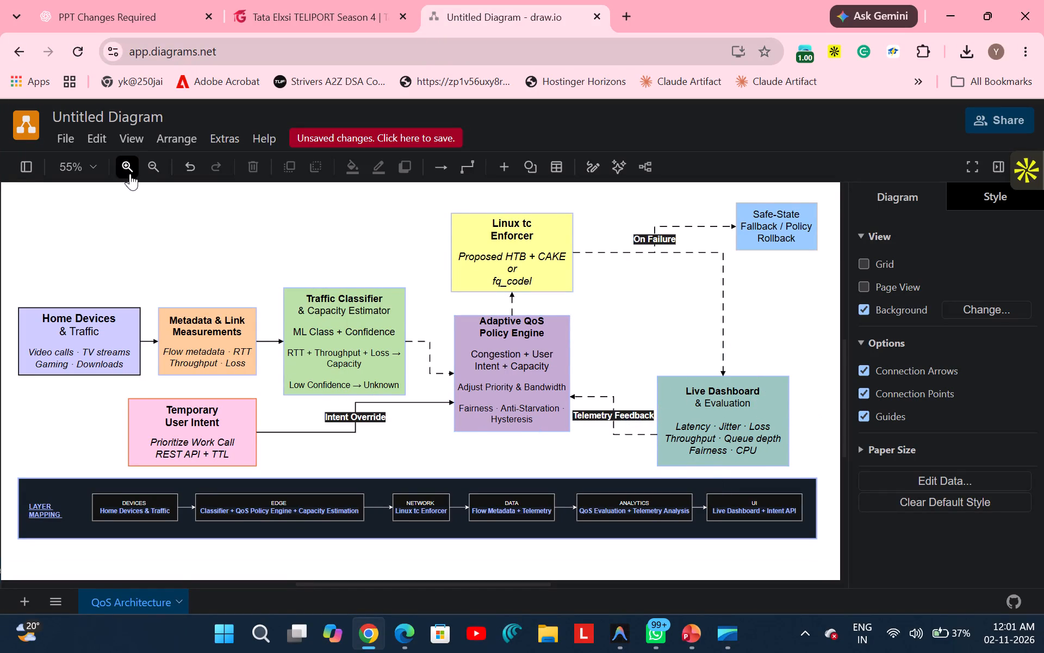
Set the "Fairness · Anti-Starvation · Hysteresis" line in the Adaptive QoS Policy Engine box to 21 px.
{"action": "left_click", "coordinate": [178, 198]}
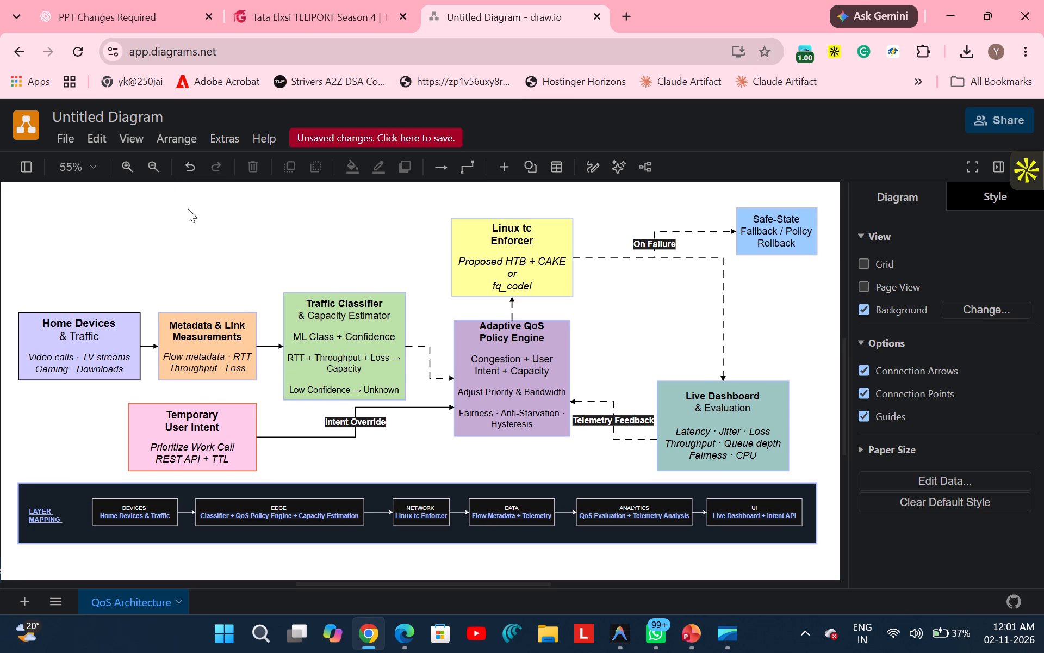
{"action": "triple_click", "coordinate": [498, 414]}
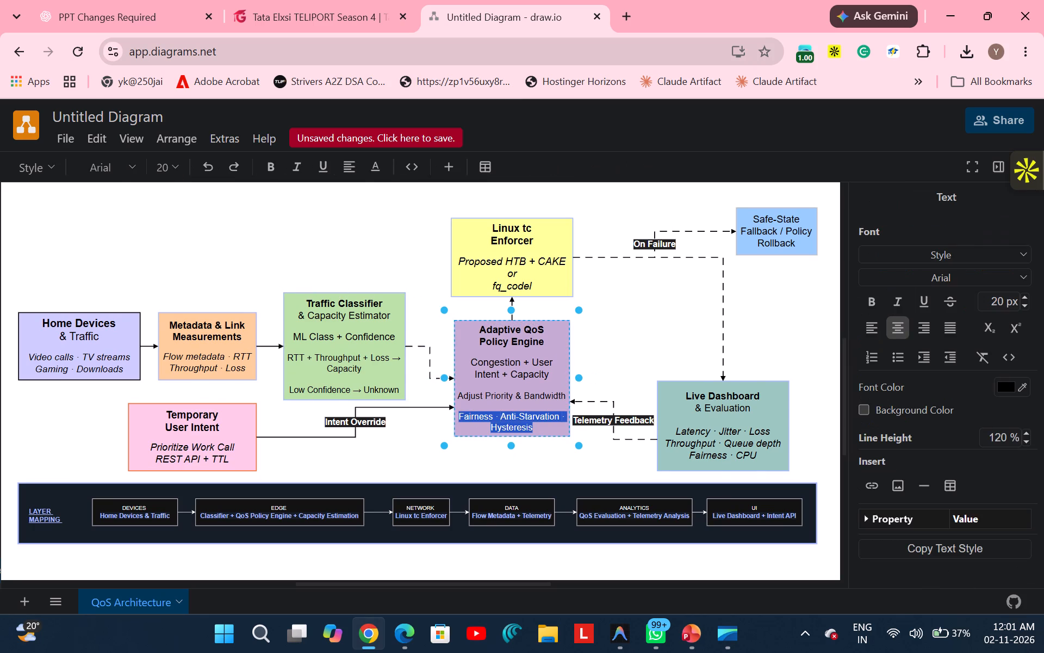
{"action": "left_click", "coordinate": [1024, 300]}
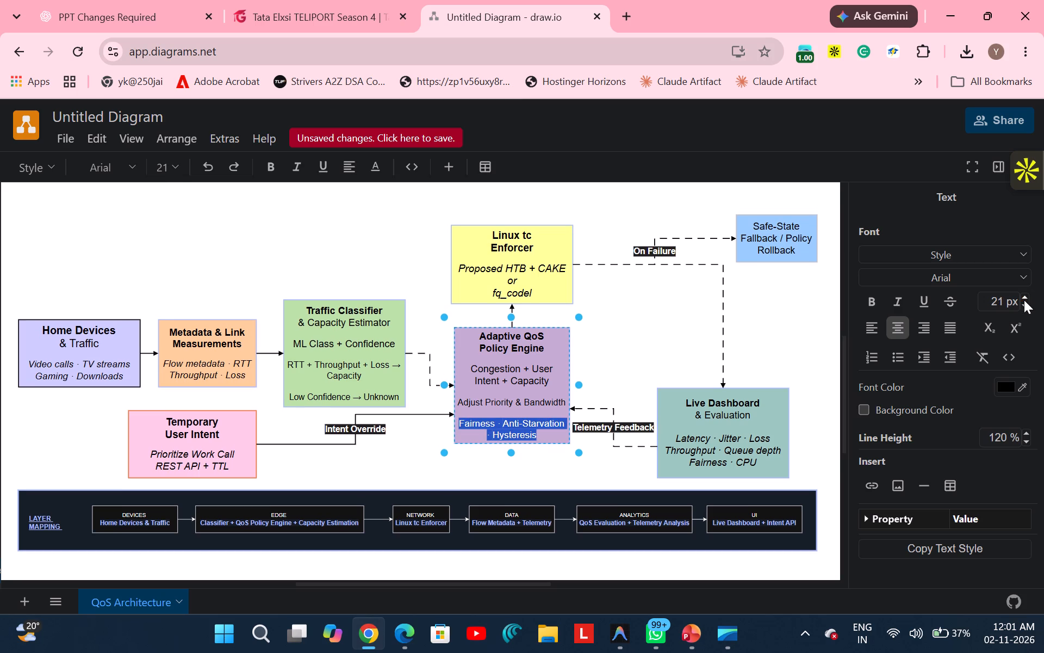
{"action": "left_click", "coordinate": [1027, 296]}
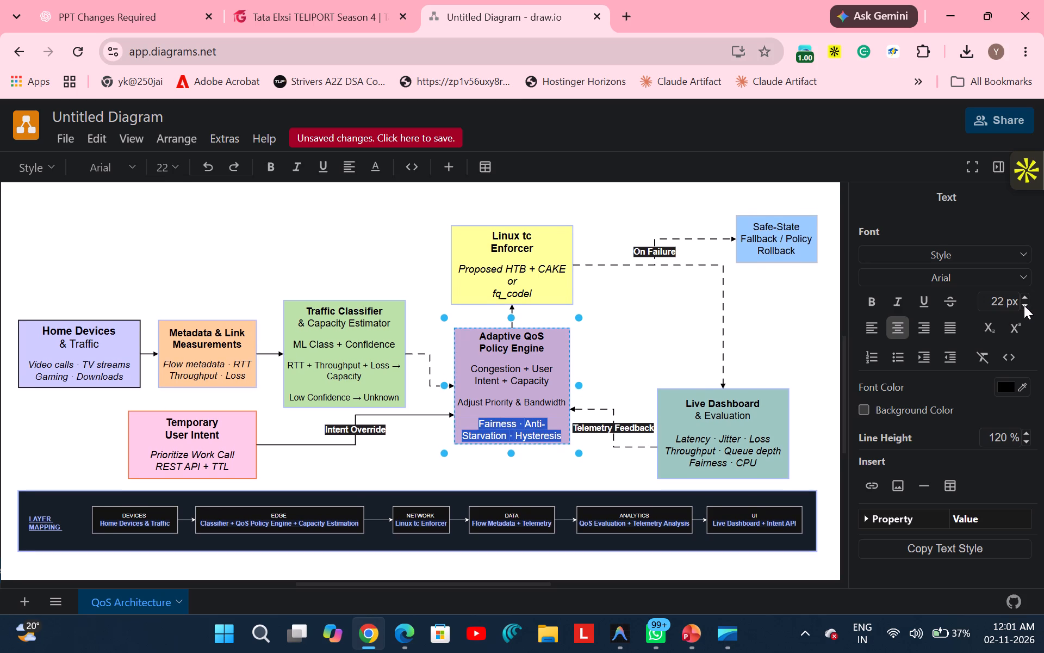
{"action": "left_click", "coordinate": [1024, 305]}
{"action": "left_click", "coordinate": [368, 243]}
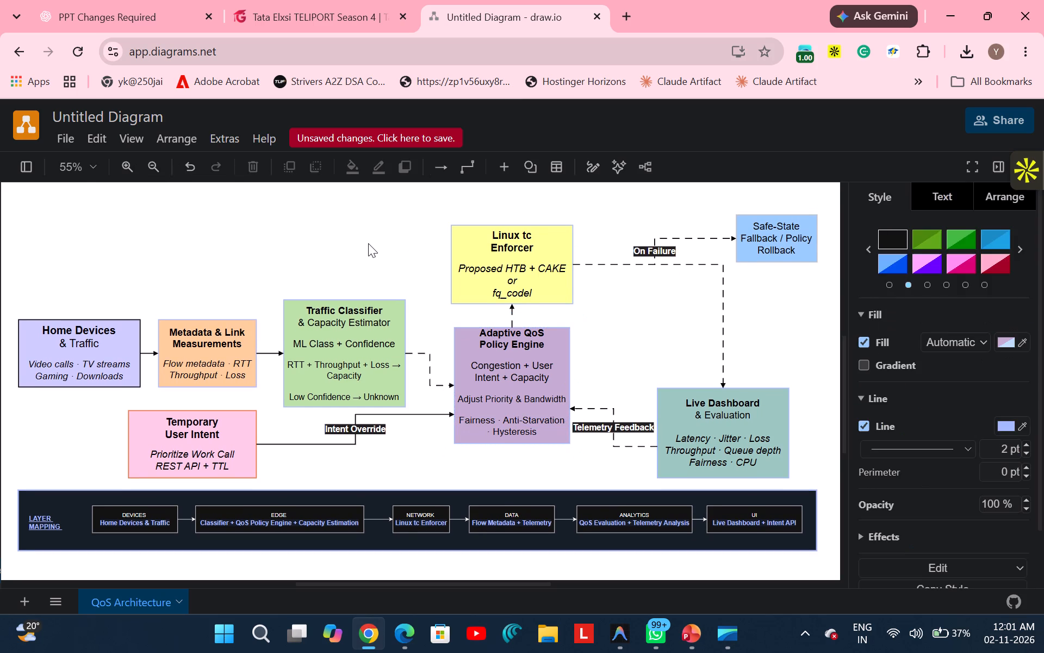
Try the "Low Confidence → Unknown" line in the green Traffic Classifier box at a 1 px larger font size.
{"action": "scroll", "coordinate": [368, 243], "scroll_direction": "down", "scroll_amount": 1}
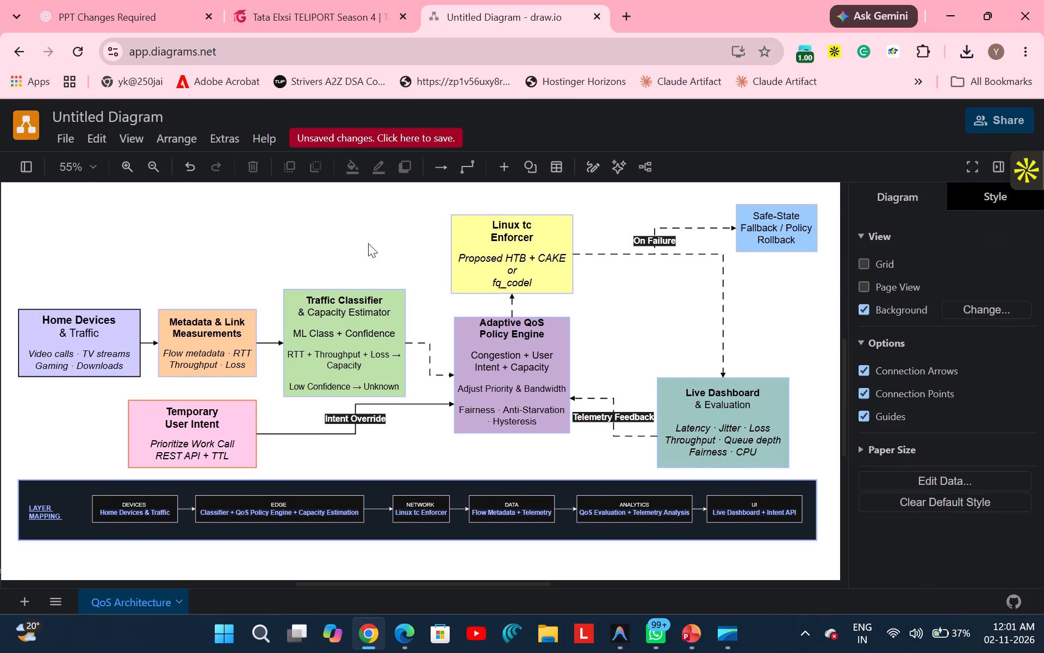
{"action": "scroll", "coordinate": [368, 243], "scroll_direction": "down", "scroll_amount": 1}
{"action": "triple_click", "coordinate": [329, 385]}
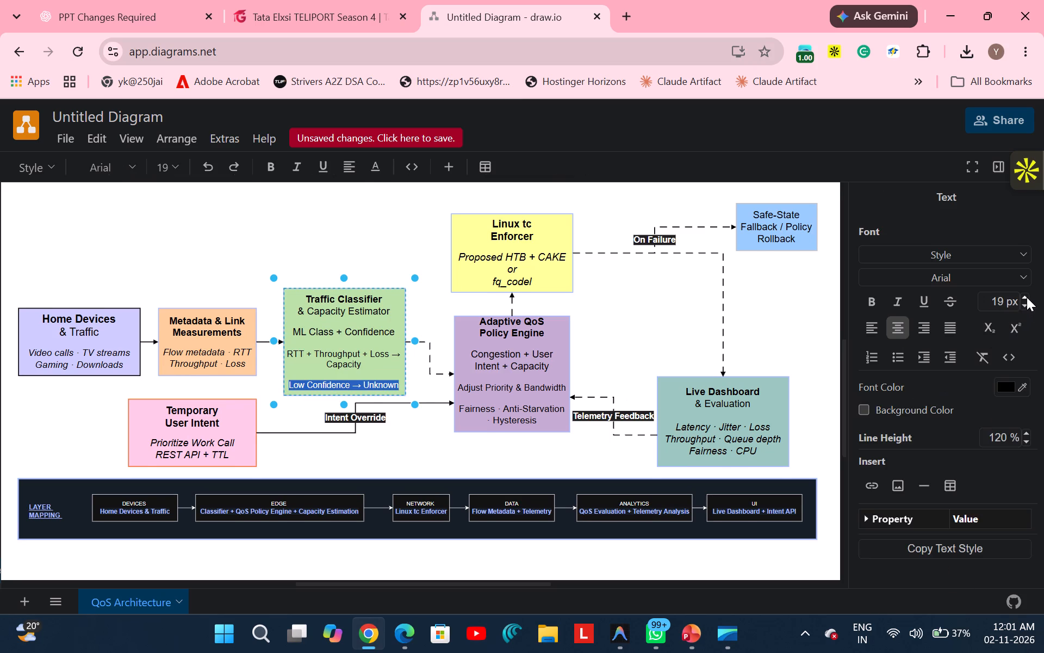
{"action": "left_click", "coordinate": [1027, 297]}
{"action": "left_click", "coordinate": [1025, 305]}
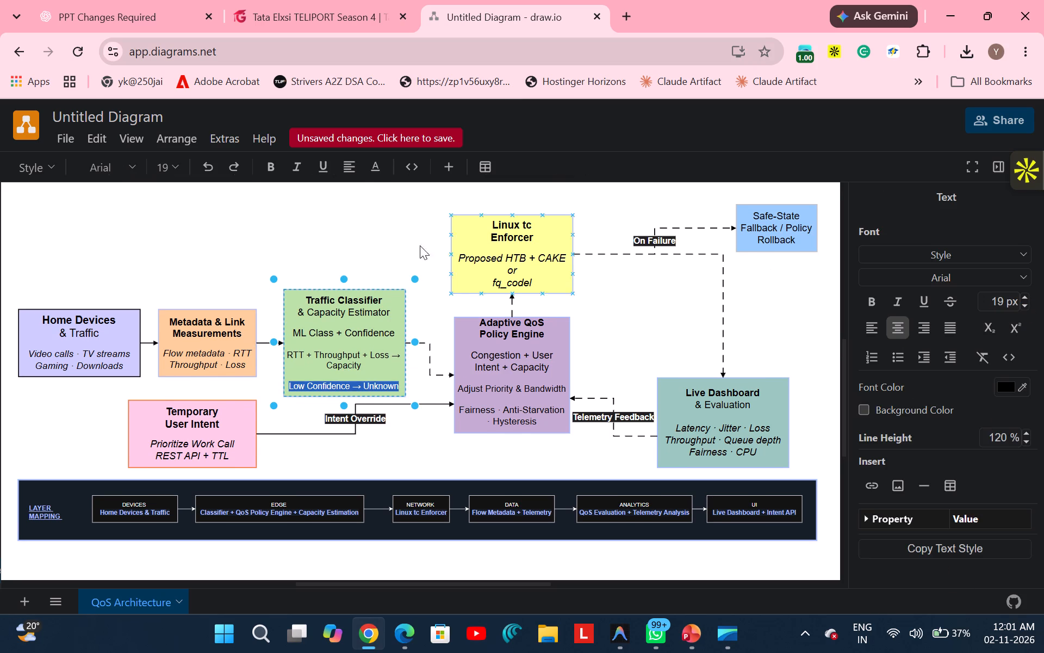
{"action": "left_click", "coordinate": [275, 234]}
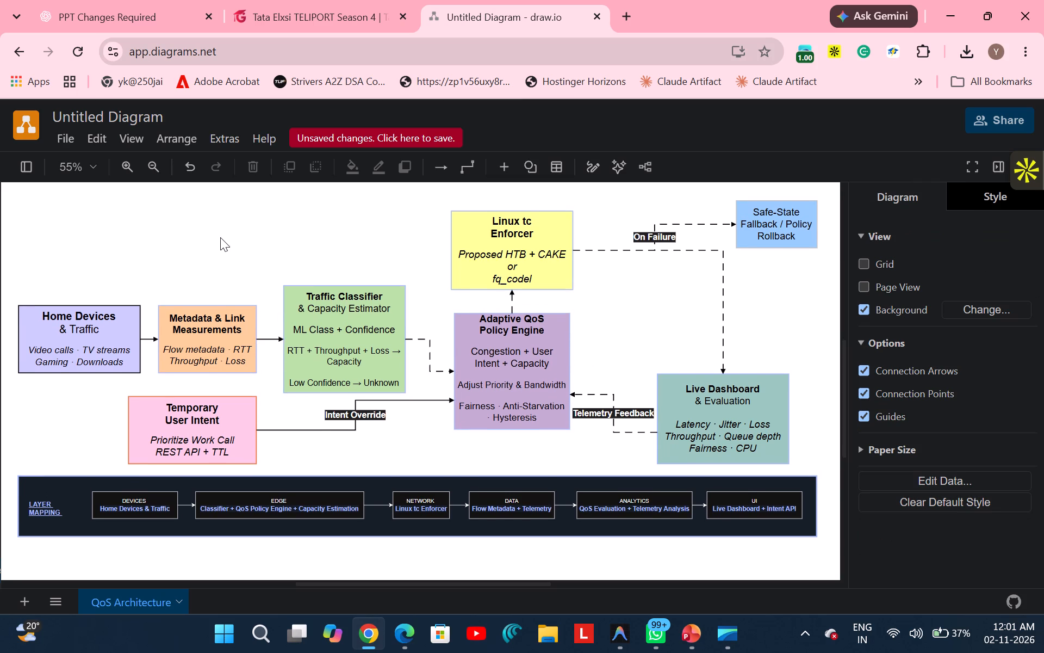
Export the diagram as a PNG at 100% zoom with a copy of the diagram included, and save the file.
{"action": "left_click", "coordinate": [65, 135]}
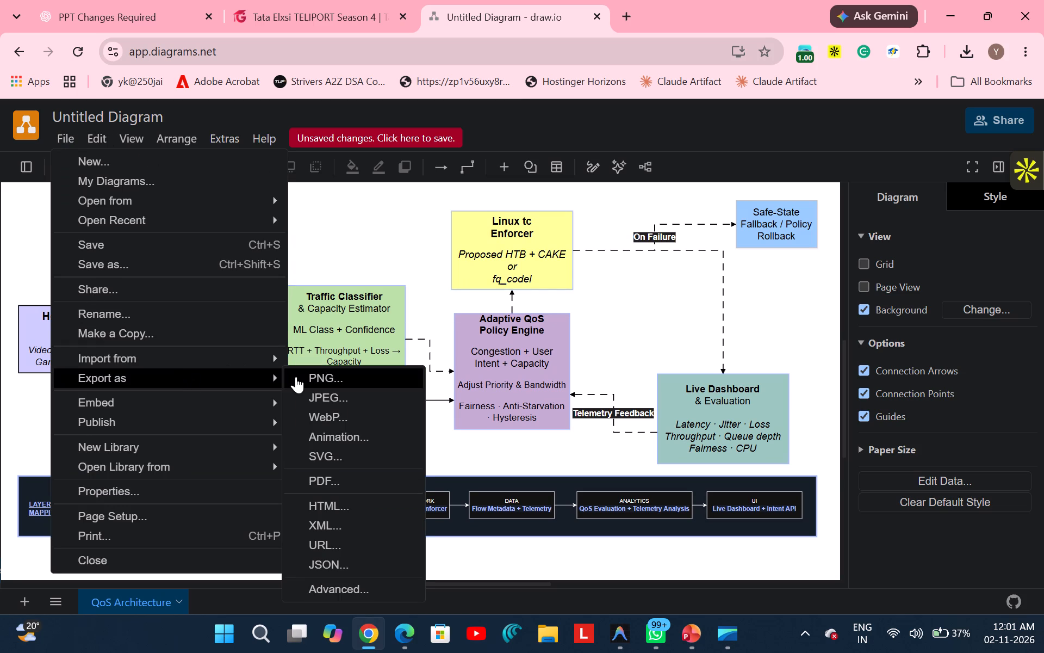
{"action": "left_click", "coordinate": [309, 377]}
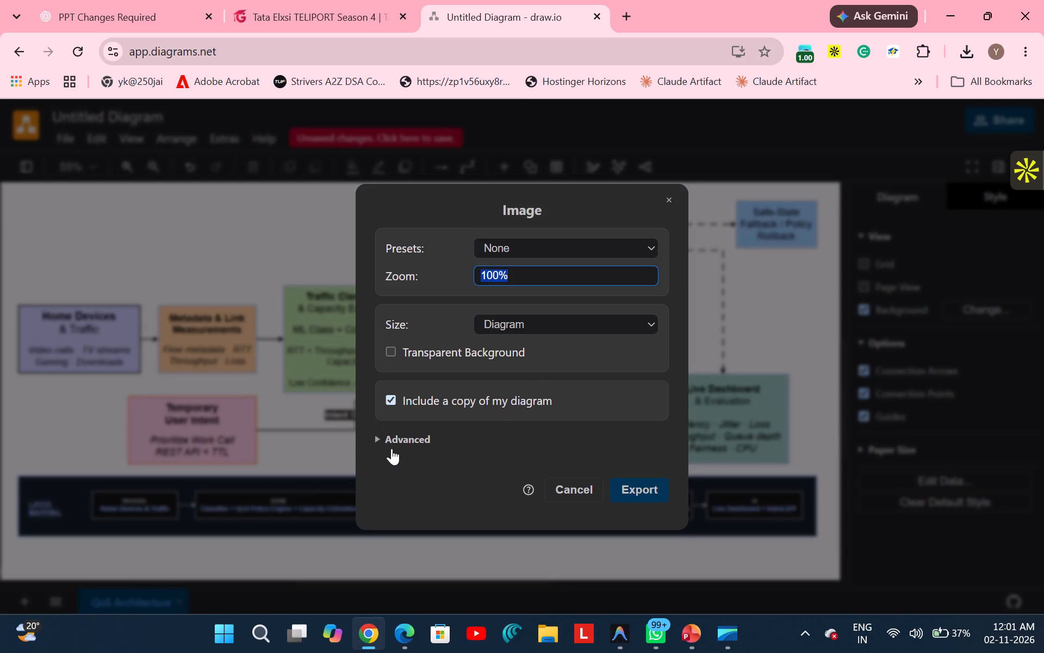
{"action": "left_click", "coordinate": [407, 443]}
{"action": "left_click", "coordinate": [640, 572]}
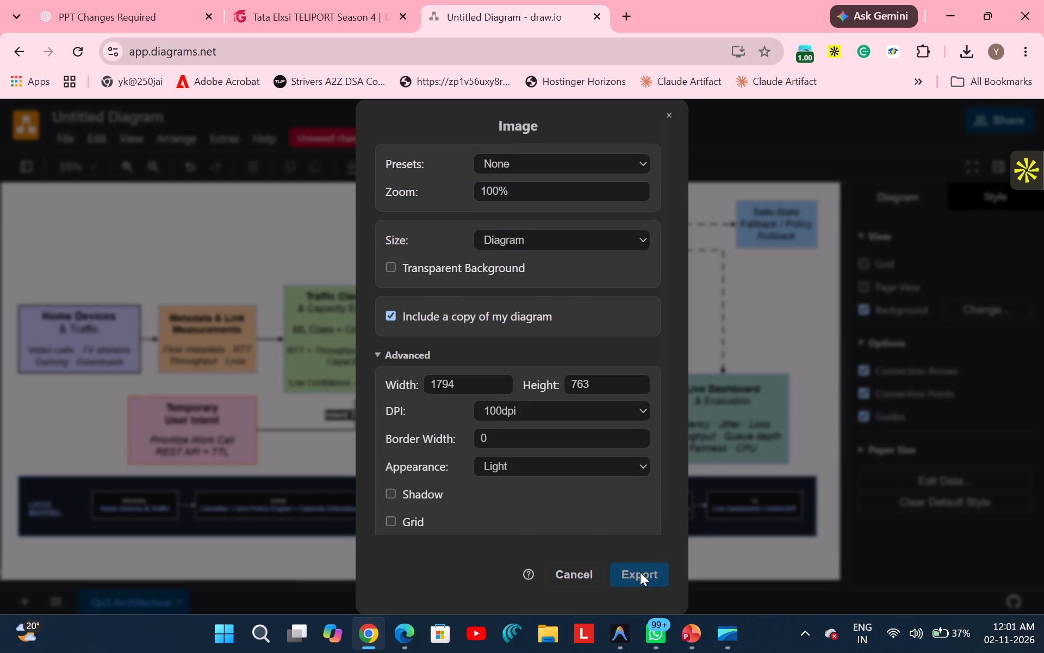
{"action": "left_click", "coordinate": [651, 389]}
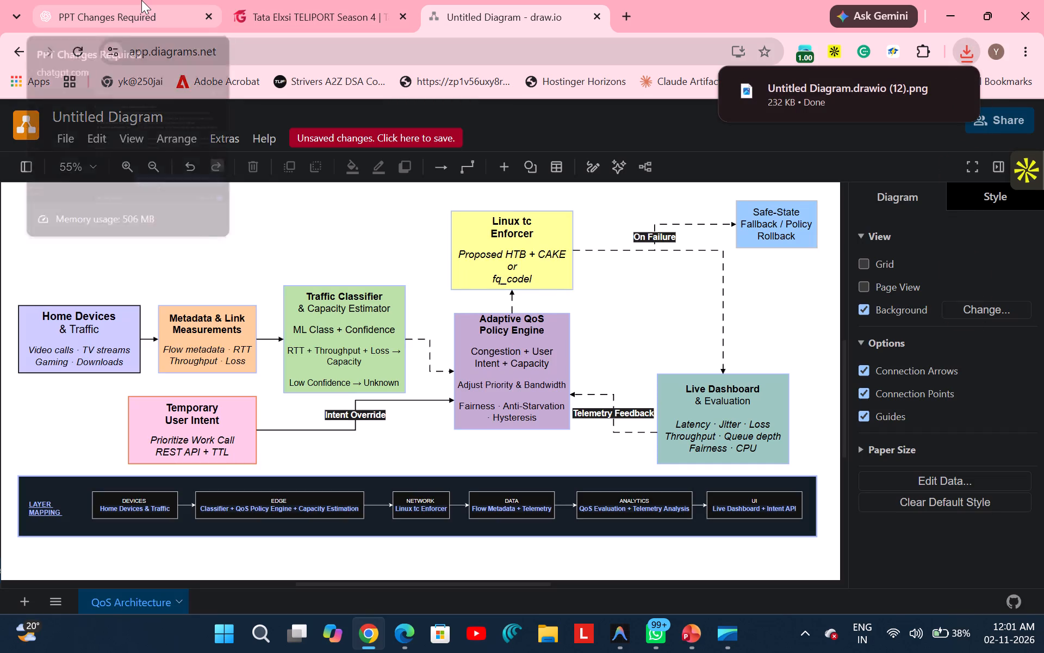
Switch to the PowerPoint presentation and cut the old architecture diagram picture from slide 2.
{"action": "left_click", "coordinate": [682, 637]}
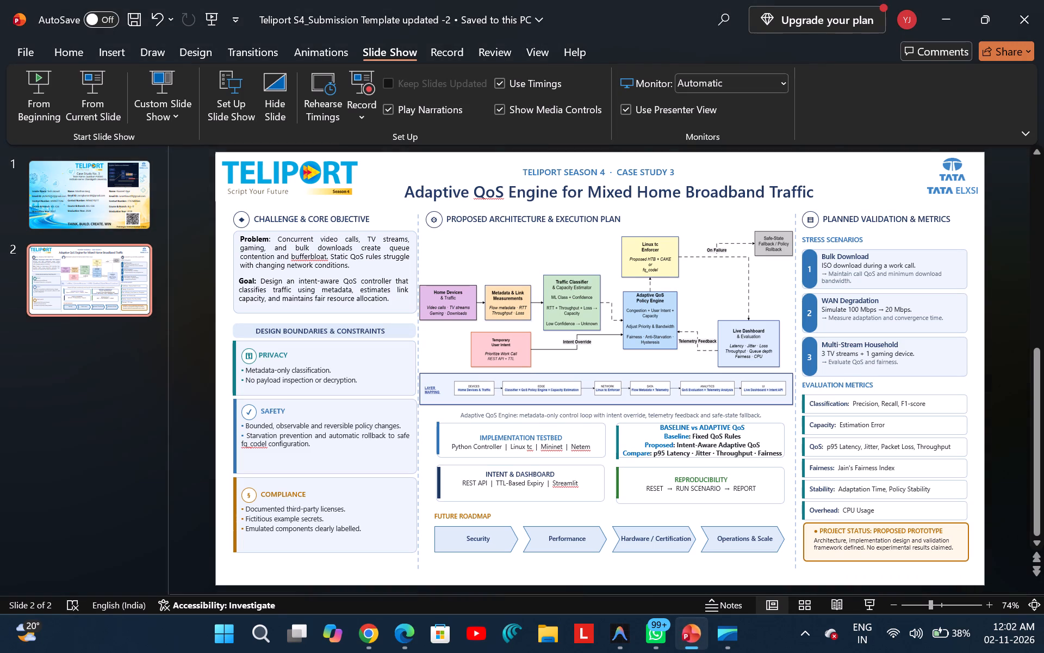
{"action": "left_click", "coordinate": [570, 319]}
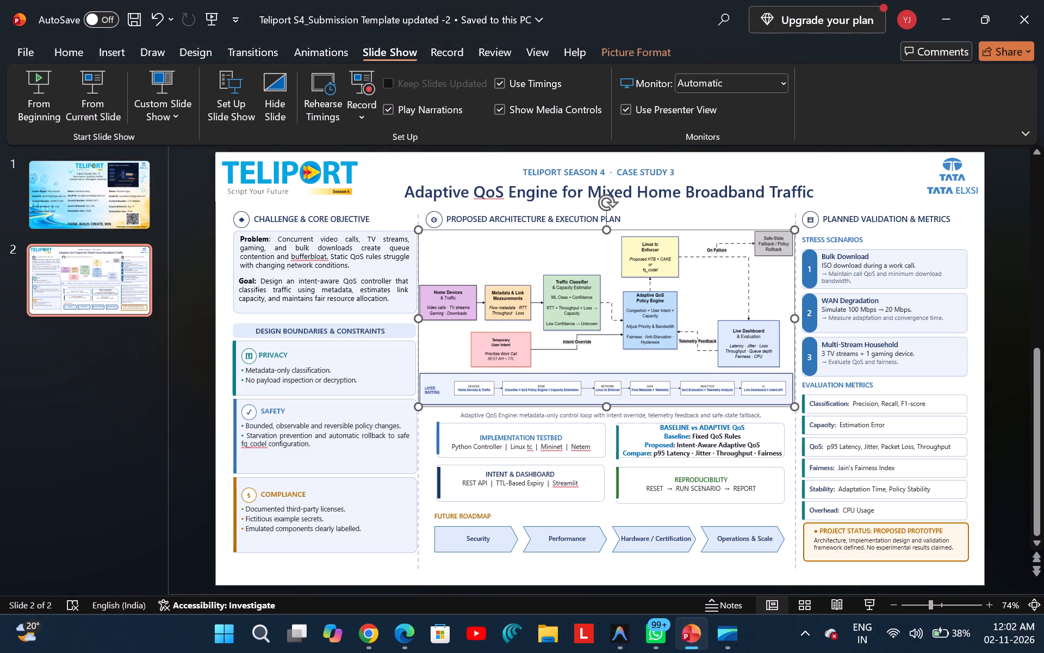
{"action": "left_click", "coordinate": [621, 284]}
{"action": "left_click", "coordinate": [35, 59]}
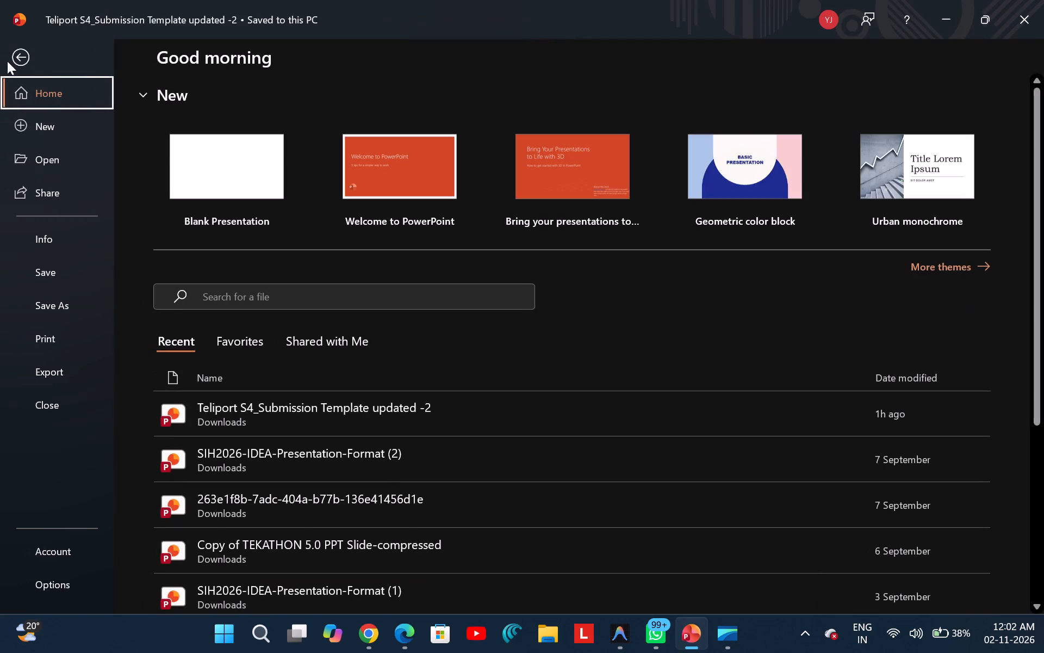
{"action": "left_click", "coordinate": [21, 54]}
{"action": "left_click", "coordinate": [58, 55]}
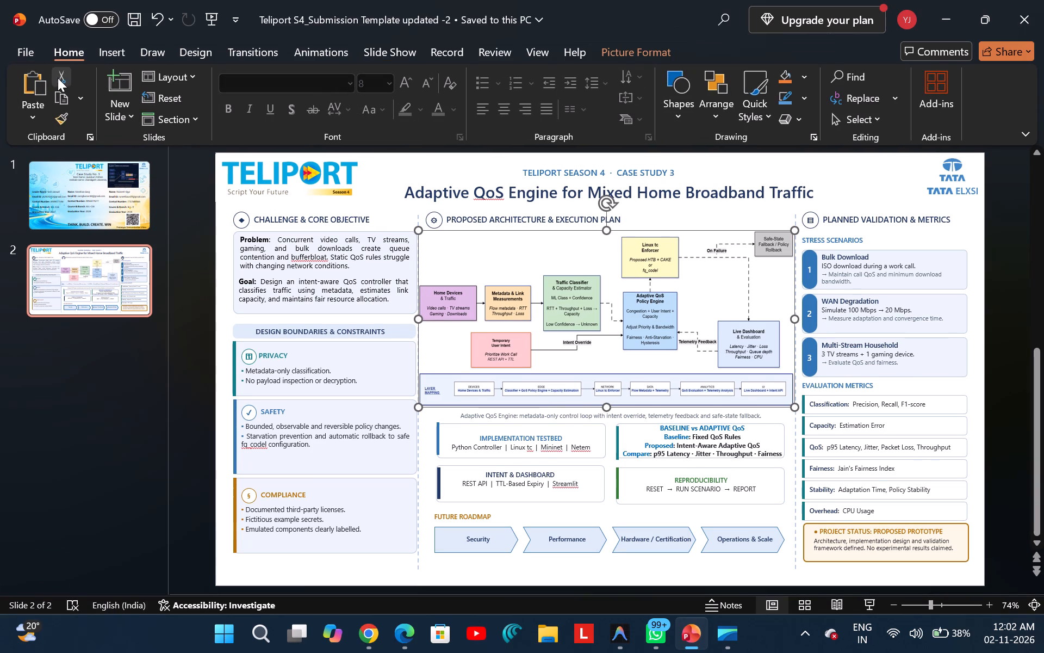
{"action": "left_click", "coordinate": [58, 78]}
Insert the exported picture "Untitled Diagram.drawio (12)" from the Downloads folder onto slide 2.
{"action": "left_click", "coordinate": [119, 55]}
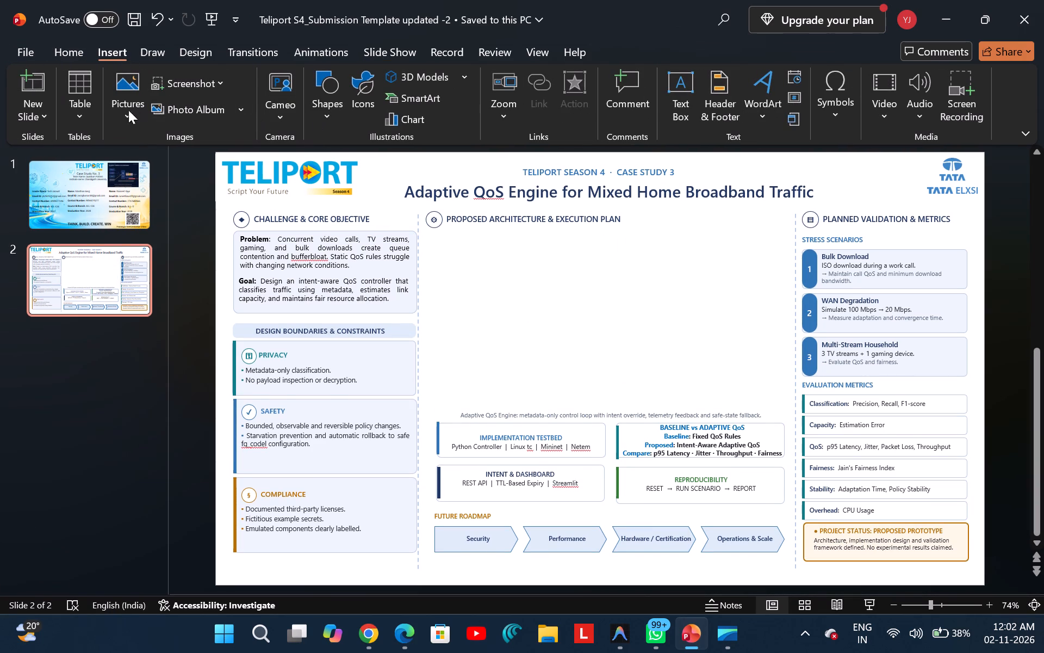
{"action": "left_click", "coordinate": [119, 118]}
{"action": "left_click", "coordinate": [145, 163]}
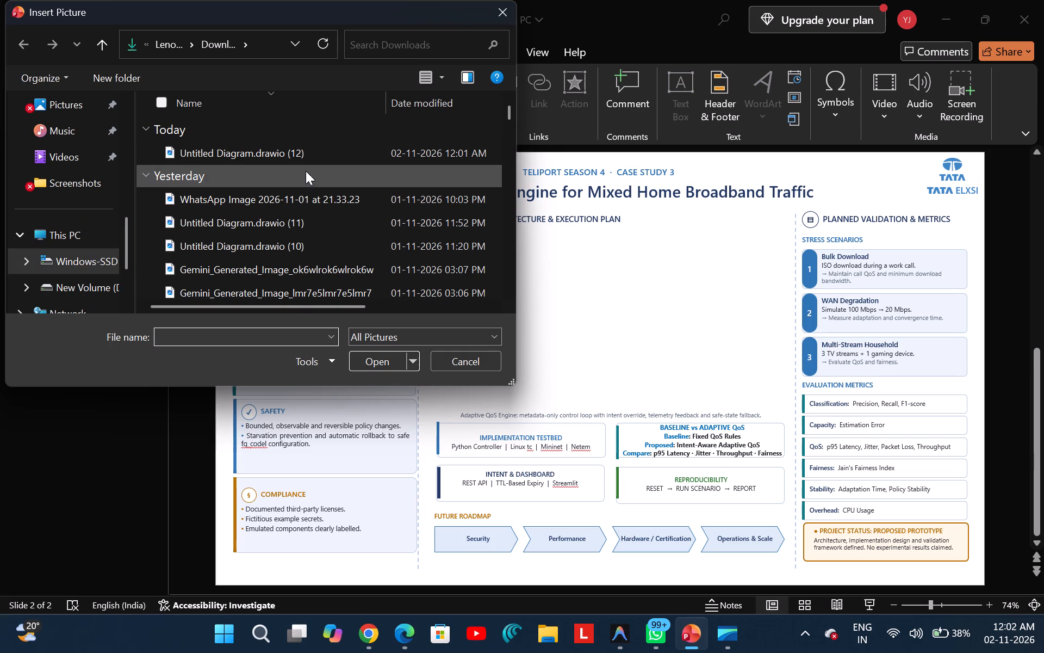
{"action": "left_click", "coordinate": [319, 156]}
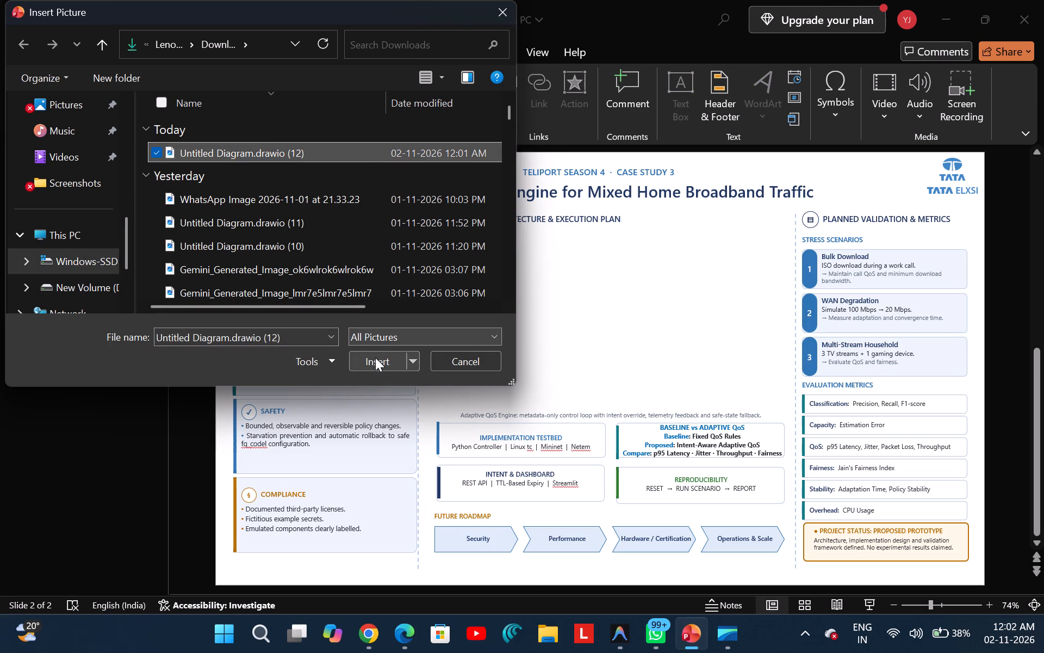
{"action": "left_click", "coordinate": [375, 358]}
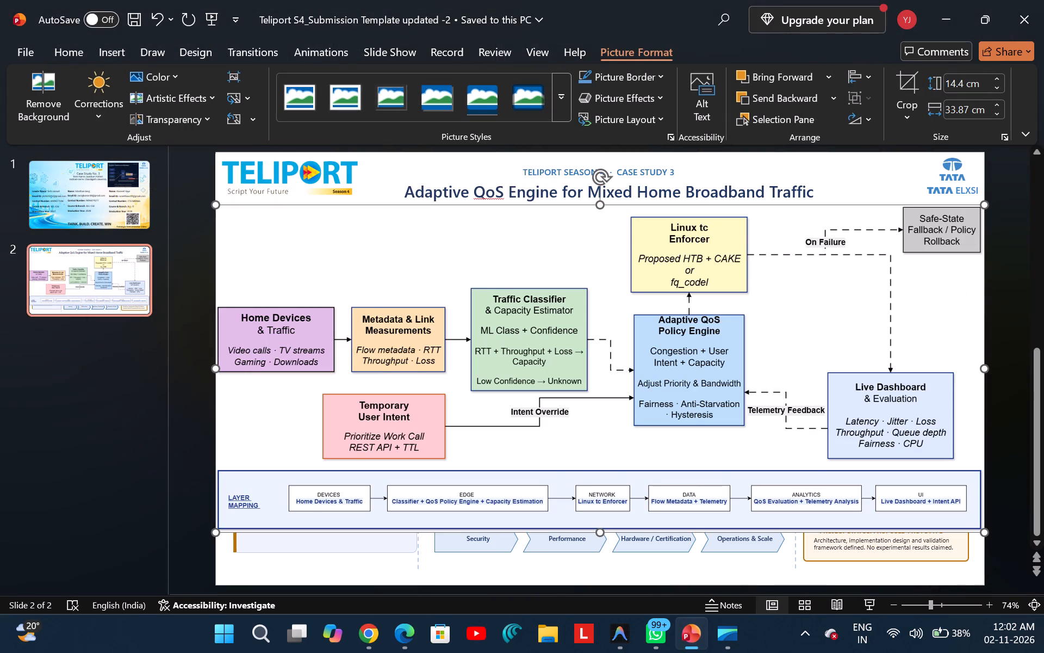
Shrink the inserted diagram to about 7.05 × 16.59 cm and place it beneath the Proposed Architecture & Execution Plan heading.
{"action": "left_click_drag", "start_coordinate": [984, 528], "coordinate": [684, 414]}
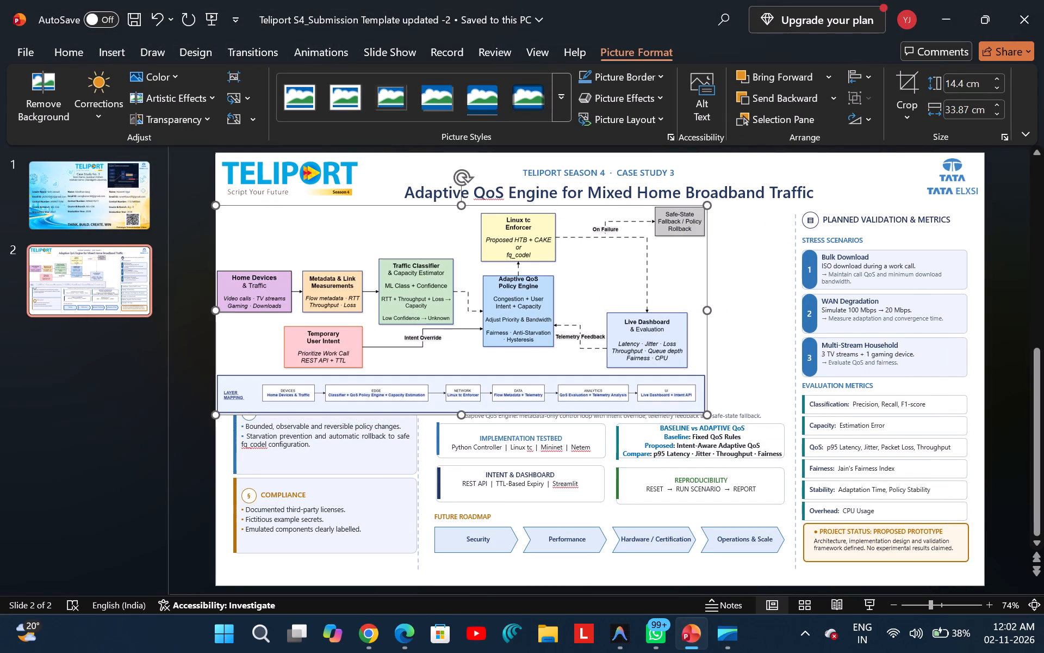
{"action": "left_click_drag", "start_coordinate": [214, 414], "coordinate": [412, 366]}
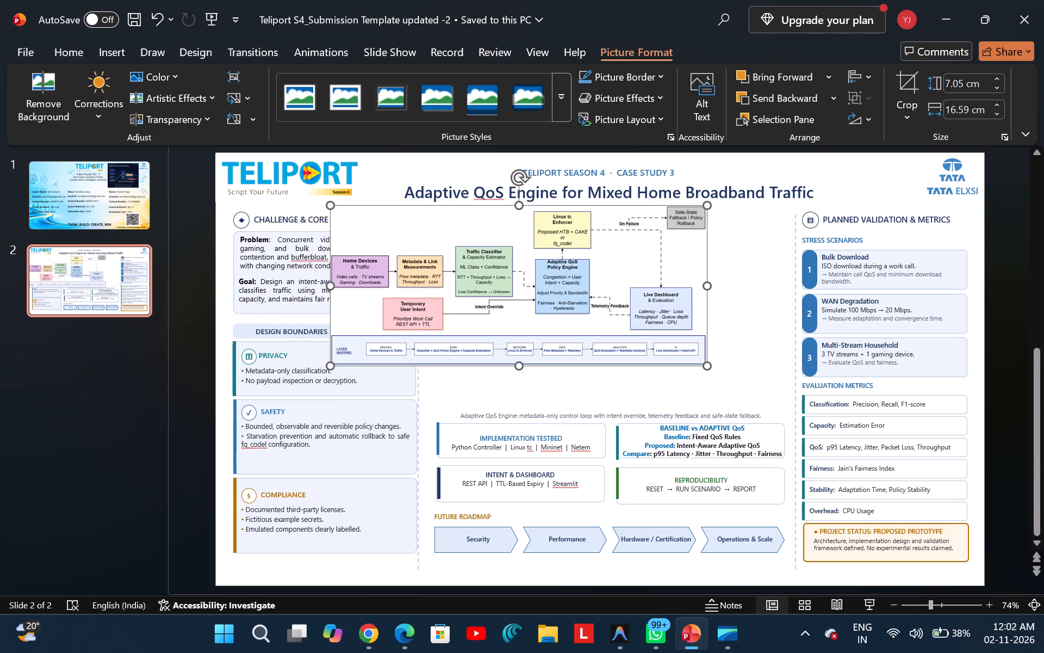
{"action": "left_click_drag", "start_coordinate": [526, 291], "coordinate": [605, 321]}
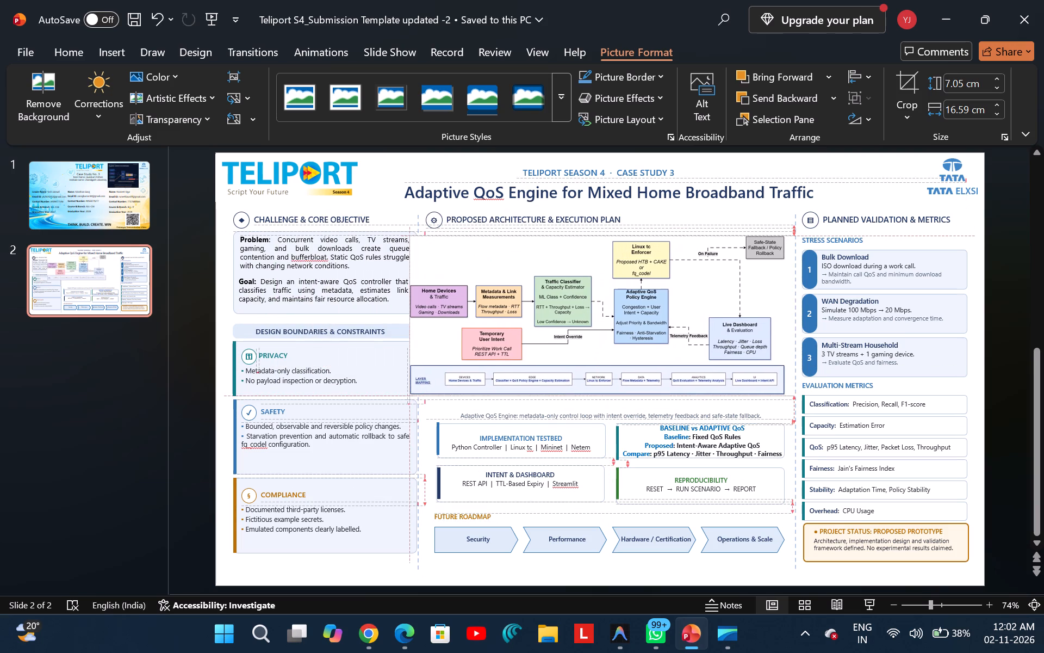
{"action": "left_click_drag", "start_coordinate": [605, 321], "coordinate": [618, 318]}
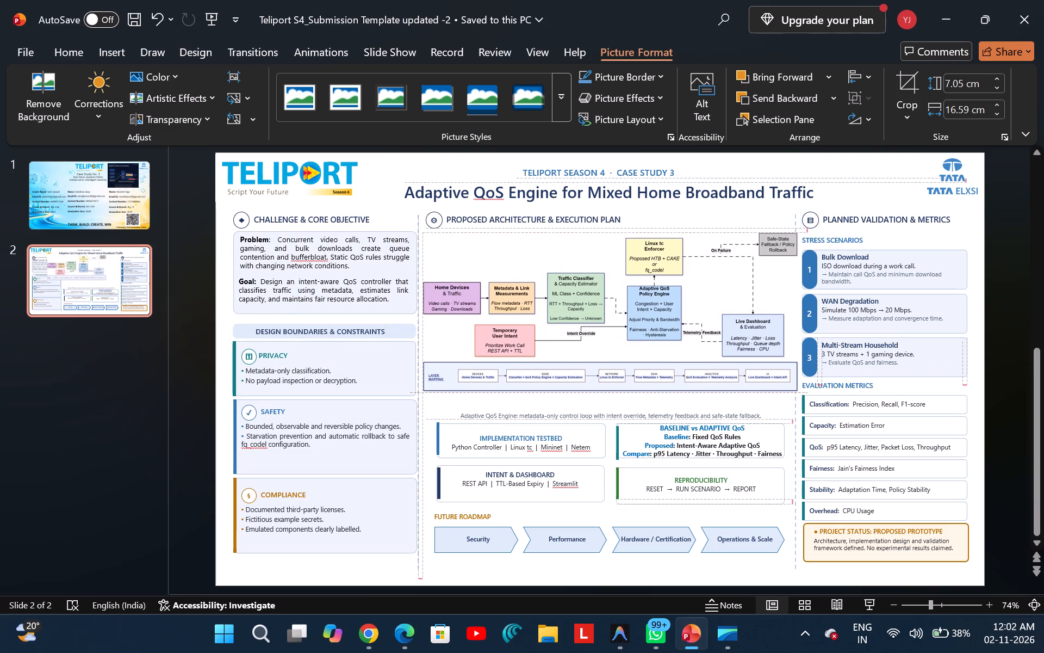
{"action": "left_click_drag", "start_coordinate": [618, 318], "coordinate": [616, 317]}
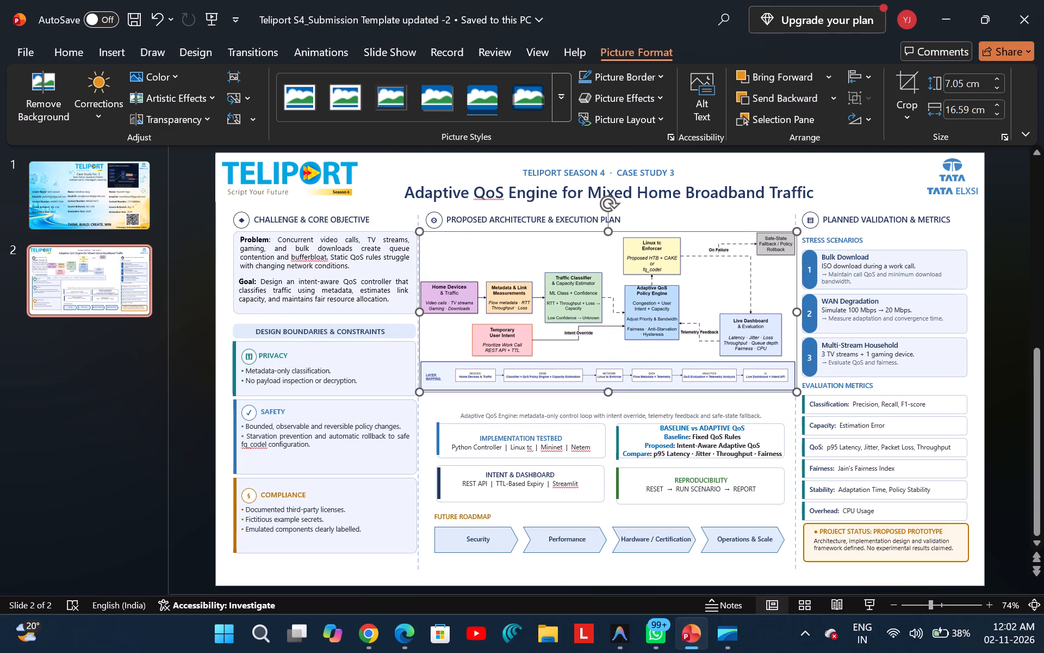
{"action": "left_click", "coordinate": [1005, 365]}
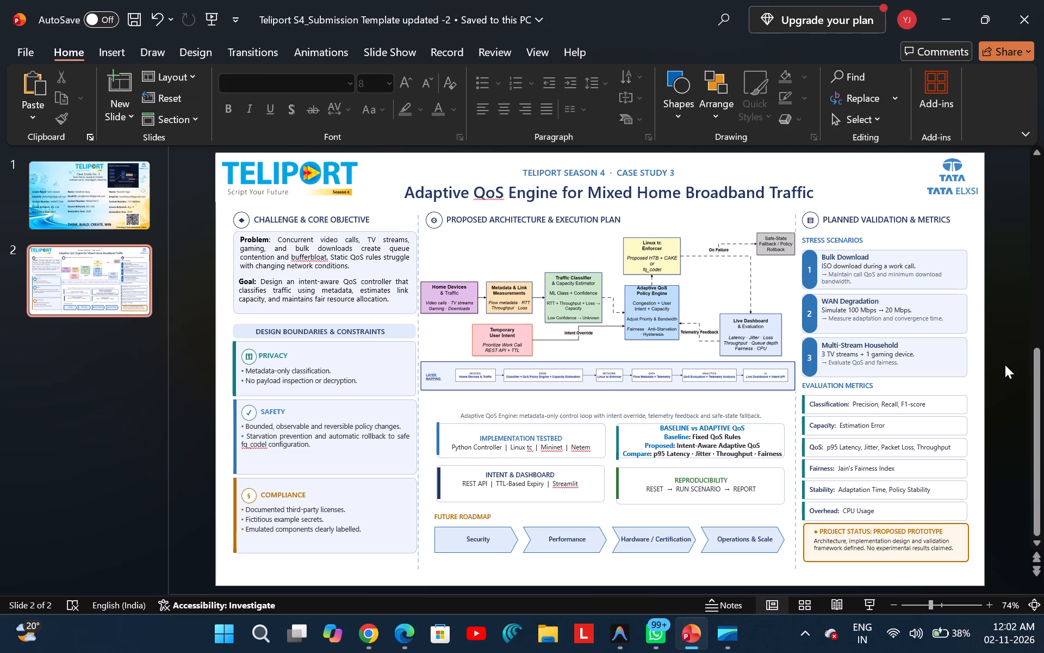
Stretch the diagram picture's height downward until its lower edge reaches just above the "Adaptive QoS Engine: metadata-only control loop" caption.
{"action": "left_click", "coordinate": [624, 321]}
{"action": "left_click_drag", "start_coordinate": [609, 392], "coordinate": [609, 393]}
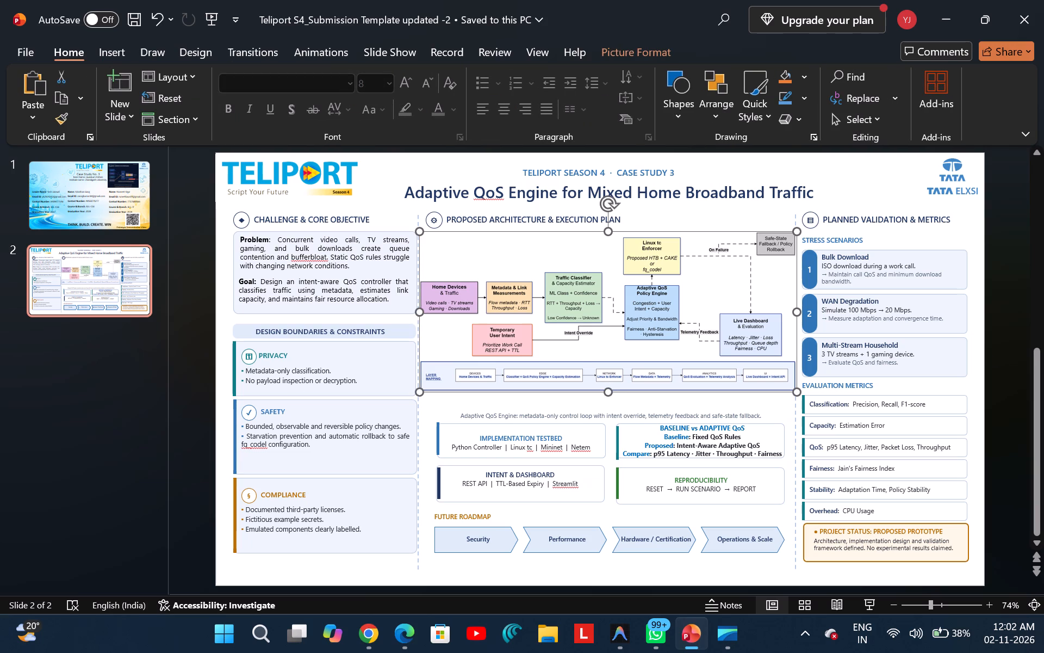
{"action": "left_click_drag", "start_coordinate": [609, 393], "coordinate": [605, 412]}
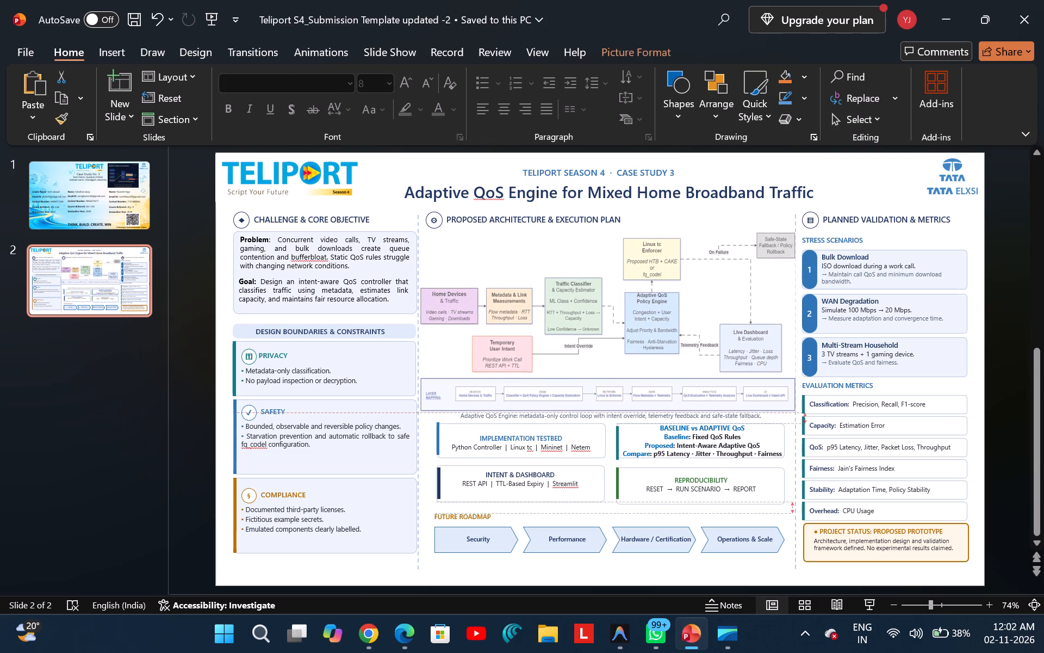
{"action": "left_click_drag", "start_coordinate": [605, 412], "coordinate": [602, 410]}
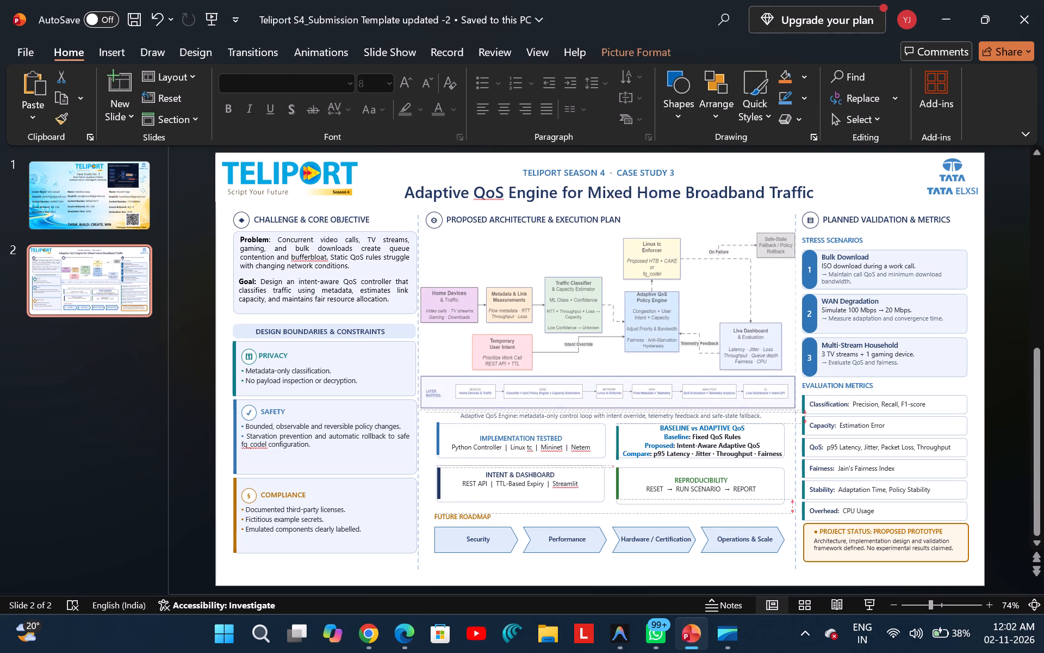
{"action": "left_click_drag", "start_coordinate": [602, 410], "coordinate": [602, 411]}
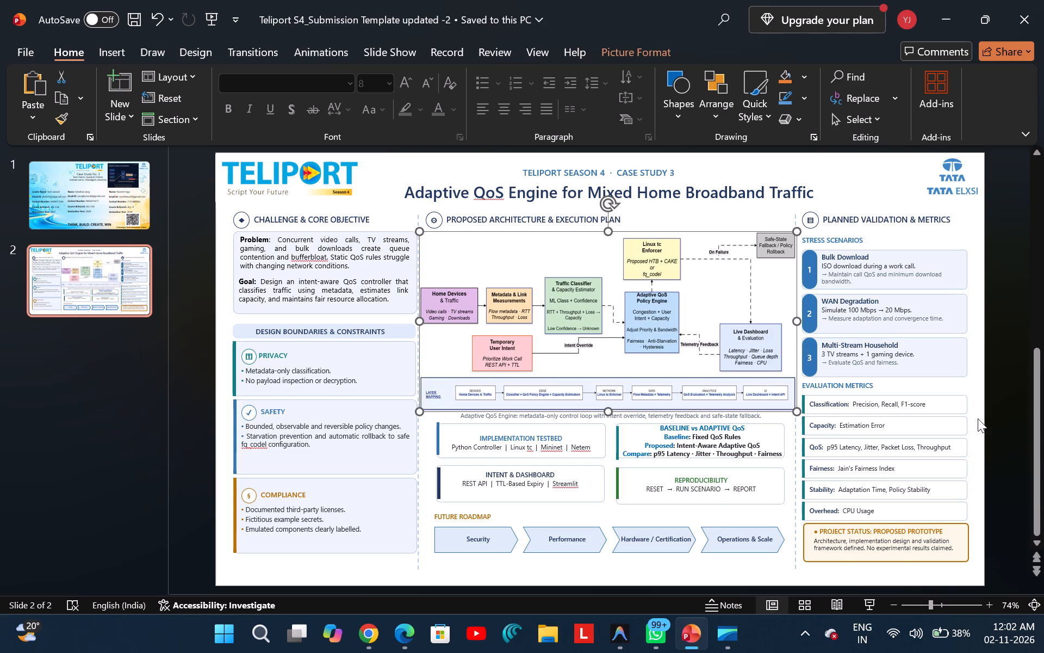
{"action": "left_click", "coordinate": [1000, 420]}
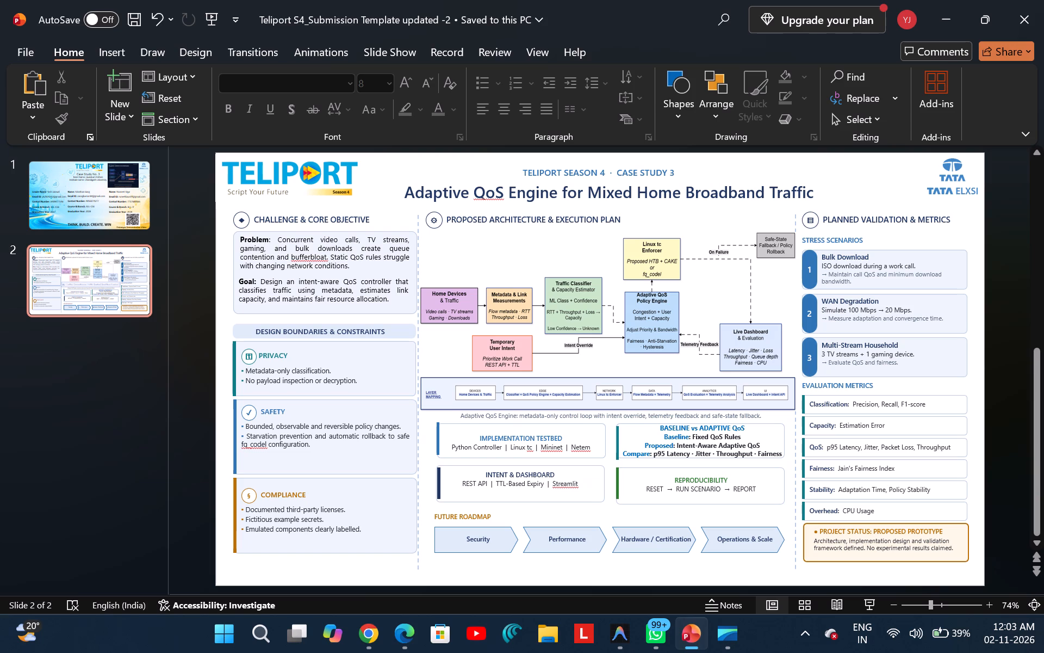
Switch to the draw.io diagram and widen the Adaptive QoS Policy Engine box toward the Live Dashboard & Evaluation box.
{"action": "key", "text": "alt+Tab"}
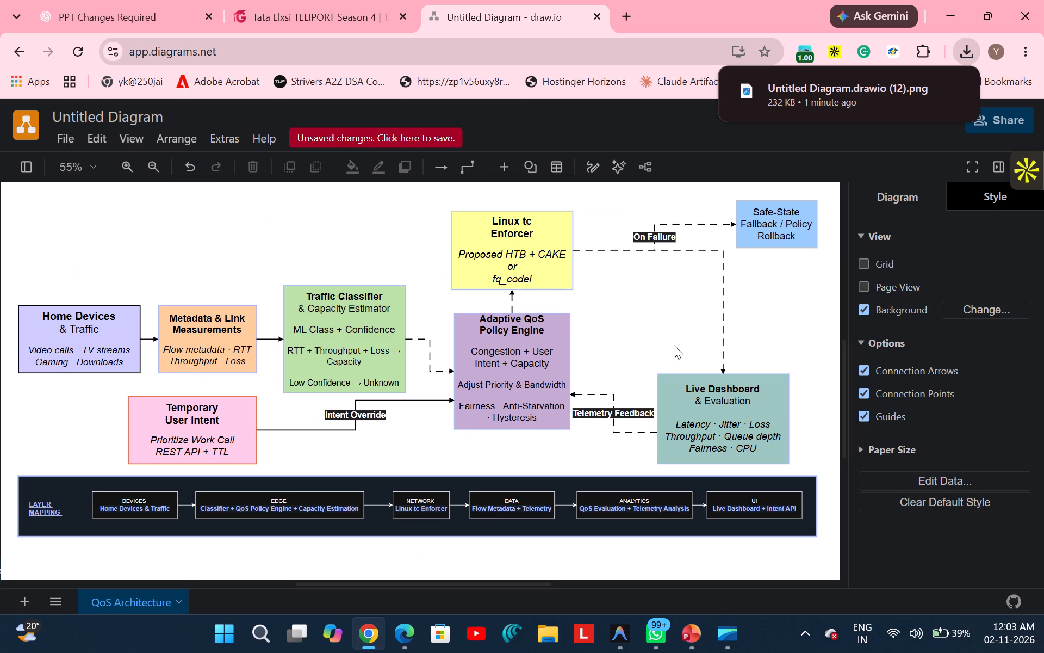
{"action": "left_click", "coordinate": [546, 364]}
{"action": "left_click", "coordinate": [570, 371]}
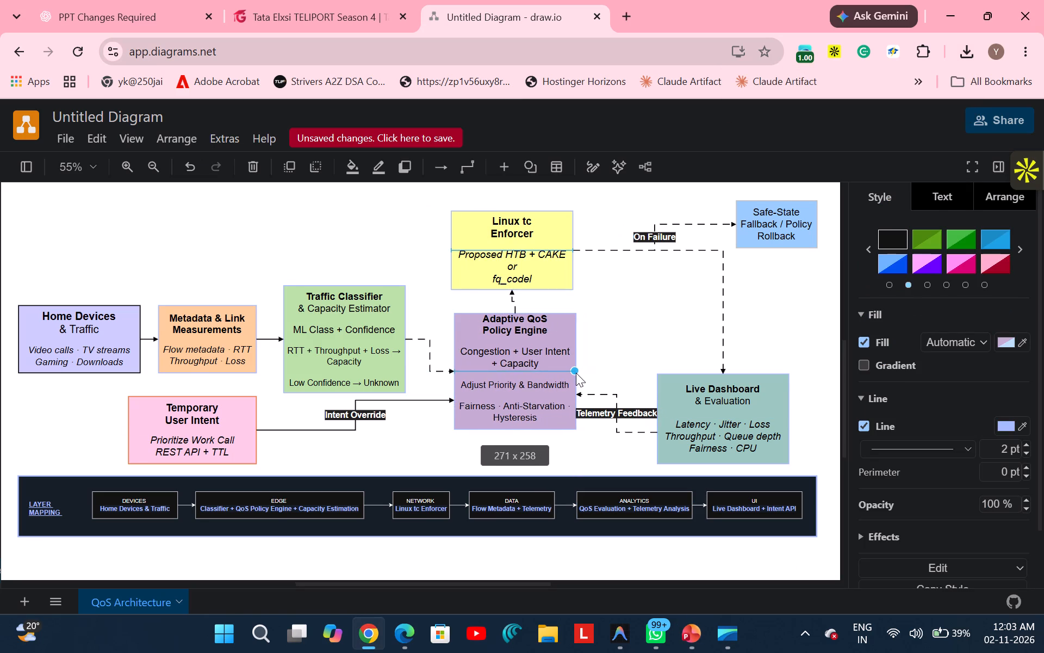
{"action": "left_click", "coordinate": [353, 235]}
{"action": "key", "text": "alt+Tab"}
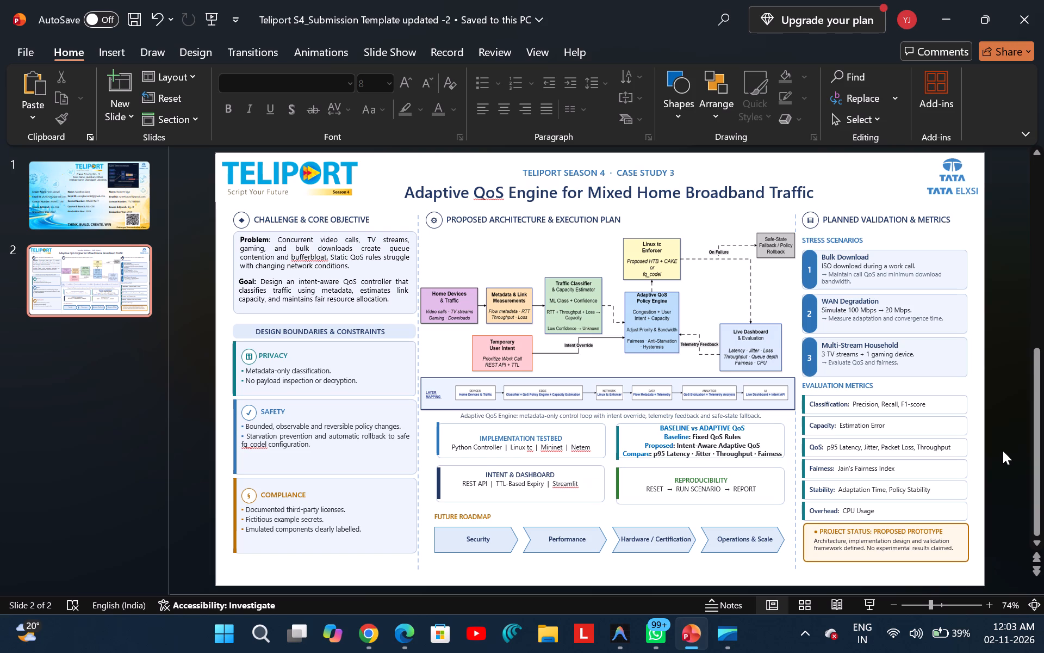
{"action": "key", "text": "alt+Tab"}
{"action": "left_click", "coordinate": [533, 392]}
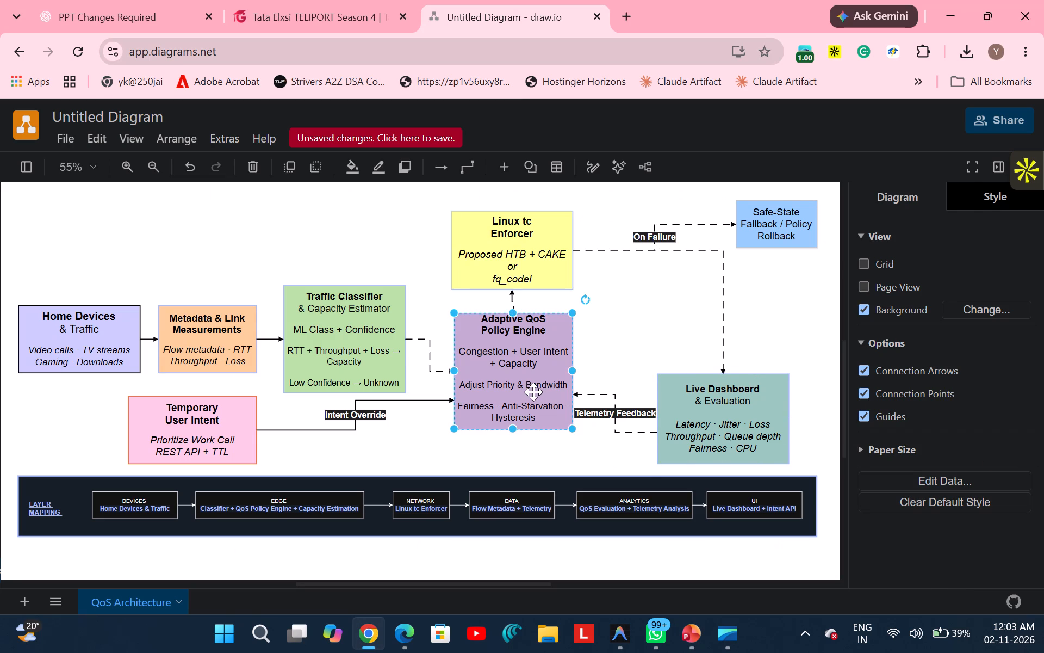
{"action": "left_click_drag", "start_coordinate": [575, 373], "coordinate": [602, 375]}
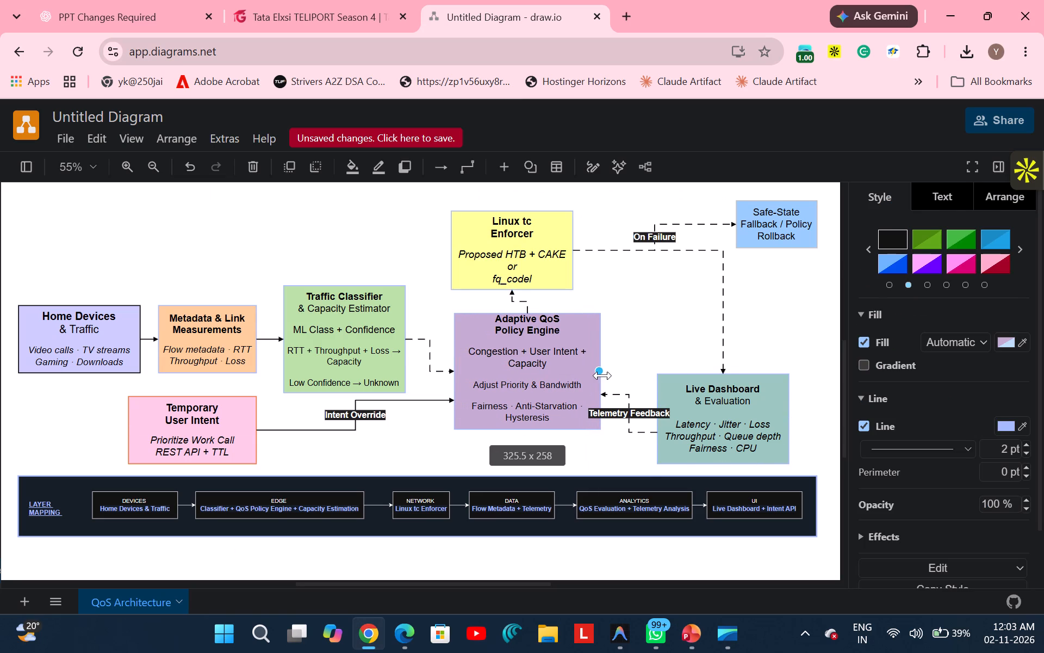
{"action": "left_click_drag", "start_coordinate": [602, 375], "coordinate": [610, 375]}
{"action": "left_click", "coordinate": [337, 217]}
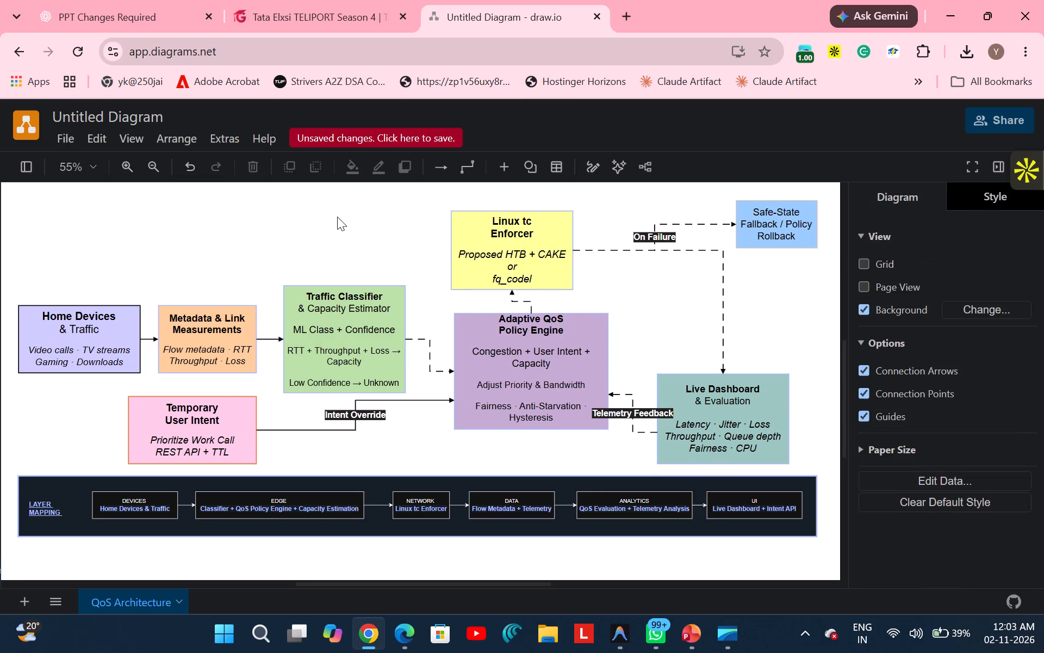
Move the yellow Linux tc Enforcer box so it is centred directly above the widened Adaptive QoS Policy Engine box.
{"action": "left_click_drag", "start_coordinate": [519, 248], "coordinate": [538, 245]}
{"action": "left_click", "coordinate": [332, 207]}
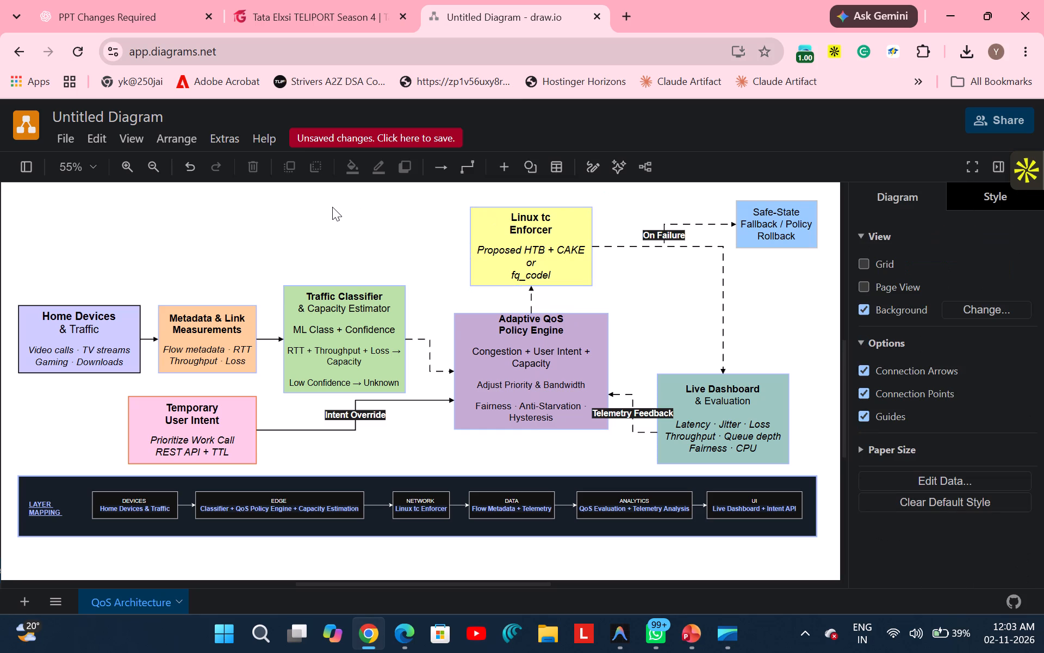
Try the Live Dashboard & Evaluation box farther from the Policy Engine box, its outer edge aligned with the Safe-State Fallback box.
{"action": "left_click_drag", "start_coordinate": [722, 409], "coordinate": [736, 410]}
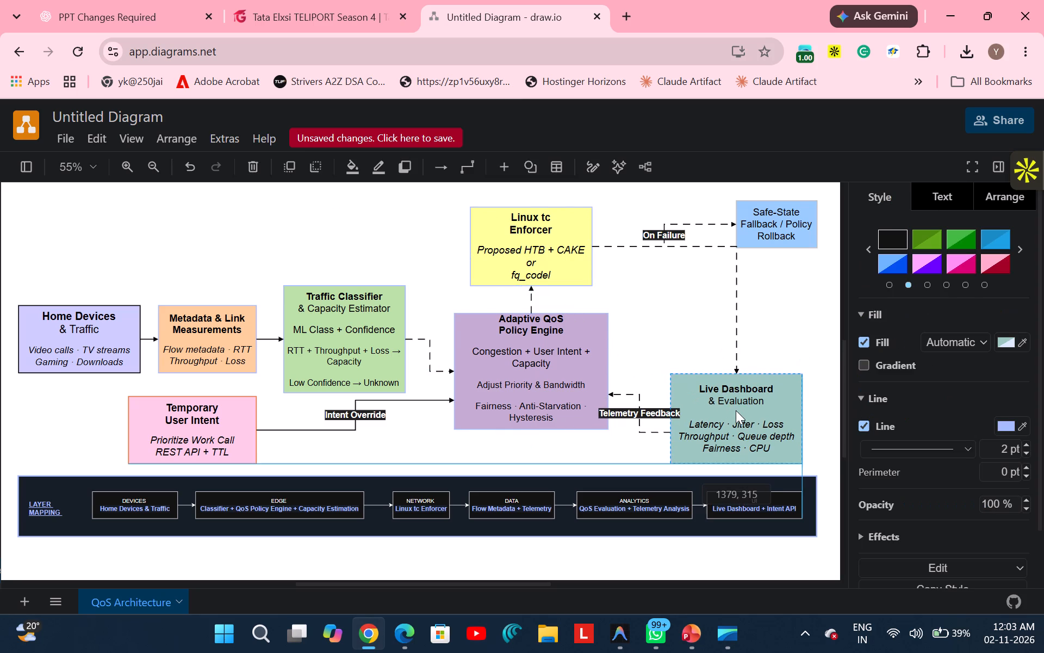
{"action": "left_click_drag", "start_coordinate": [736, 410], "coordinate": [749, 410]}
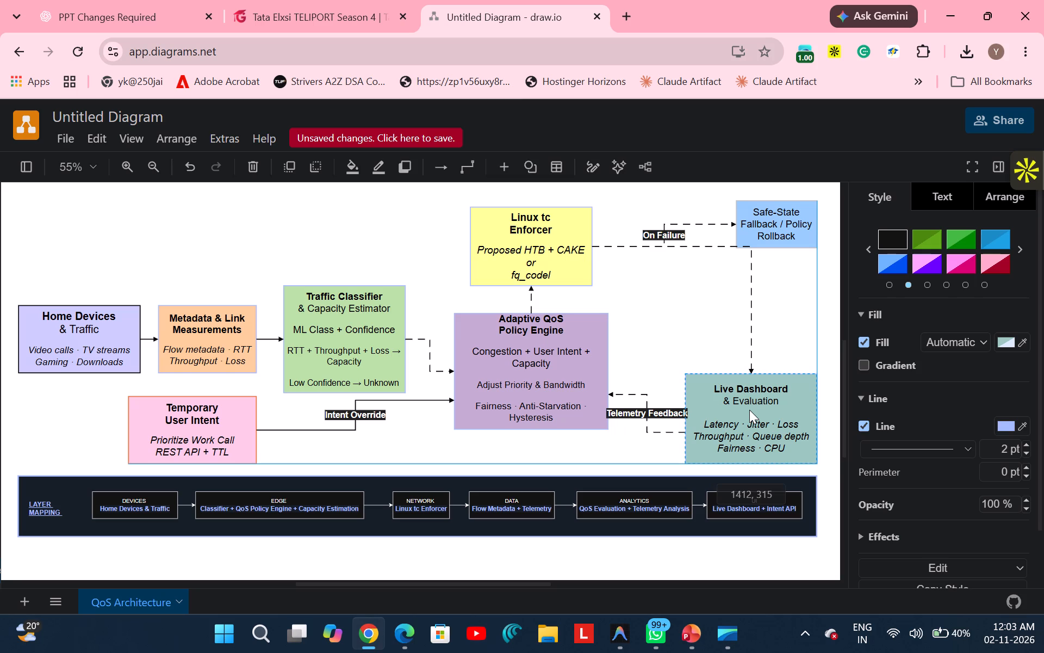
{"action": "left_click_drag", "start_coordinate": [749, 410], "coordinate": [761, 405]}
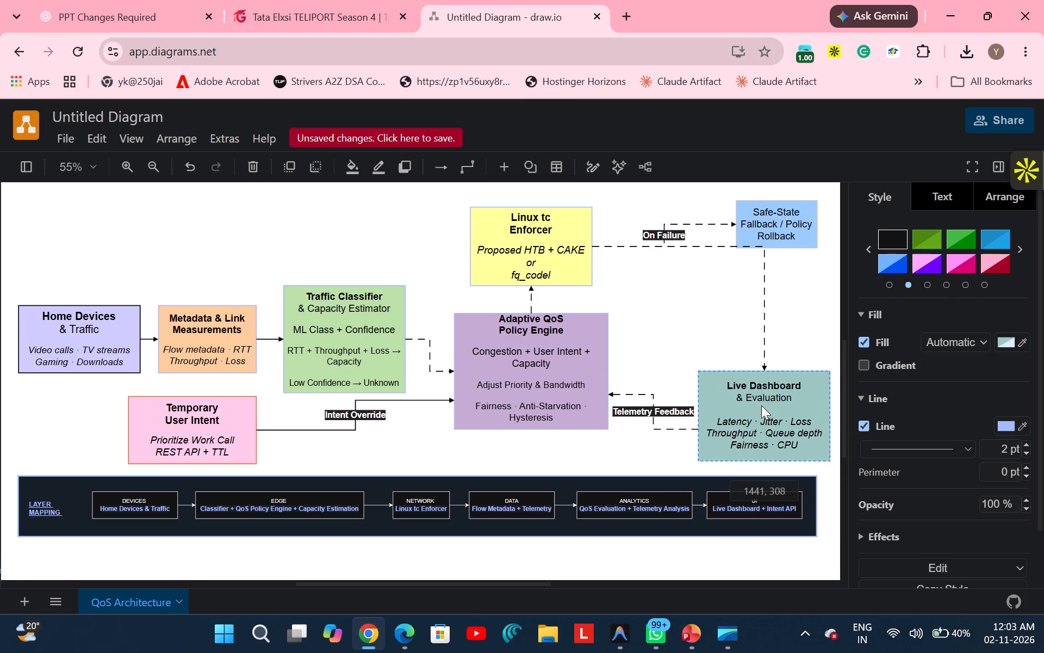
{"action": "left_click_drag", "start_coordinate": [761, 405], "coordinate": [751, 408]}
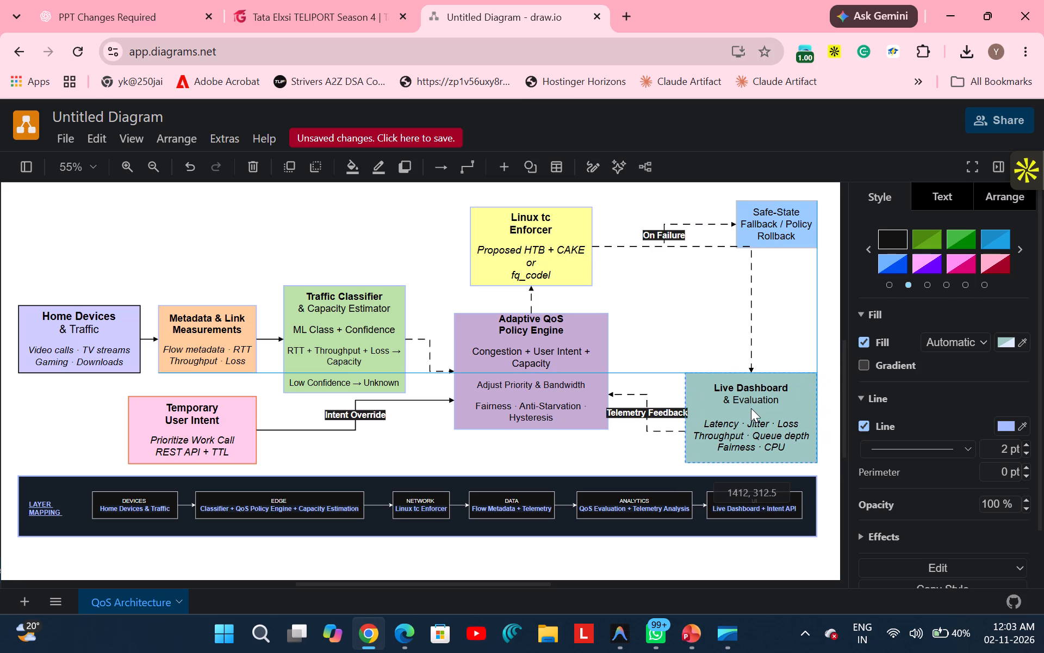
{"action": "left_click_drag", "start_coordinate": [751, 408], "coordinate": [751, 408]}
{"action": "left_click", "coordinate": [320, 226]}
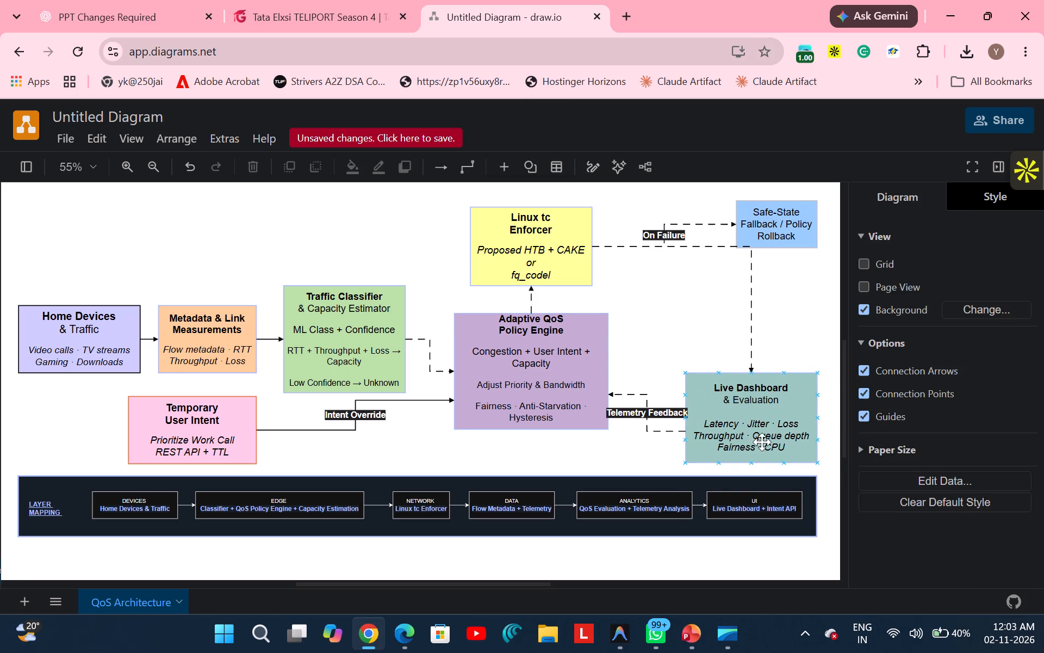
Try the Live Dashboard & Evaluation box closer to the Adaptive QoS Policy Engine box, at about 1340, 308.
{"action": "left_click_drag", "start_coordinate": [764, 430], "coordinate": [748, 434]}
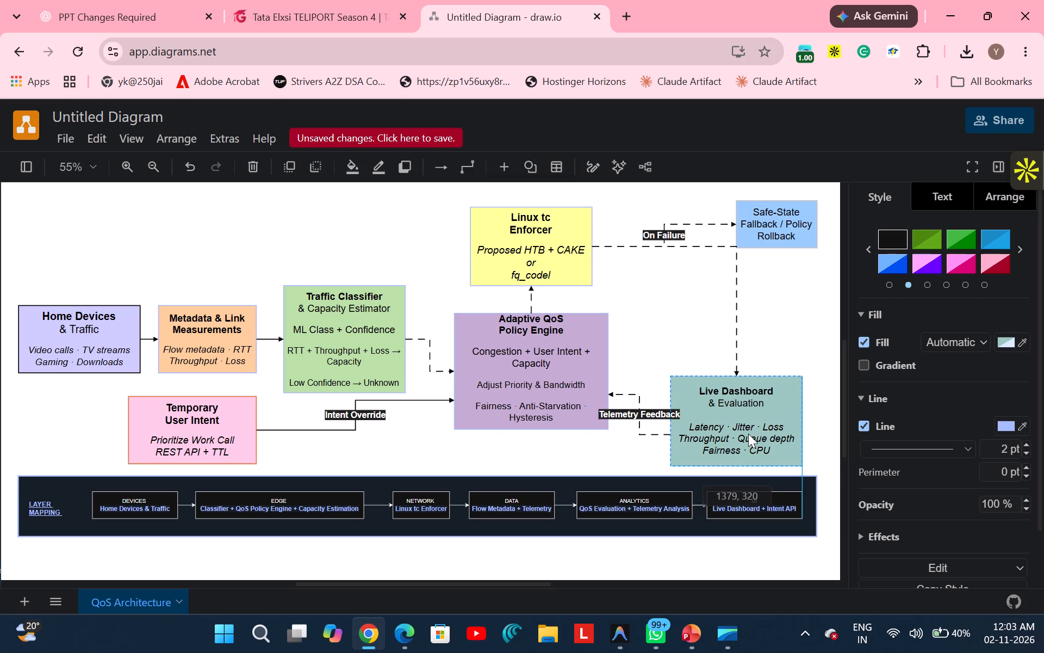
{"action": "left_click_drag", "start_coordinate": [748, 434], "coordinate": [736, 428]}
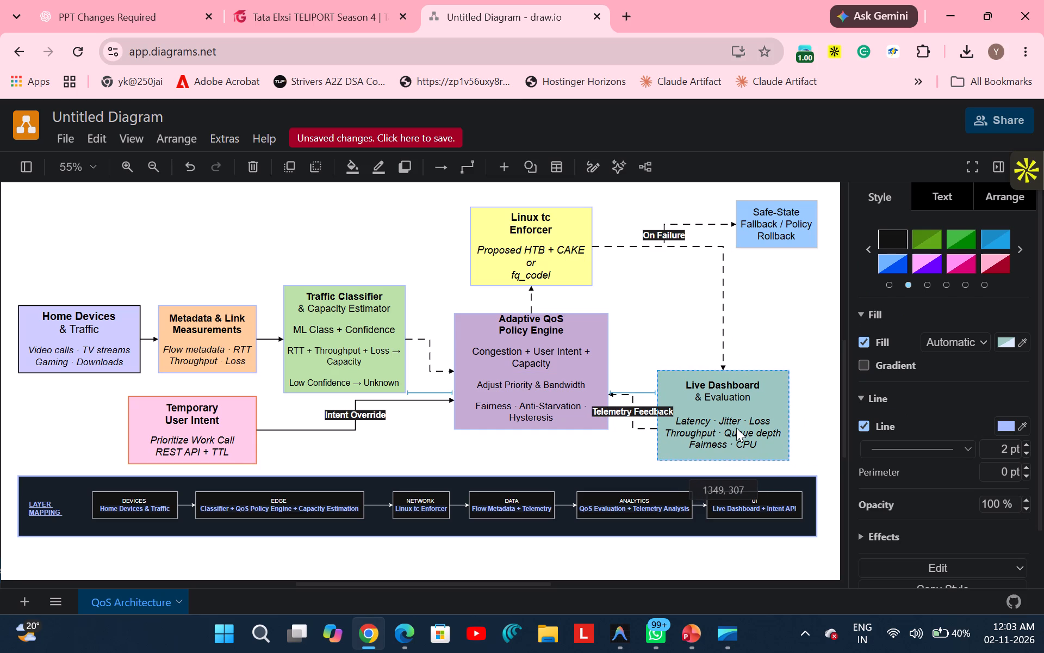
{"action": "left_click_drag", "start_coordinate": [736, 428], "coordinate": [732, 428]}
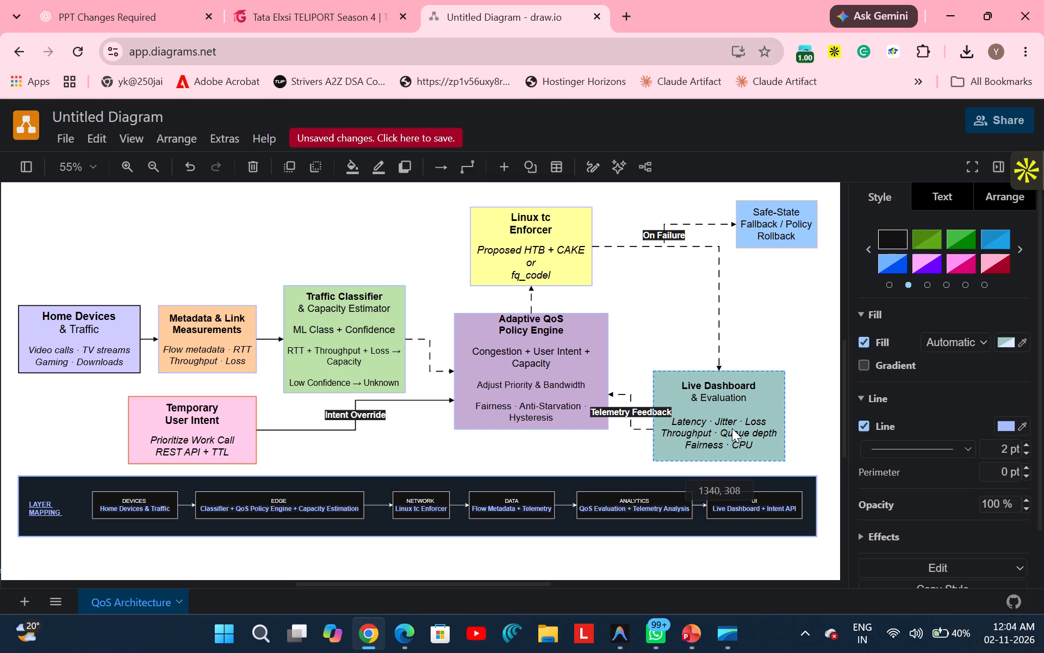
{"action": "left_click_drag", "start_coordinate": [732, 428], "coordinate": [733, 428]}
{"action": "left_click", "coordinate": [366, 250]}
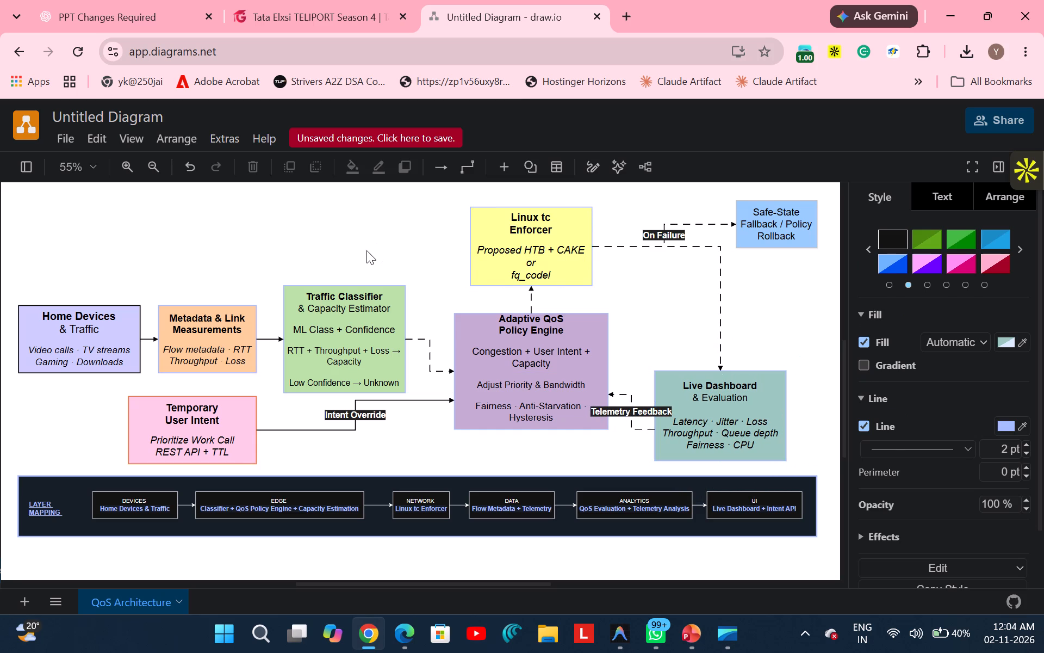
Move the Adaptive QoS Policy Engine box toward the Traffic Classifier box, centred over the DATA box in the Layer Mapping strip.
{"action": "left_click", "coordinate": [530, 376]}
{"action": "left_click_drag", "start_coordinate": [530, 376], "coordinate": [525, 376]}
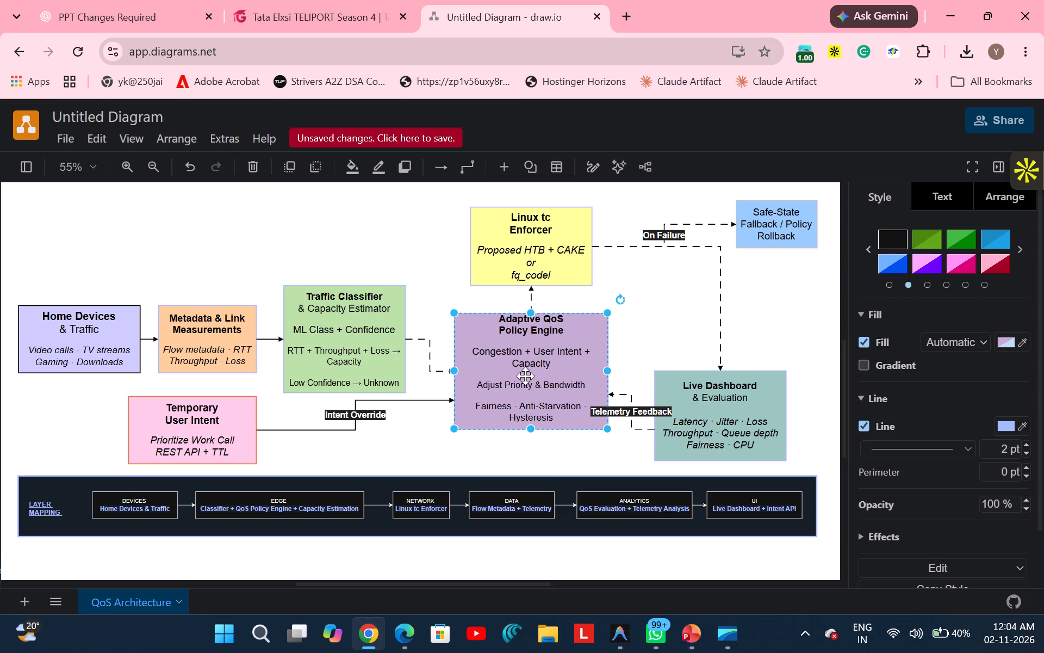
{"action": "left_click_drag", "start_coordinate": [525, 376], "coordinate": [520, 378]}
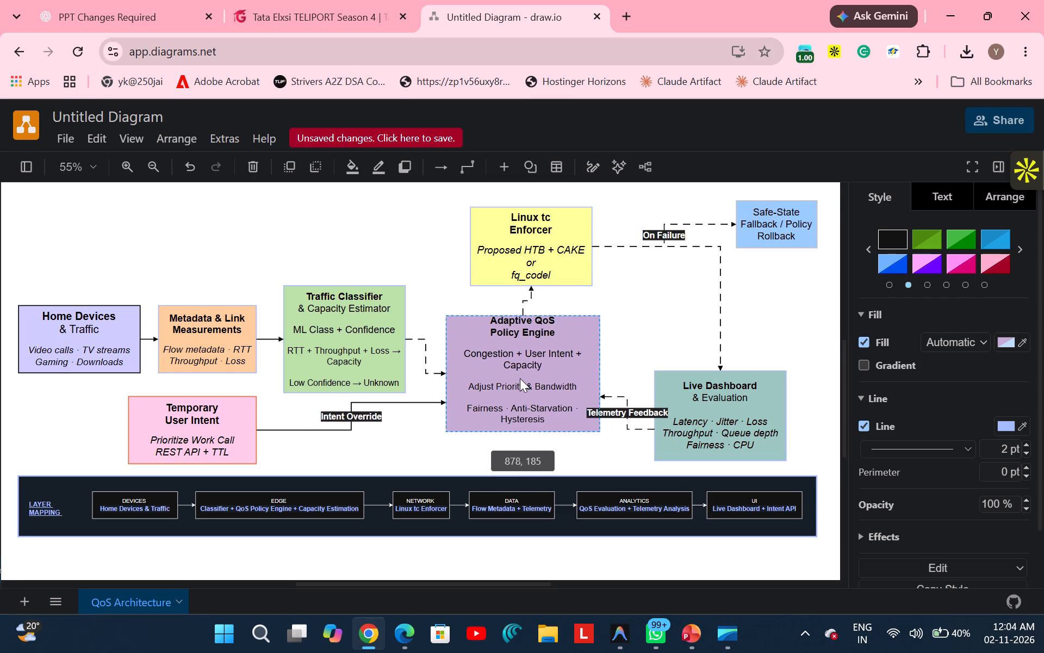
{"action": "left_click_drag", "start_coordinate": [520, 378], "coordinate": [511, 378]}
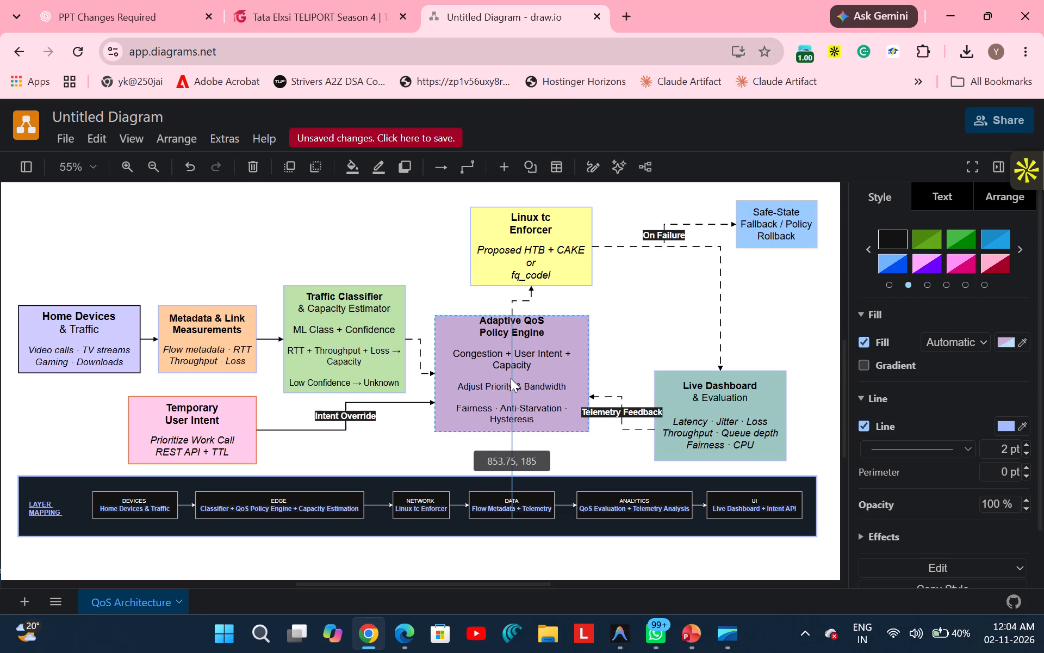
{"action": "left_click_drag", "start_coordinate": [511, 378], "coordinate": [511, 379]}
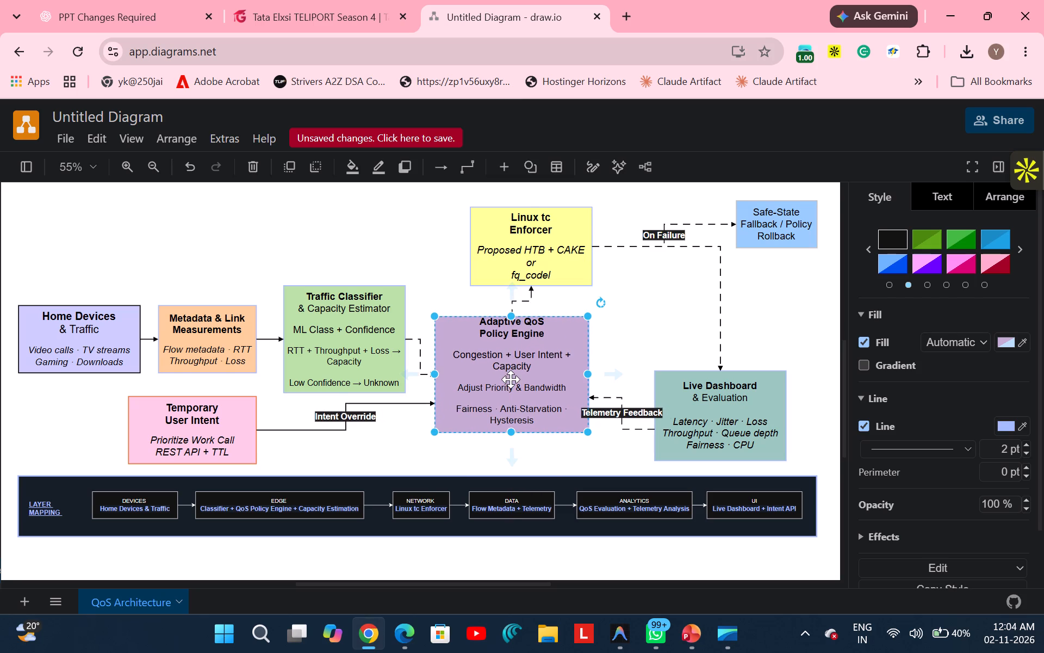
Move the Linux tc Enforcer box so it is centred directly above the Adaptive QoS Policy Engine box, slightly higher than before.
{"action": "left_click_drag", "start_coordinate": [516, 264], "coordinate": [496, 261]}
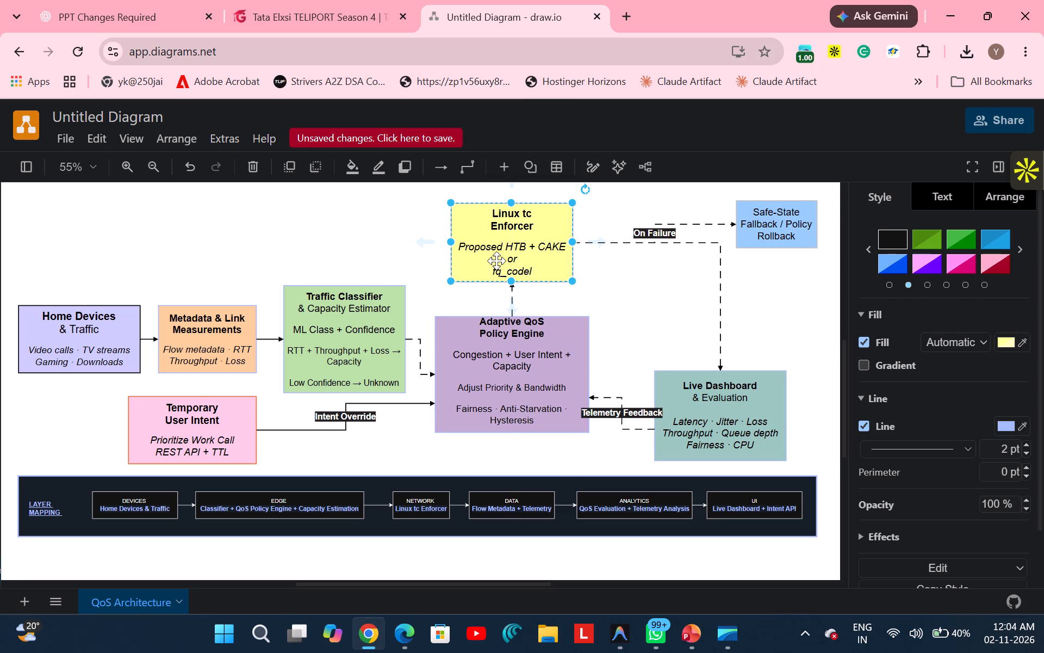
{"action": "left_click", "coordinate": [387, 239]}
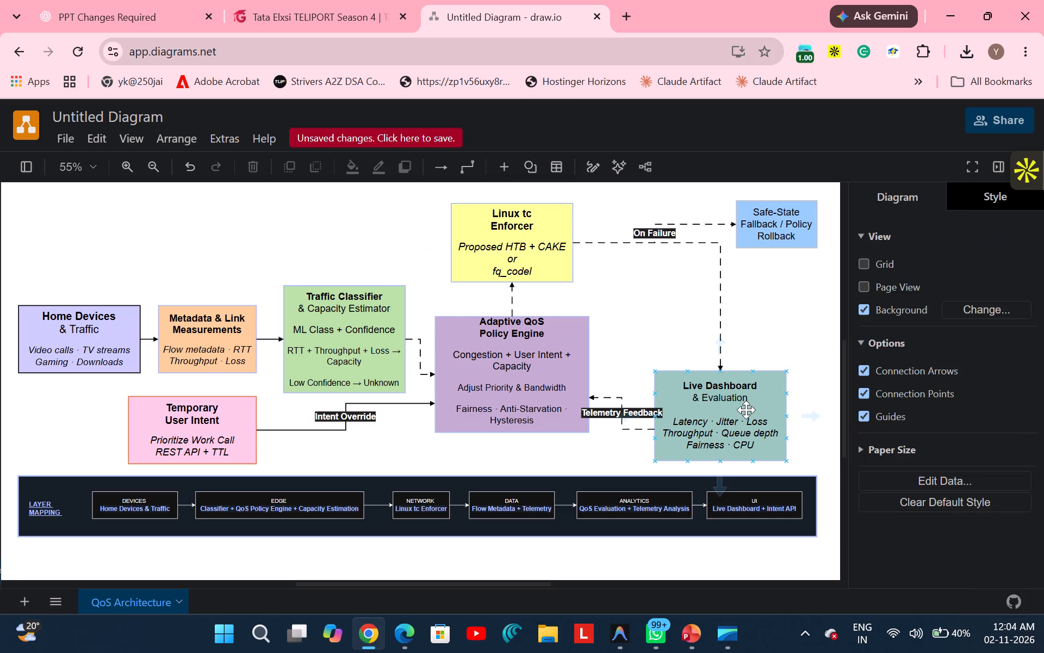
Move the Live Dashboard & Evaluation box outward to the Layer Mapping strip's outer edge and raise the Safe-State Fallback box nearly flush with it.
{"action": "left_click_drag", "start_coordinate": [725, 416], "coordinate": [735, 417]}
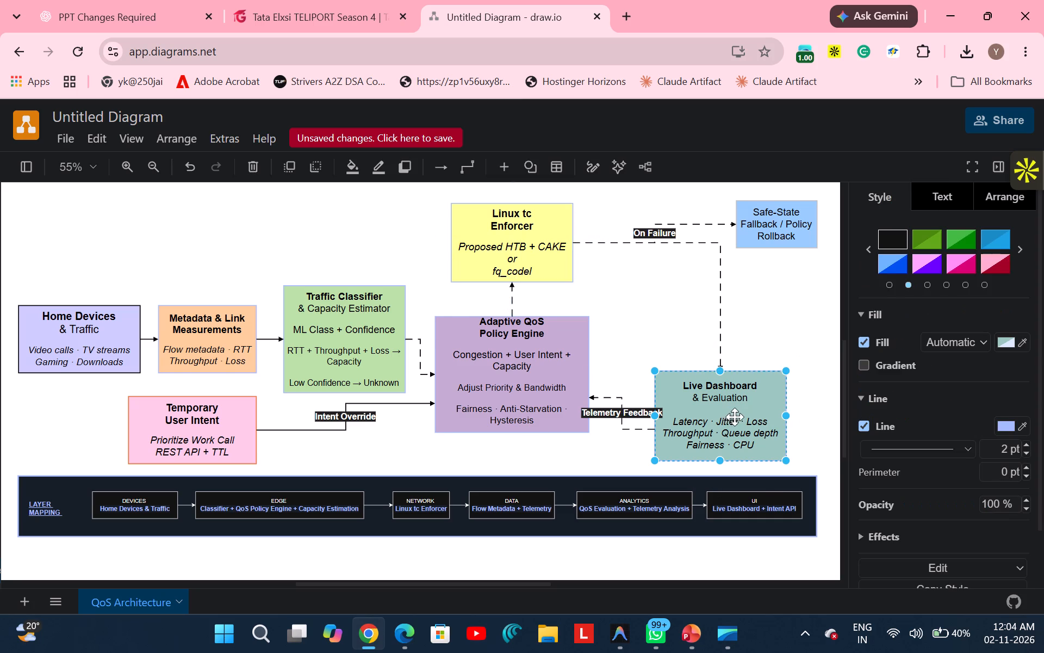
{"action": "left_click_drag", "start_coordinate": [735, 417], "coordinate": [734, 417]}
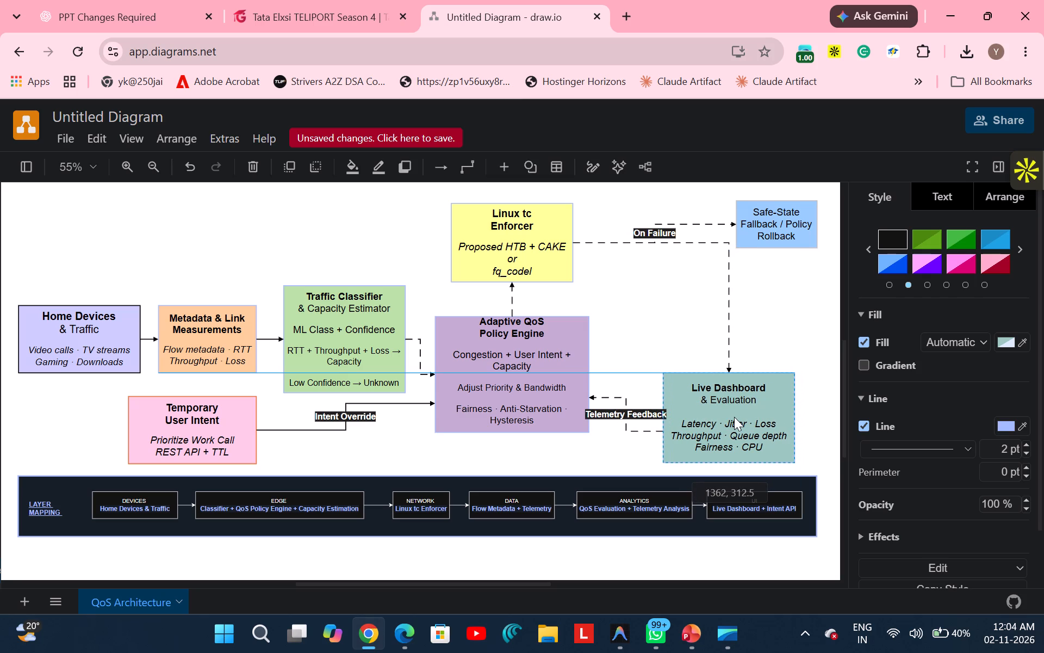
{"action": "left_click_drag", "start_coordinate": [734, 417], "coordinate": [731, 417]}
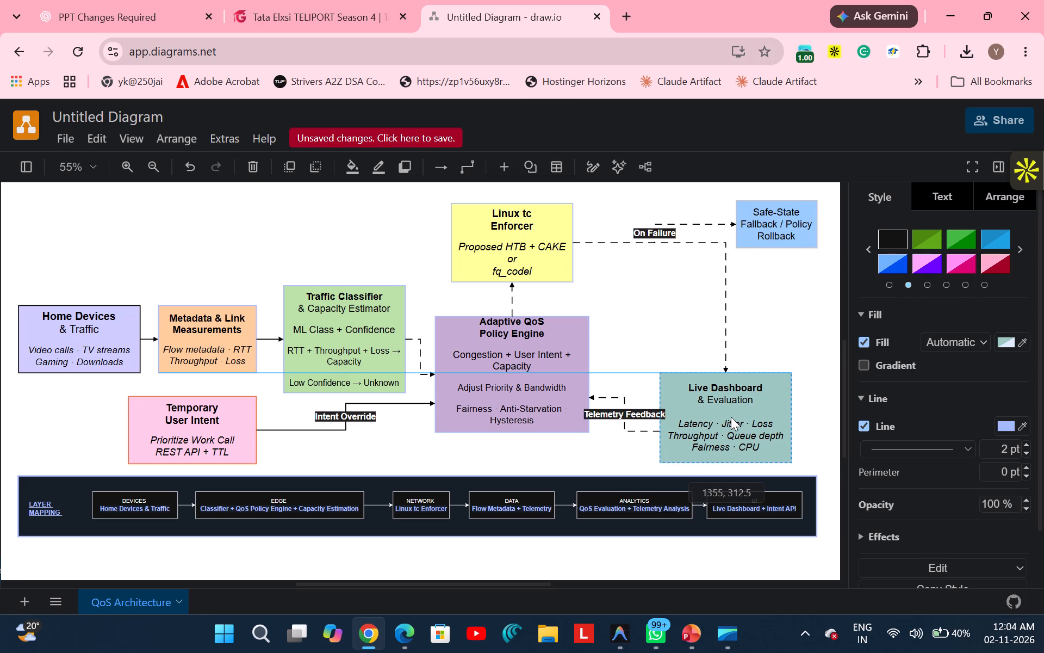
{"action": "left_click_drag", "start_coordinate": [731, 417], "coordinate": [749, 418]}
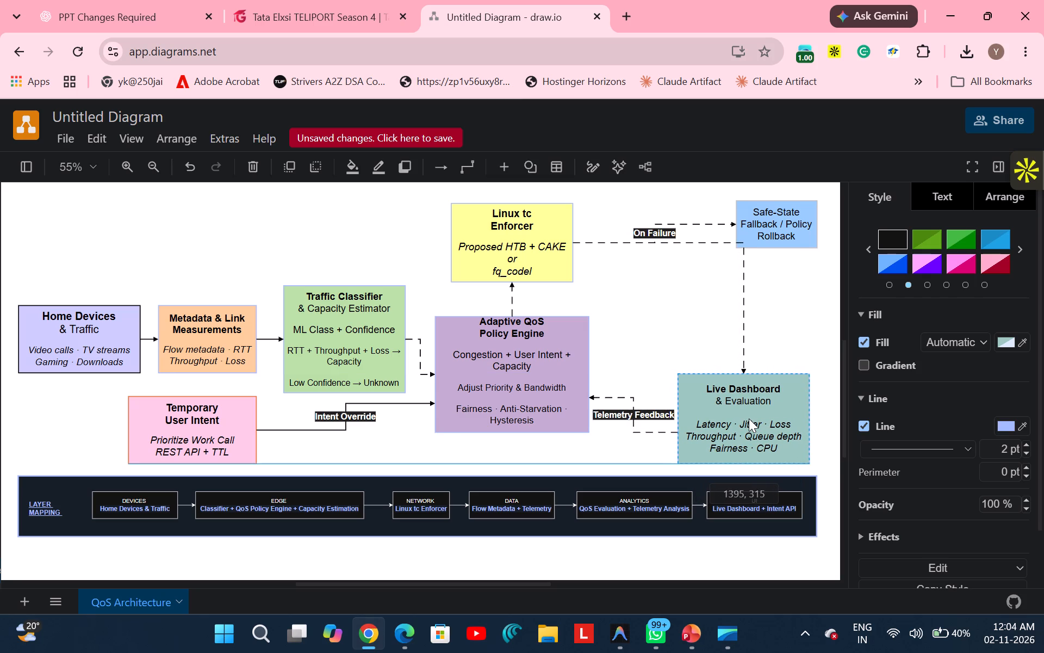
{"action": "left_click_drag", "start_coordinate": [749, 418], "coordinate": [745, 417]}
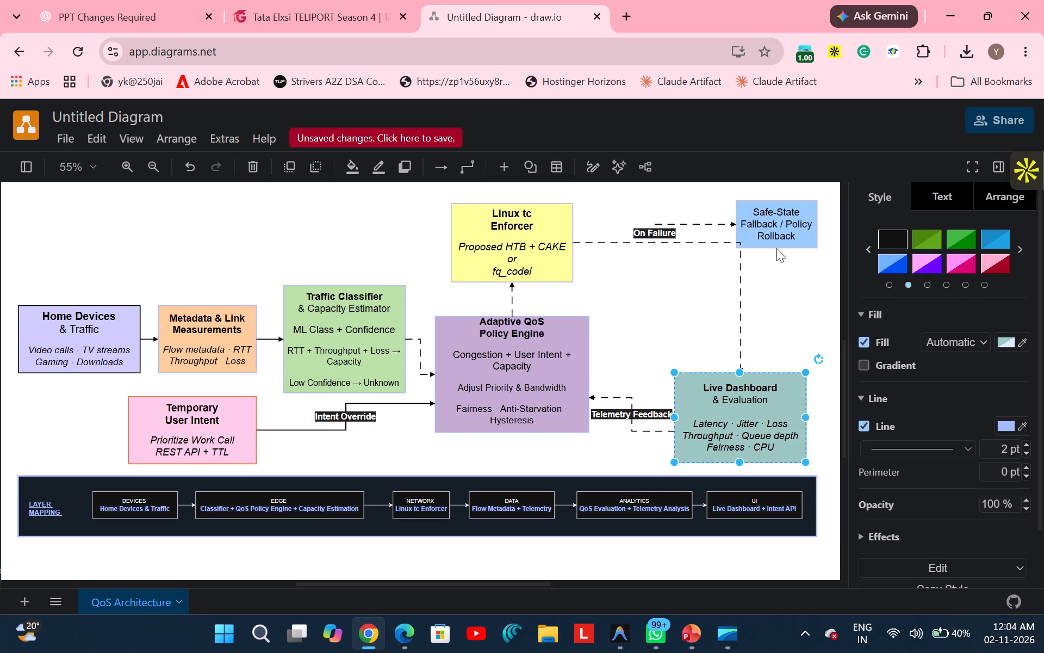
{"action": "left_click_drag", "start_coordinate": [776, 228], "coordinate": [787, 217]}
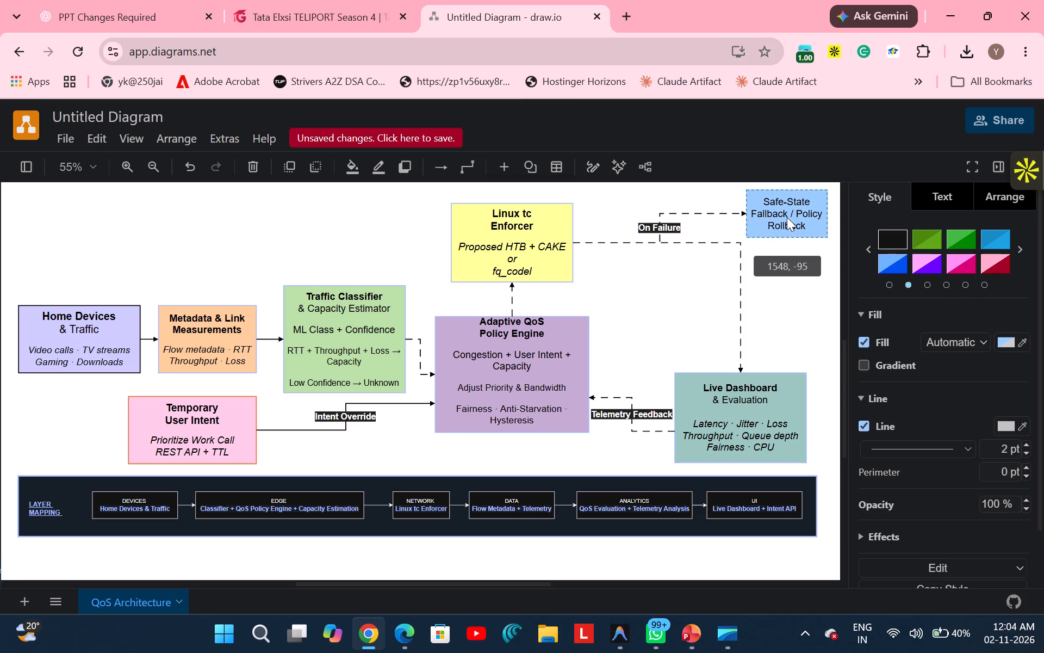
{"action": "left_click_drag", "start_coordinate": [787, 217], "coordinate": [788, 215]}
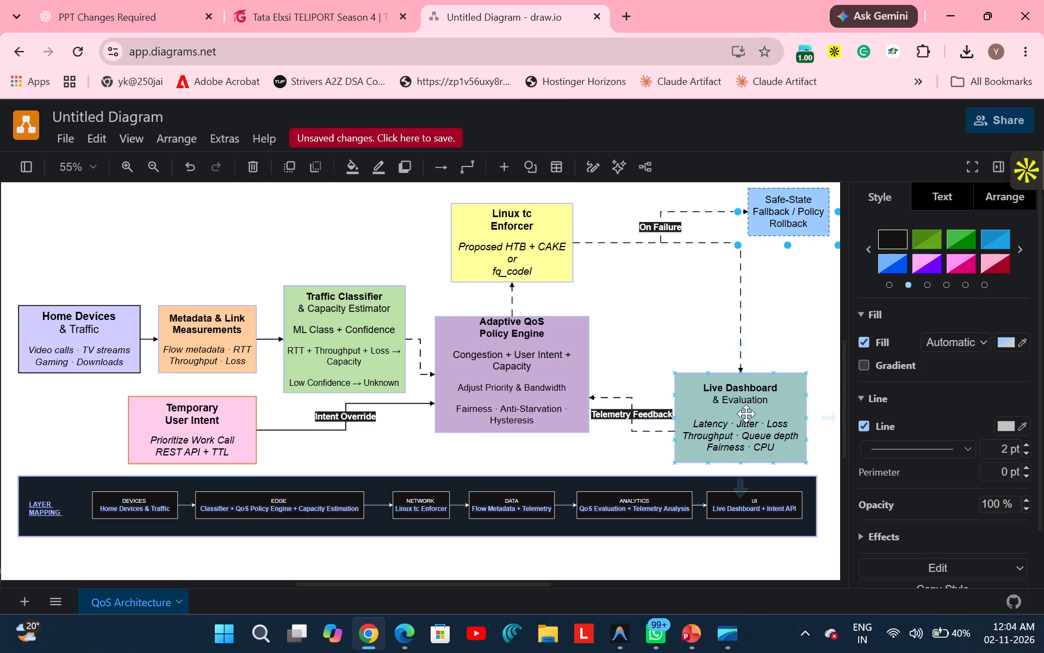
{"action": "left_click_drag", "start_coordinate": [746, 414], "coordinate": [756, 414]}
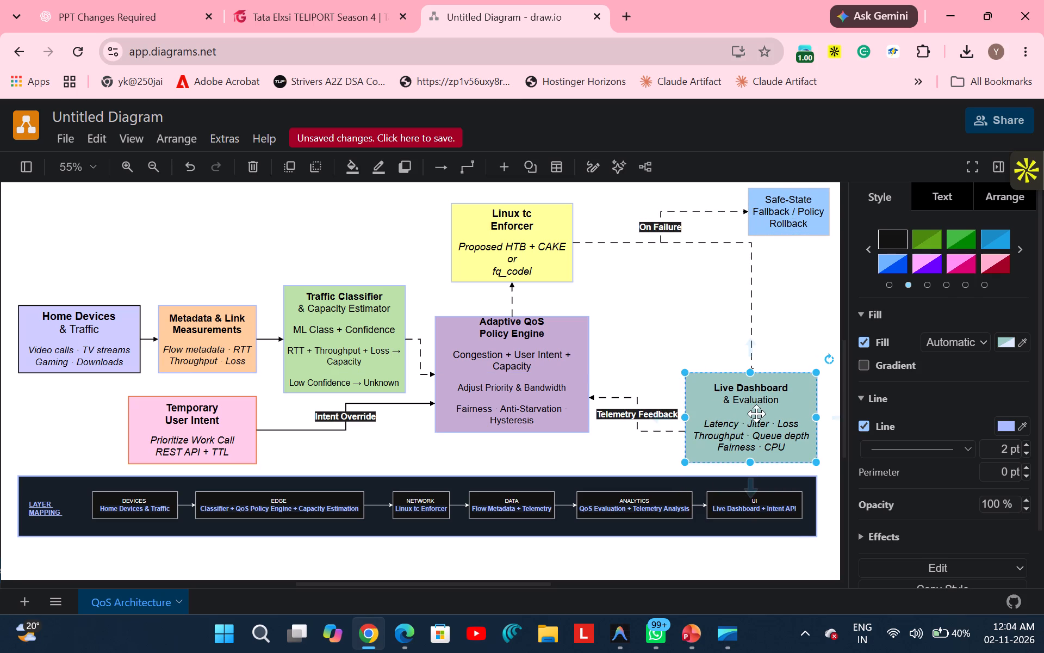
{"action": "left_click_drag", "start_coordinate": [776, 215], "coordinate": [765, 213]}
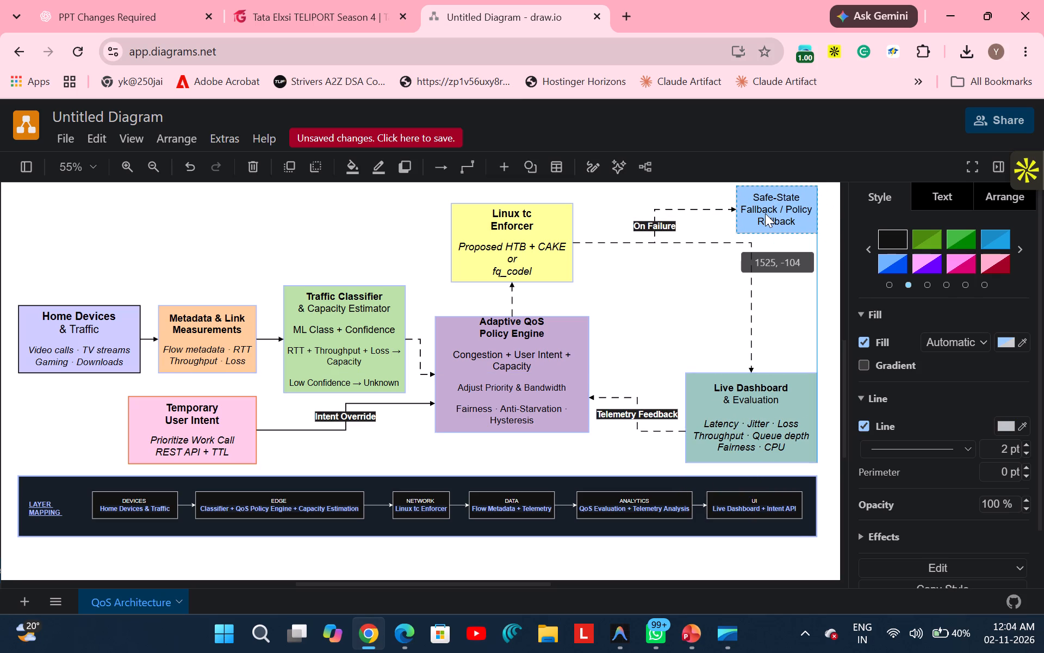
{"action": "left_click_drag", "start_coordinate": [765, 213], "coordinate": [766, 213]}
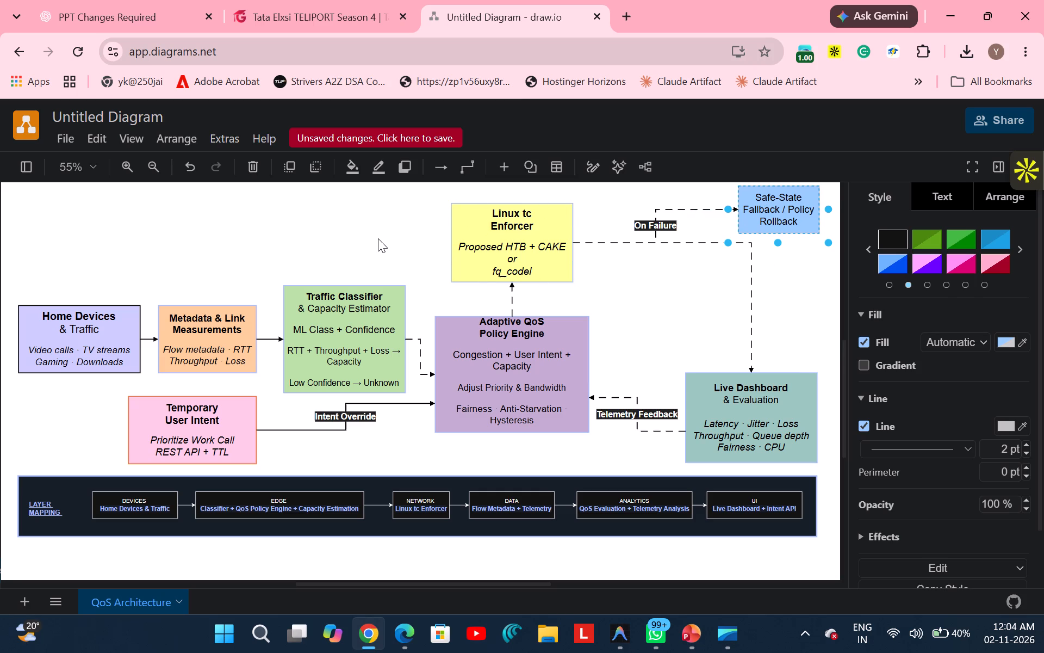
{"action": "left_click", "coordinate": [378, 238]}
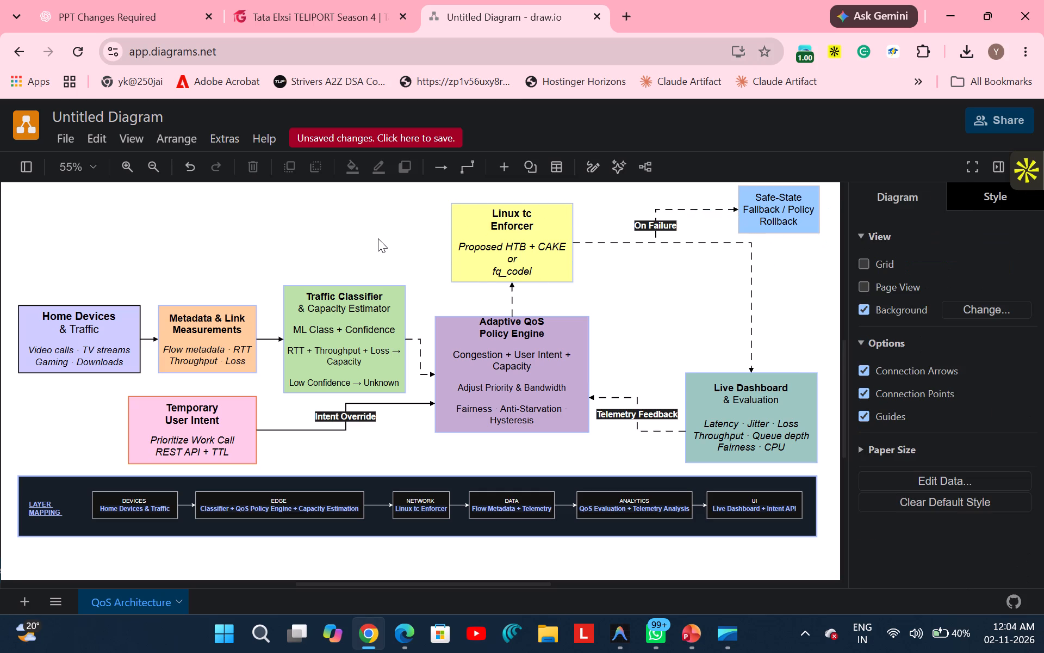
Export the rearranged diagram as a PNG at 100% zoom with light appearance, saved as Untitled Diagram.drawio (13).
{"action": "left_click", "coordinate": [62, 138]}
{"action": "left_click", "coordinate": [300, 376]}
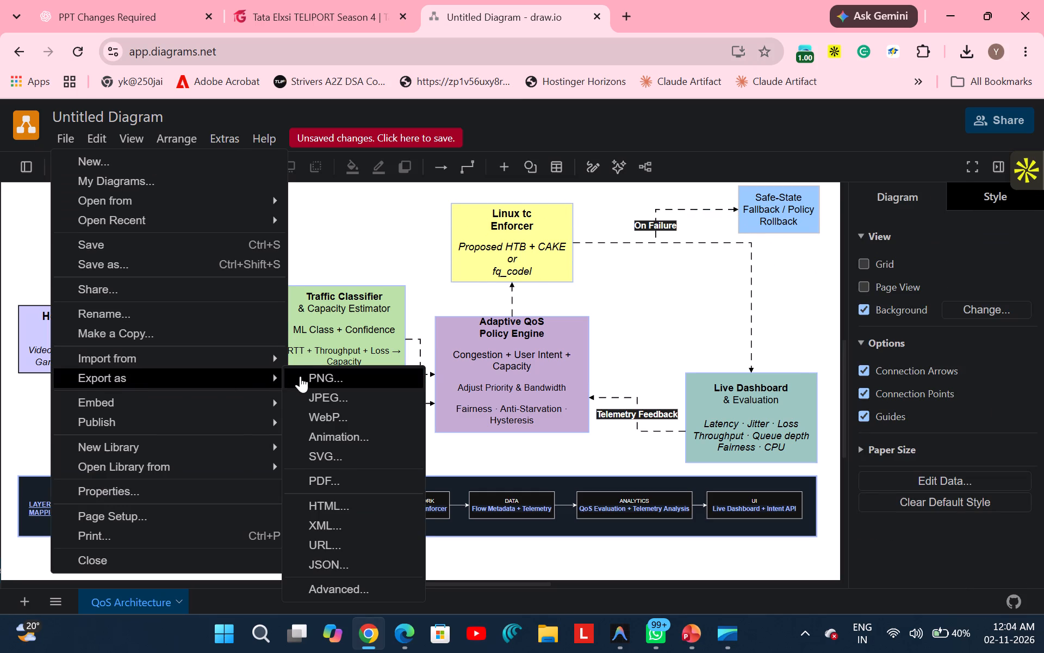
{"action": "left_click", "coordinate": [386, 433]}
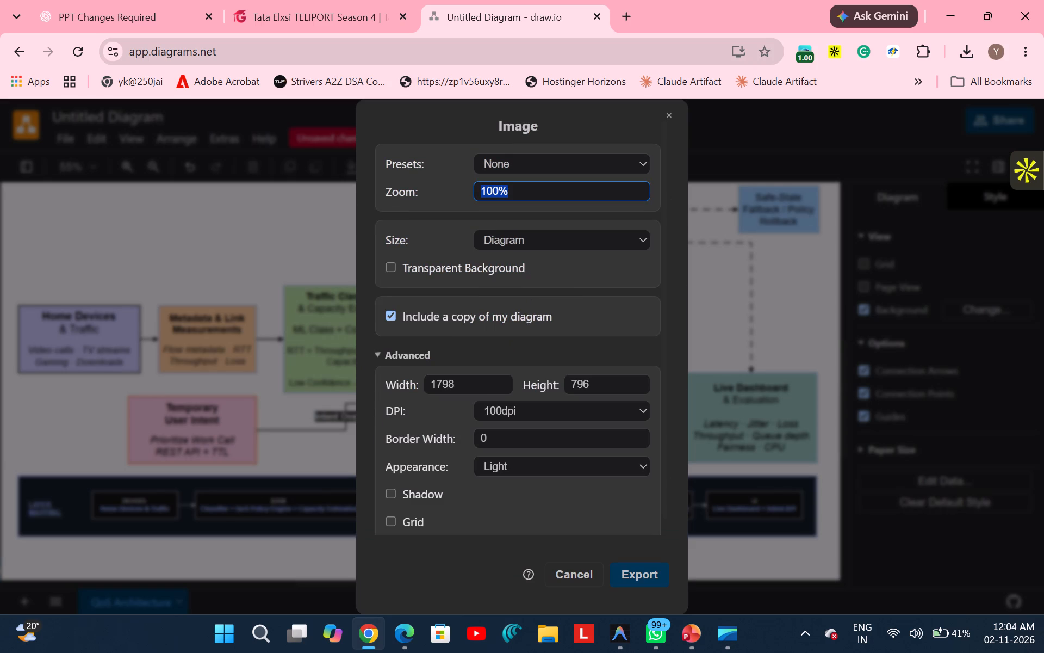
{"action": "scroll", "coordinate": [536, 441], "scroll_direction": "down", "scroll_amount": 2}
{"action": "left_click", "coordinate": [645, 583]}
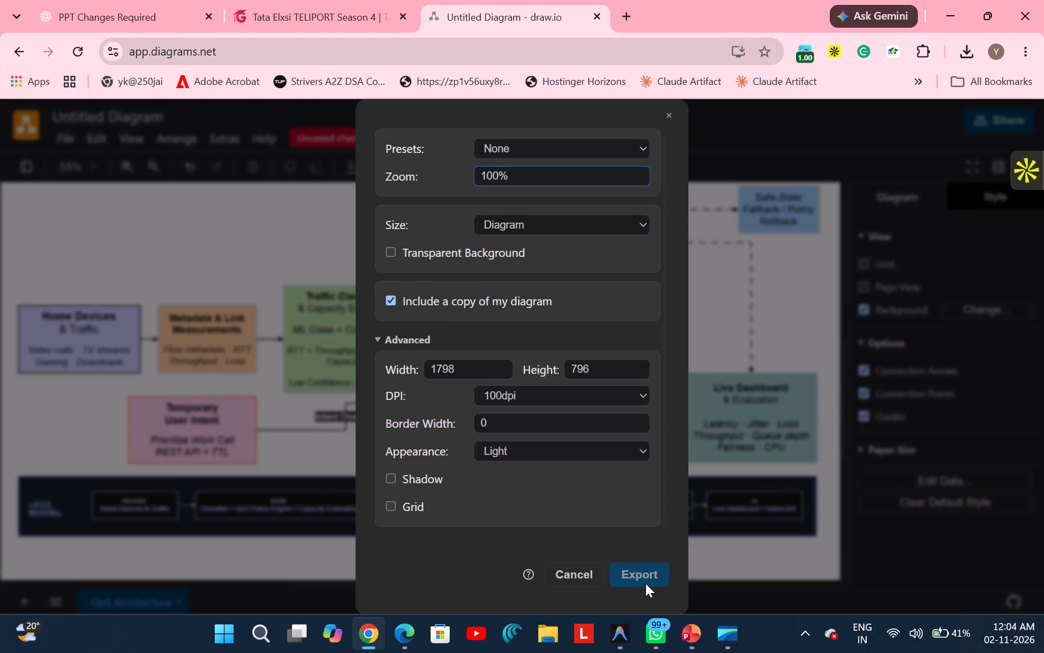
{"action": "left_click", "coordinate": [671, 391]}
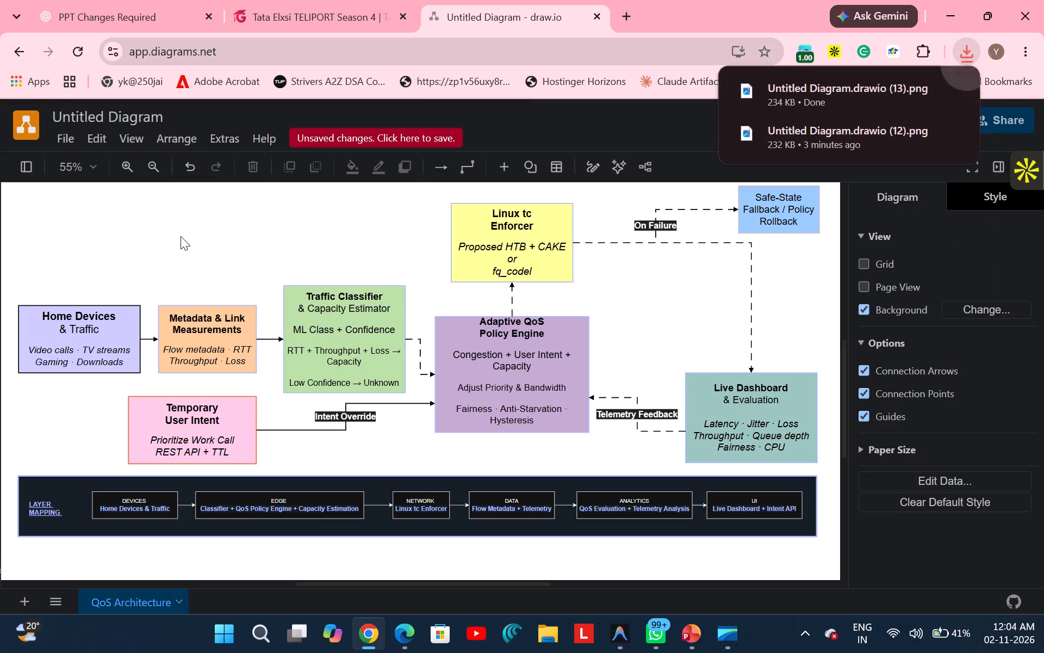
{"action": "left_click", "coordinate": [224, 232]}
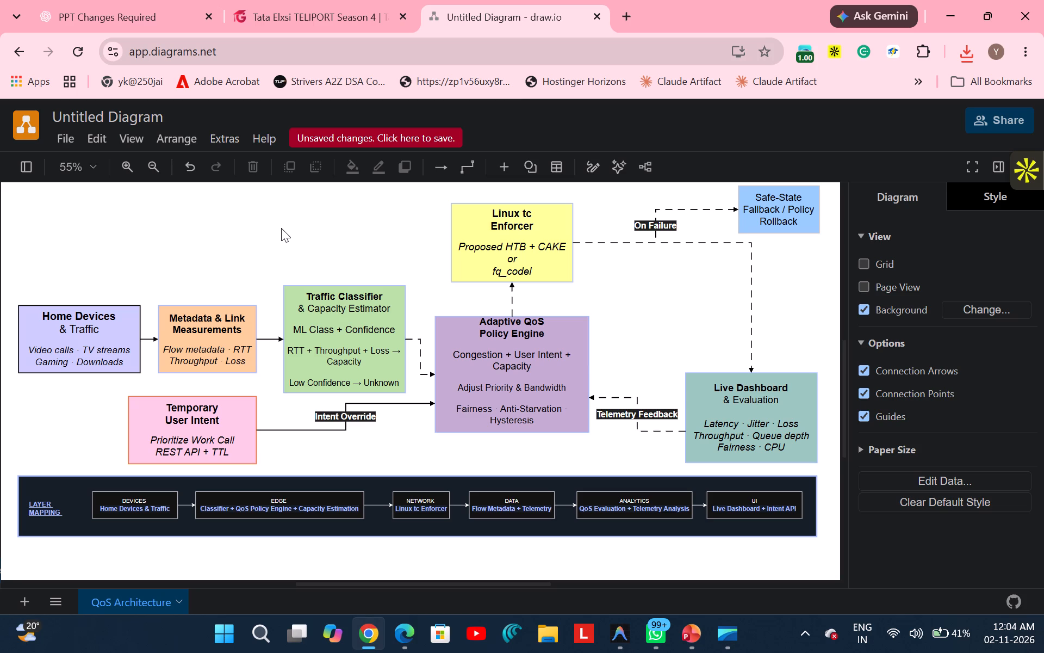
Switch to the PowerPoint submission and cut the old architecture diagram picture from slide 2.
{"action": "key", "text": "alt+Tab"}
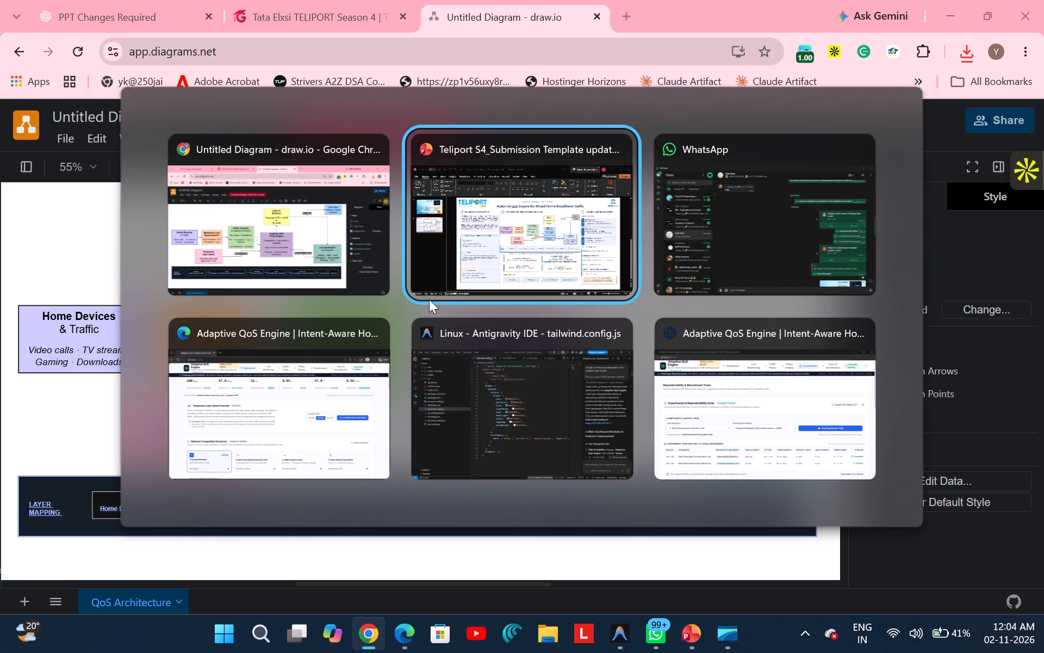
{"action": "left_click", "coordinate": [595, 294]}
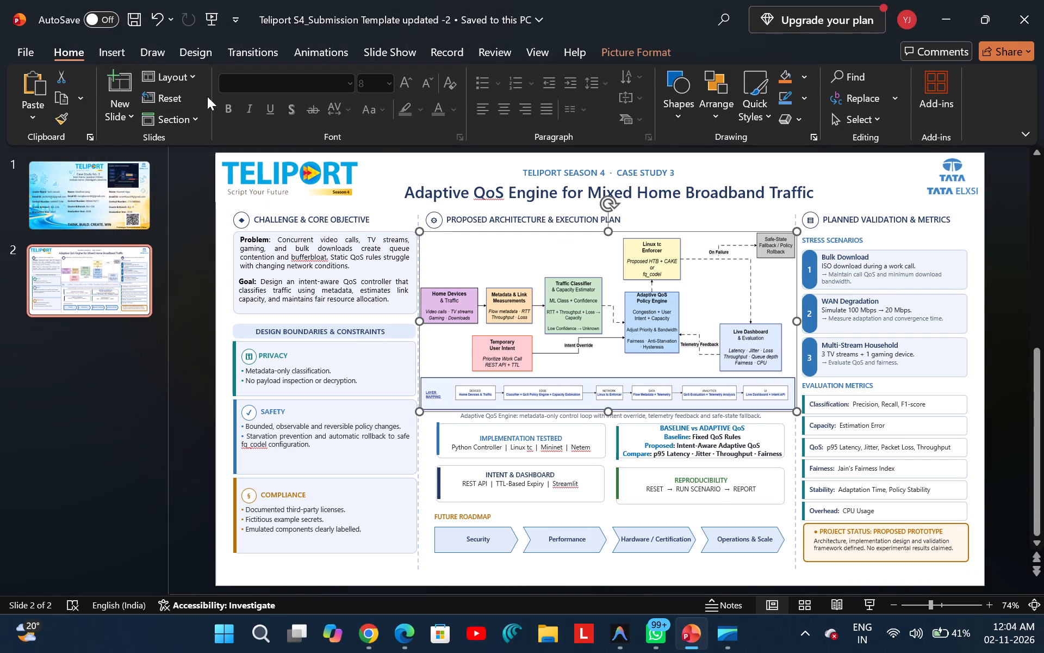
{"action": "left_click", "coordinate": [66, 79]}
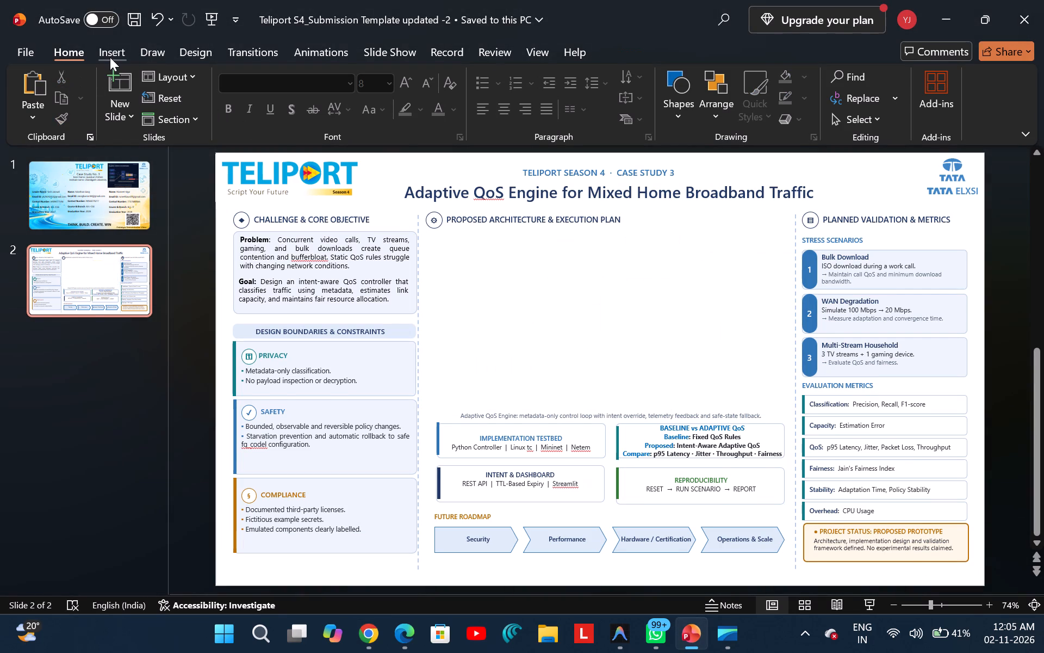
Insert the picture Untitled Diagram.drawio (13) from the Downloads folder on this device into slide 2.
{"action": "left_click", "coordinate": [110, 57]}
{"action": "left_click", "coordinate": [120, 102]}
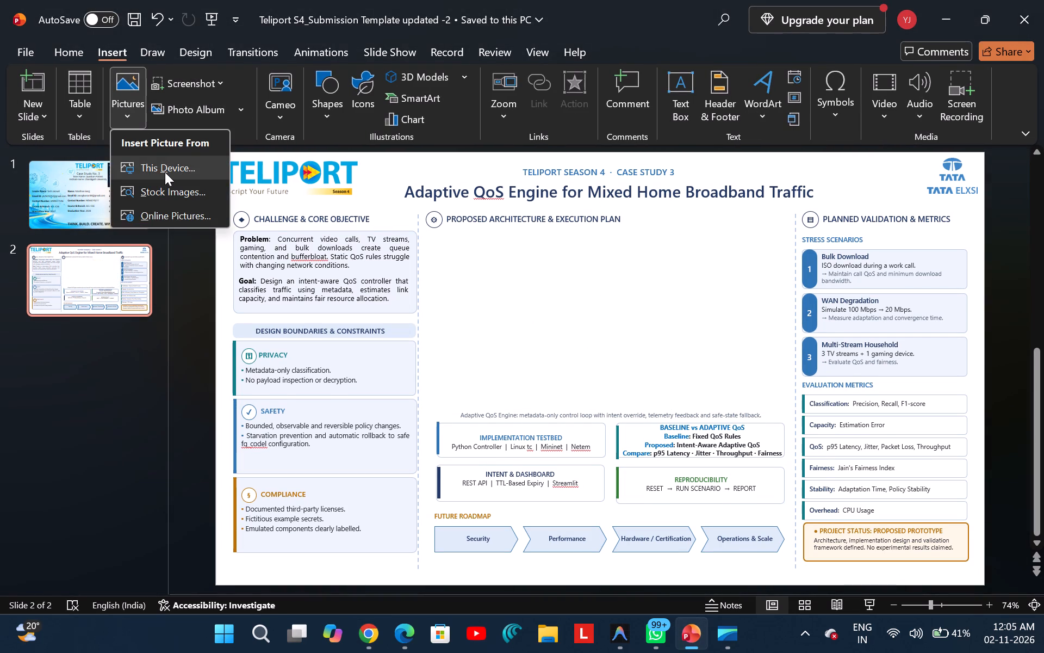
{"action": "left_click", "coordinate": [165, 172]}
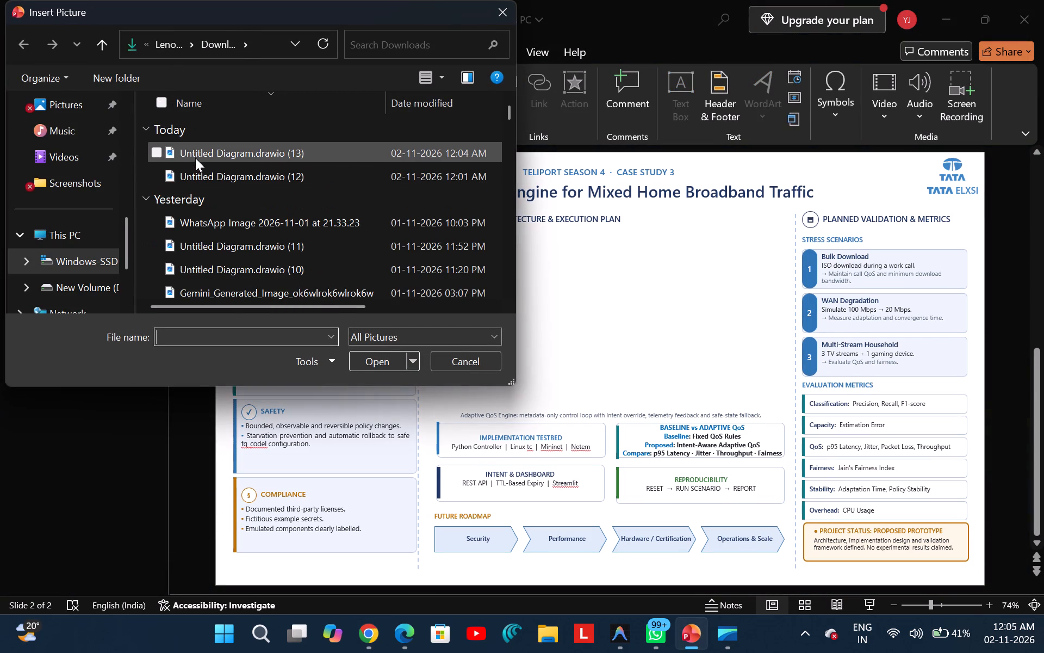
{"action": "left_click", "coordinate": [235, 150]}
{"action": "left_click", "coordinate": [364, 362]}
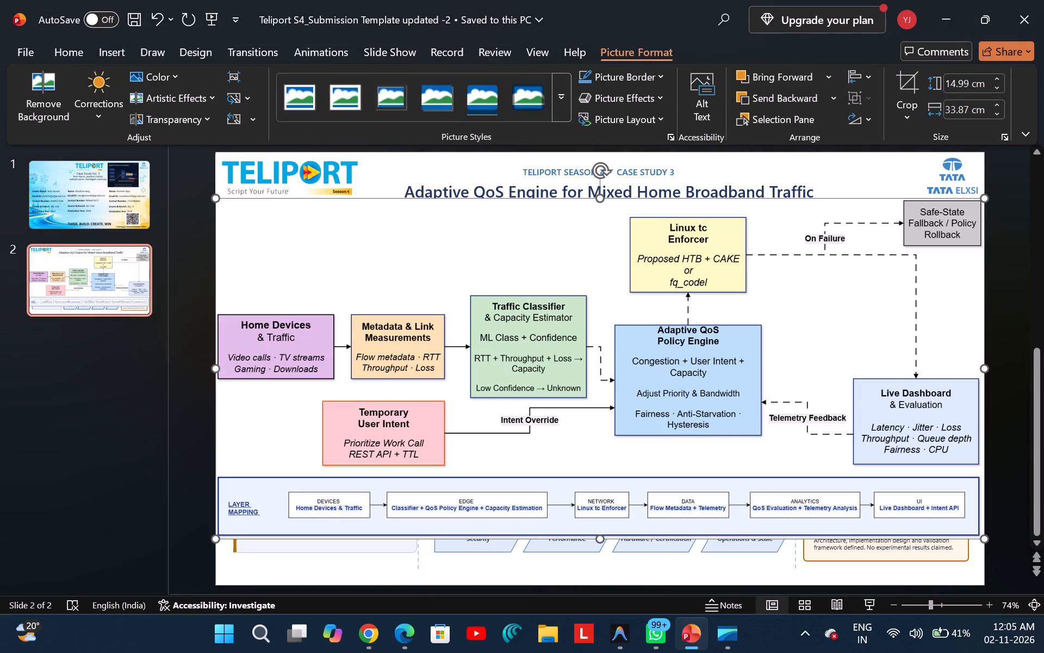
Shrink the inserted diagram to about 16.6 × 7.35 cm and fit it between the column dividers under the Proposed Architecture & Execution Plan heading.
{"action": "left_click_drag", "start_coordinate": [983, 537], "coordinate": [549, 365]}
{"action": "left_click_drag", "start_coordinate": [423, 307], "coordinate": [598, 345]}
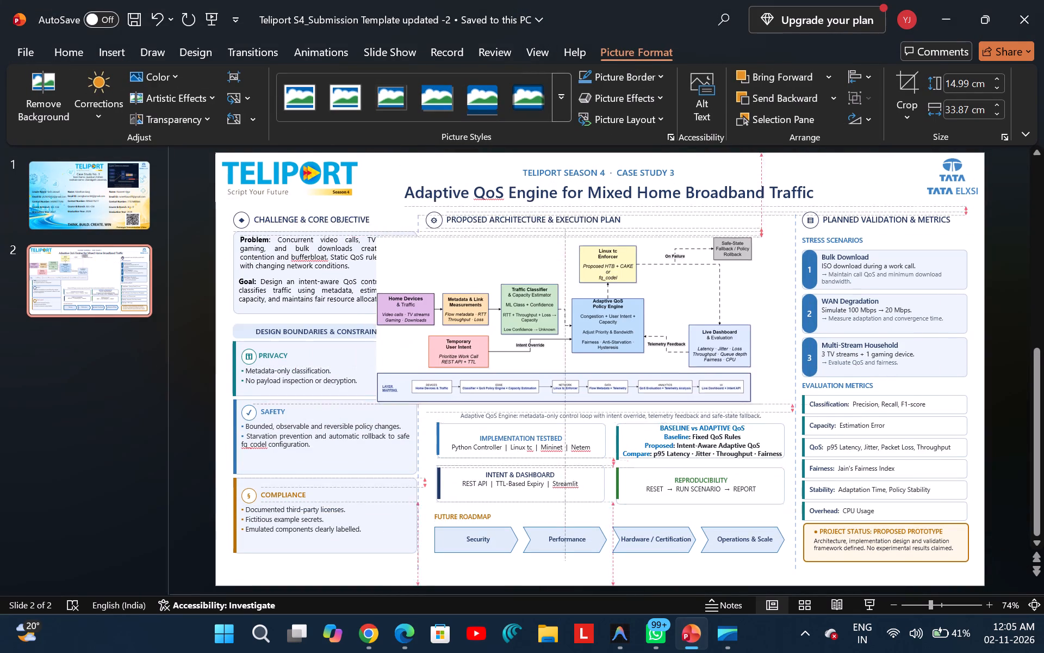
{"action": "left_click_drag", "start_coordinate": [598, 345], "coordinate": [626, 335]}
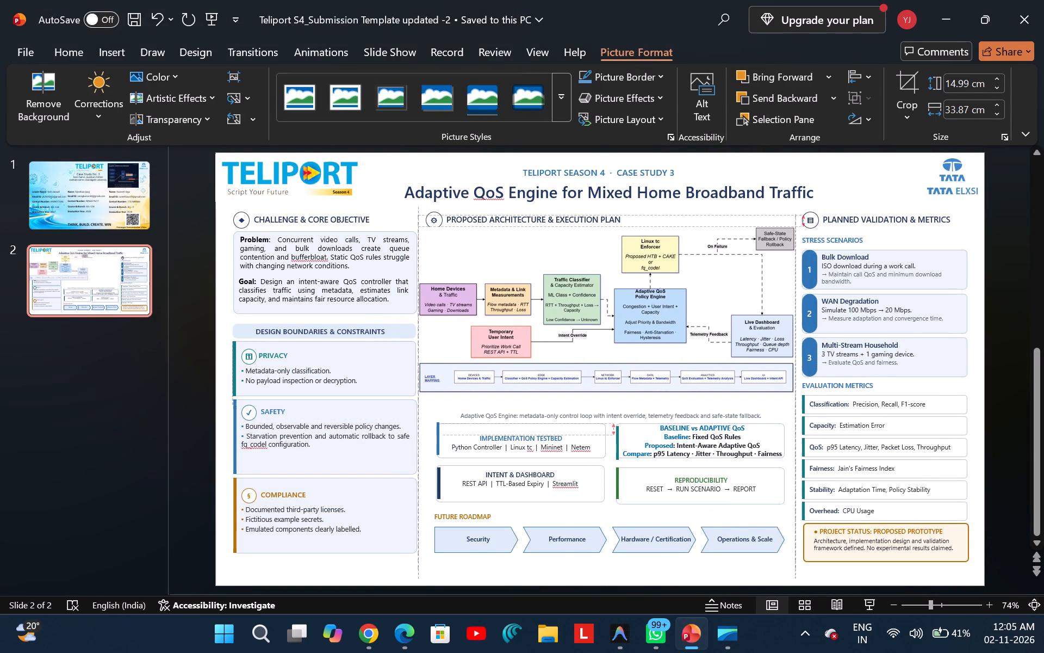
{"action": "left_click_drag", "start_coordinate": [626, 335], "coordinate": [626, 338]}
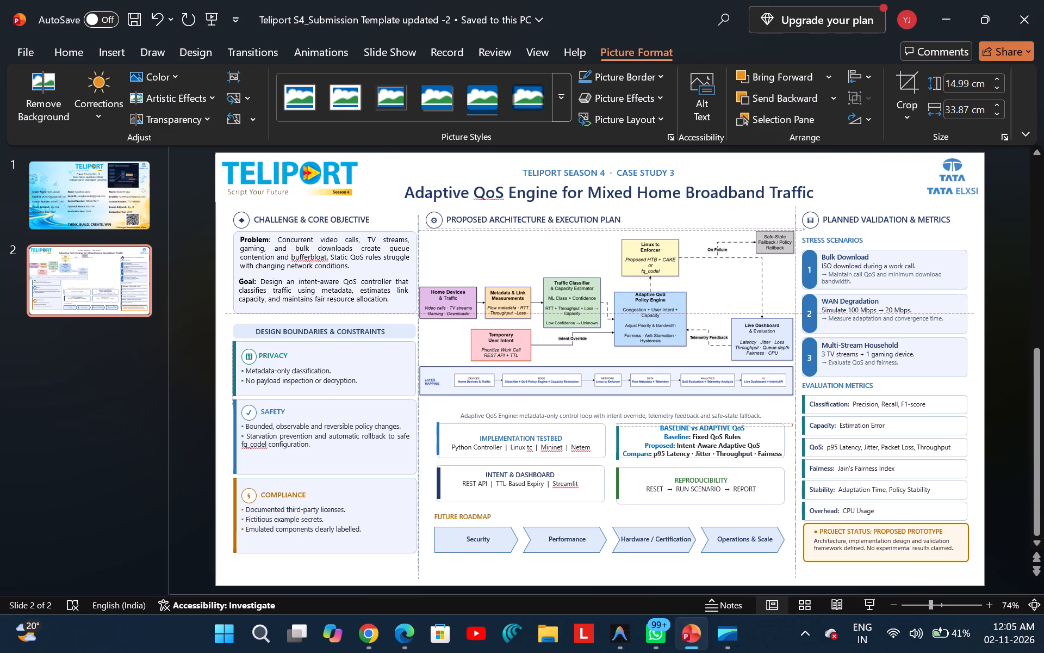
{"action": "left_click_drag", "start_coordinate": [626, 338], "coordinate": [627, 336]}
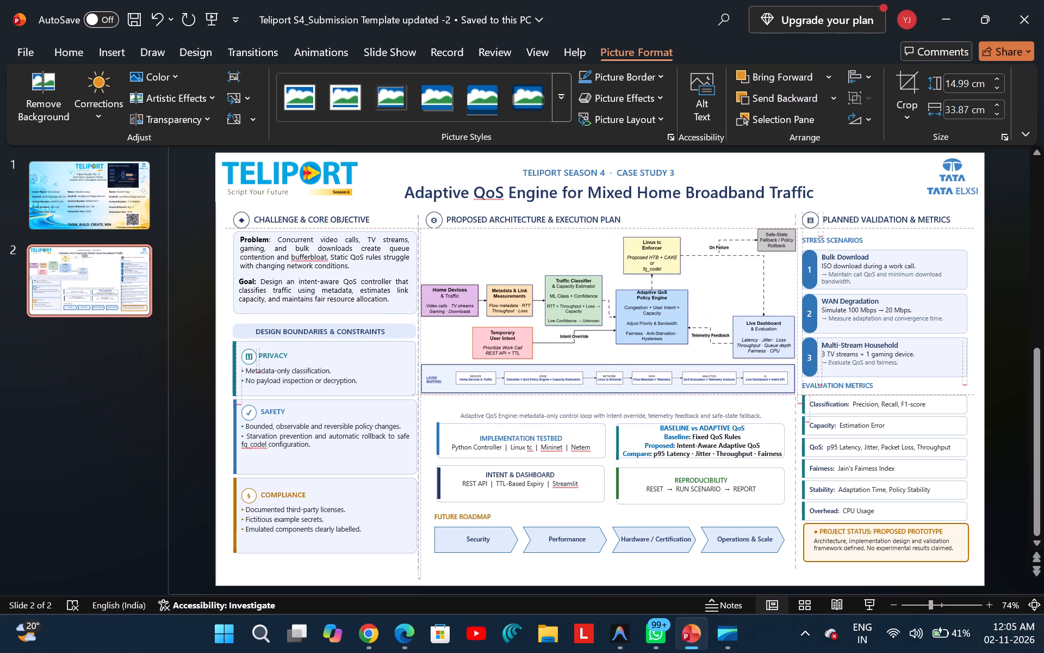
{"action": "left_click_drag", "start_coordinate": [627, 336], "coordinate": [627, 336]}
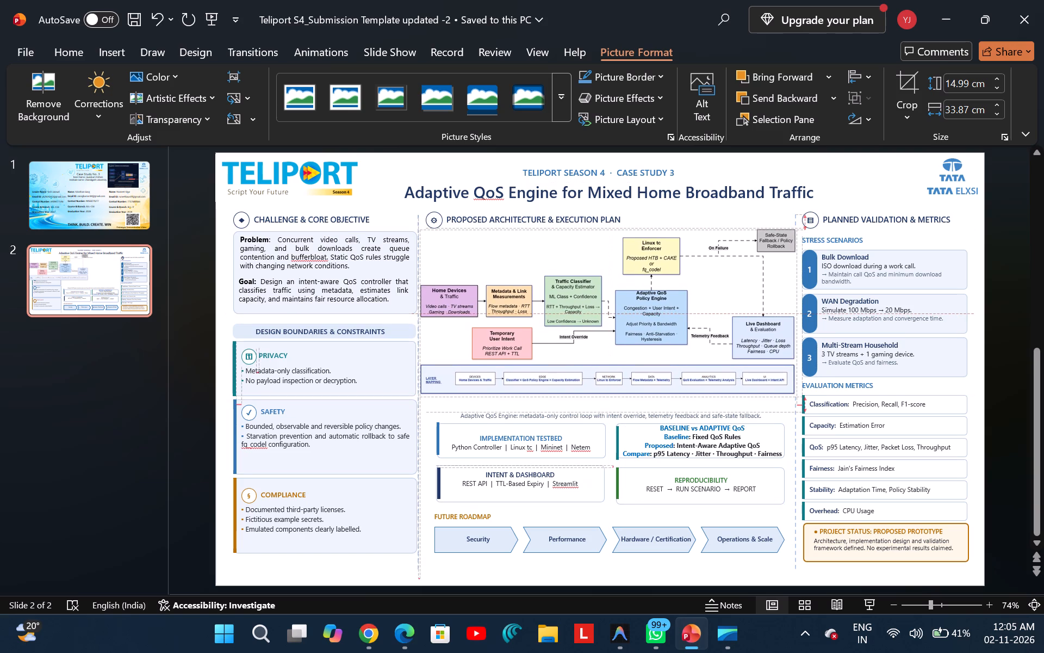
{"action": "left_click_drag", "start_coordinate": [627, 336], "coordinate": [626, 336]}
{"action": "left_click", "coordinate": [571, 315]}
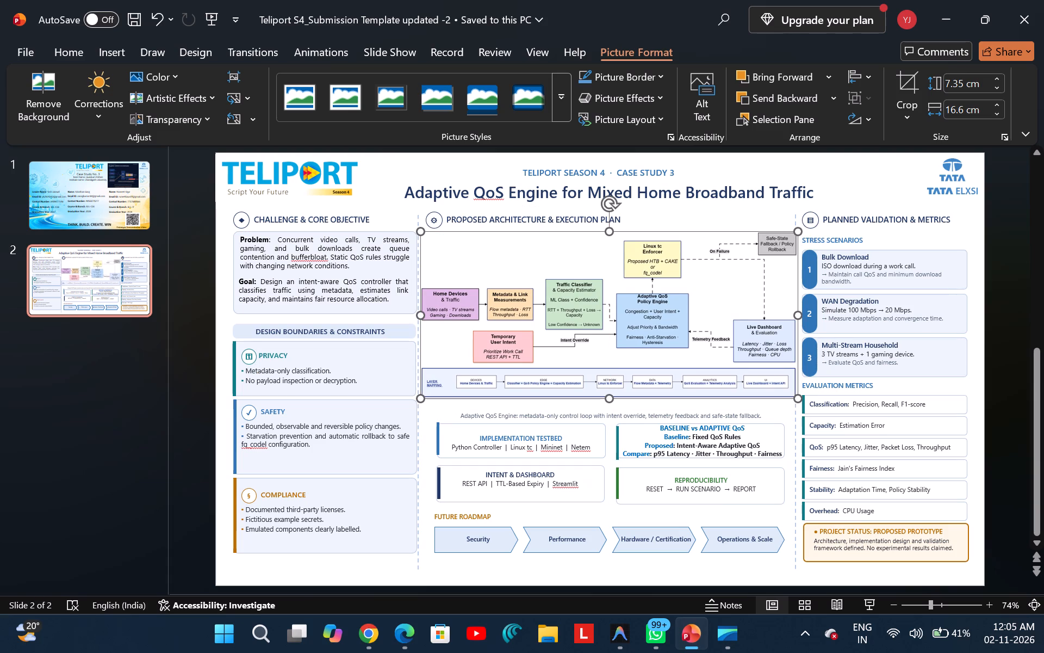
{"action": "left_click", "coordinate": [1012, 412]}
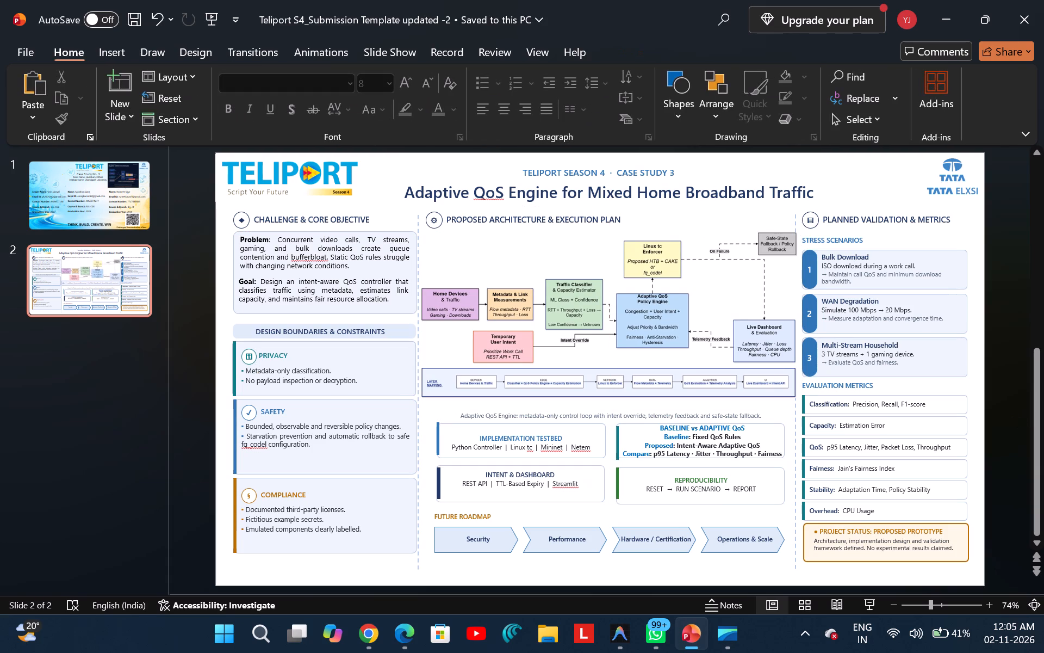
Stretch the diagram picture's lower edge down to just above the caption line, making it about 7.96 cm high.
{"action": "left_click", "coordinate": [585, 331]}
{"action": "left_click_drag", "start_coordinate": [608, 397], "coordinate": [608, 405]}
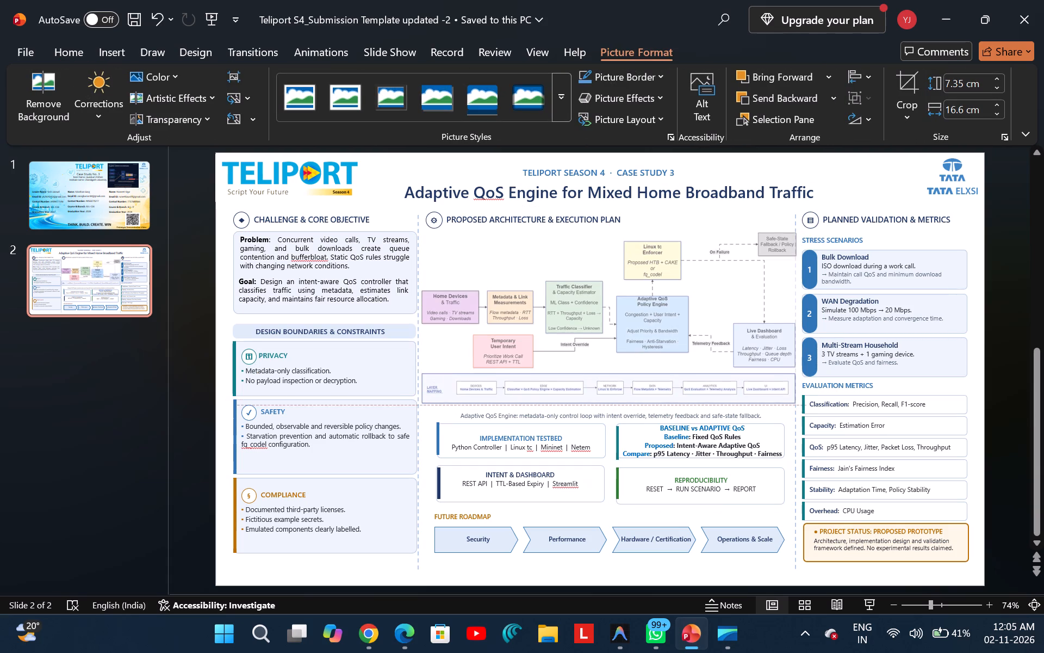
{"action": "left_click_drag", "start_coordinate": [608, 405], "coordinate": [608, 411]}
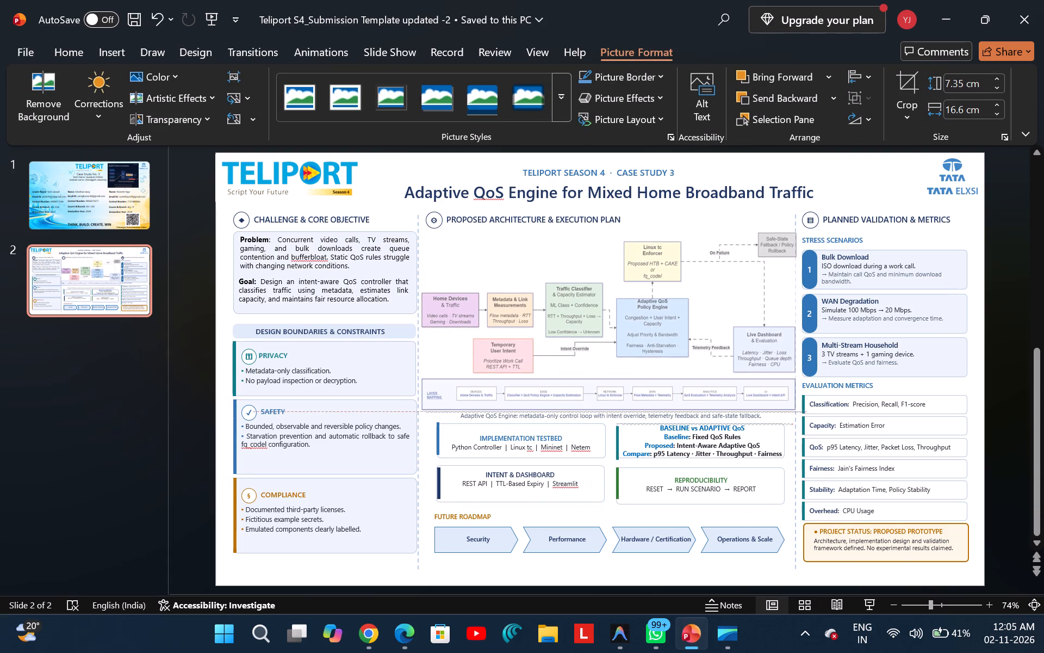
{"action": "left_click_drag", "start_coordinate": [608, 411], "coordinate": [607, 412]}
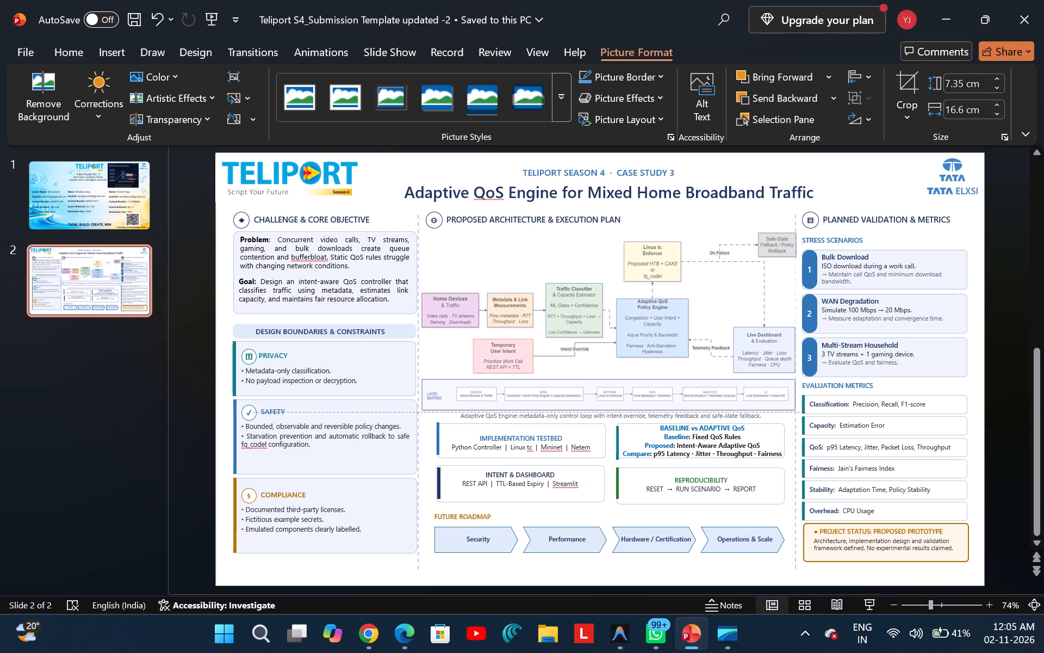
{"action": "left_click_drag", "start_coordinate": [607, 412], "coordinate": [607, 412]}
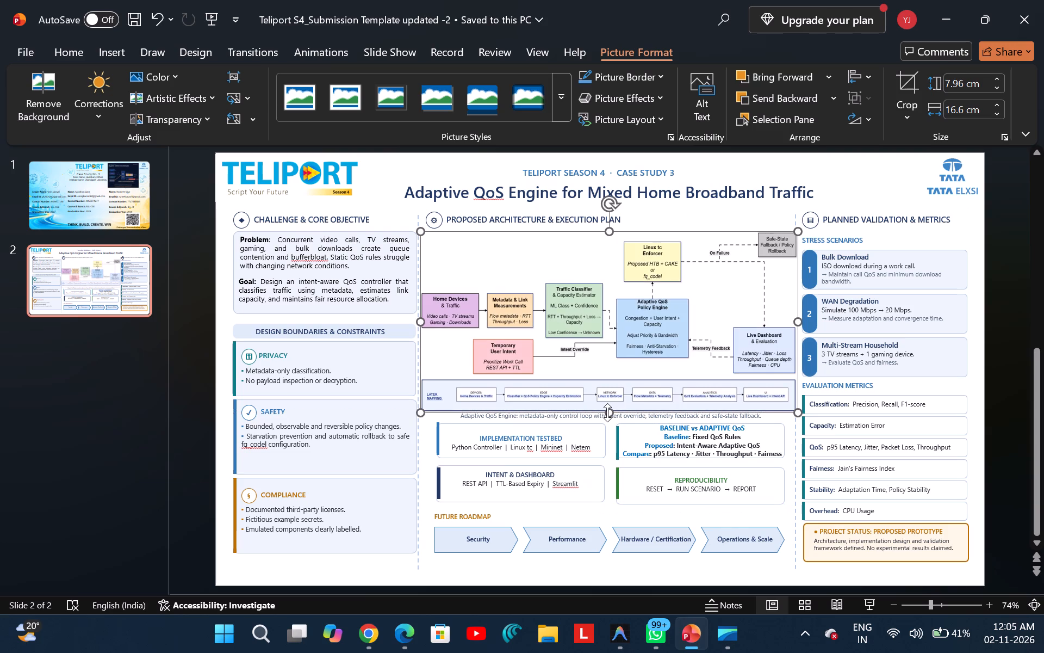
{"action": "left_click", "coordinate": [1012, 436]}
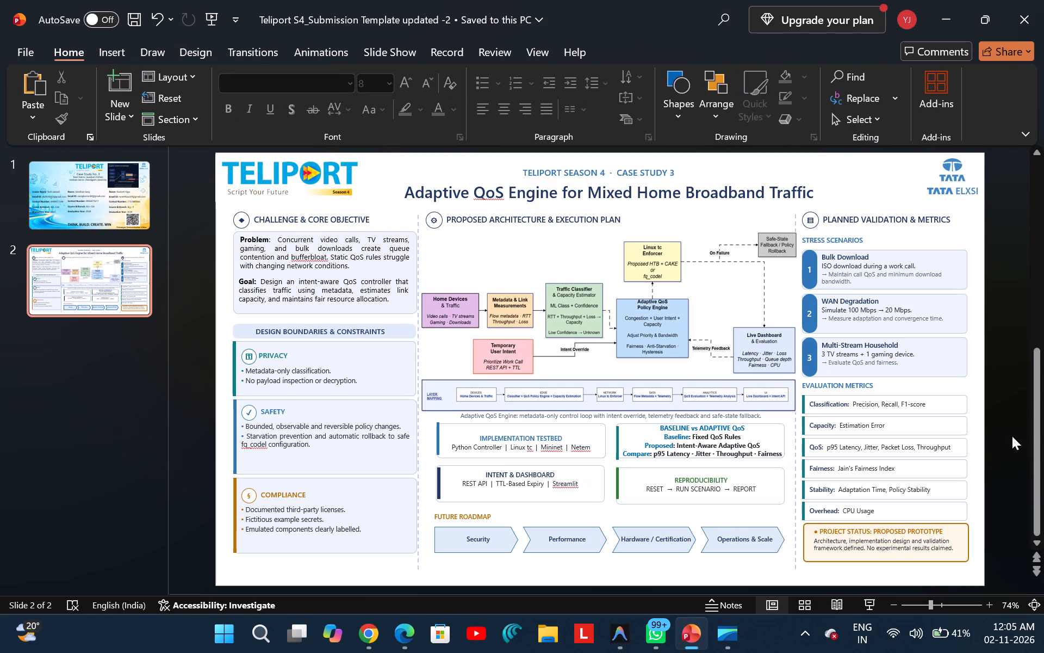
Narrow the diagram picture slightly so its outer edge lines up with the divider before the Planned Validation & Metrics column.
{"action": "left_click", "coordinate": [668, 306]}
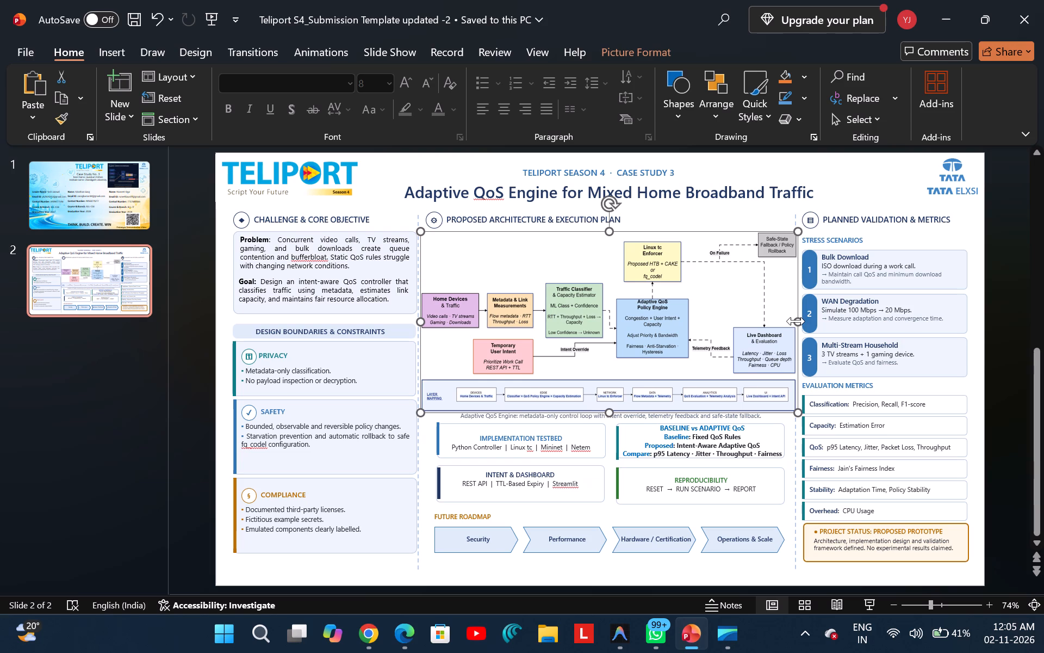
{"action": "left_click", "coordinate": [796, 321]}
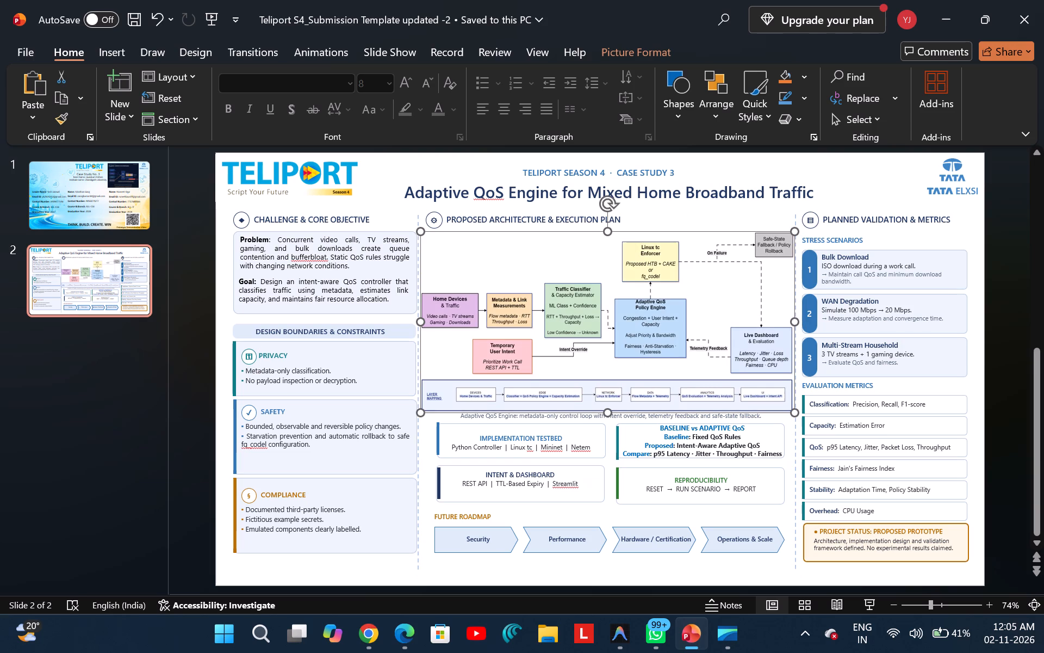
{"action": "left_click", "coordinate": [1009, 395]}
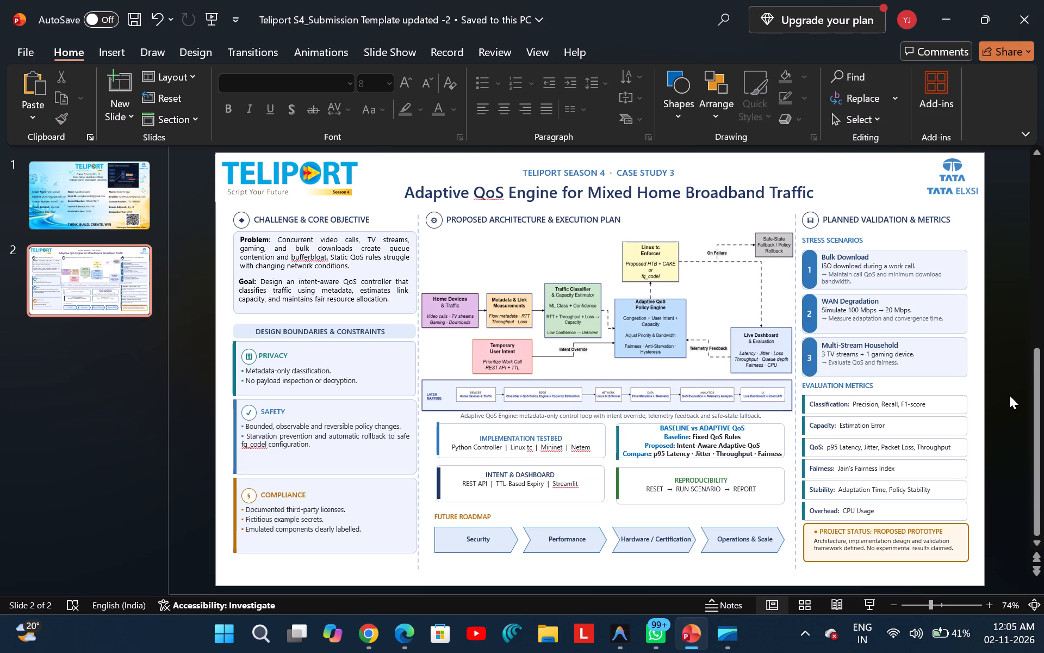
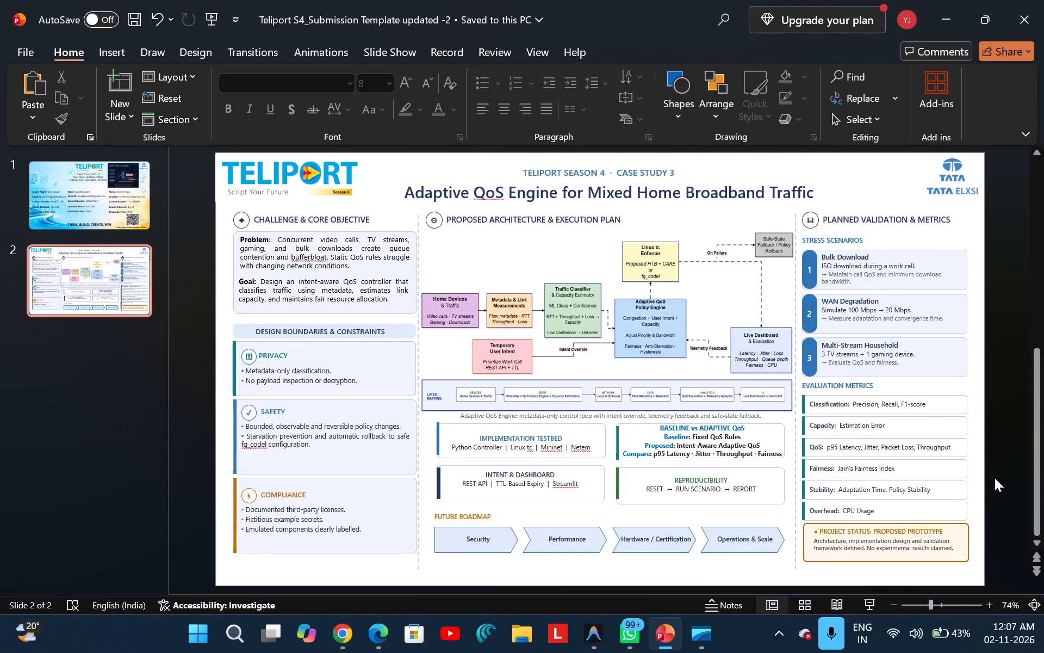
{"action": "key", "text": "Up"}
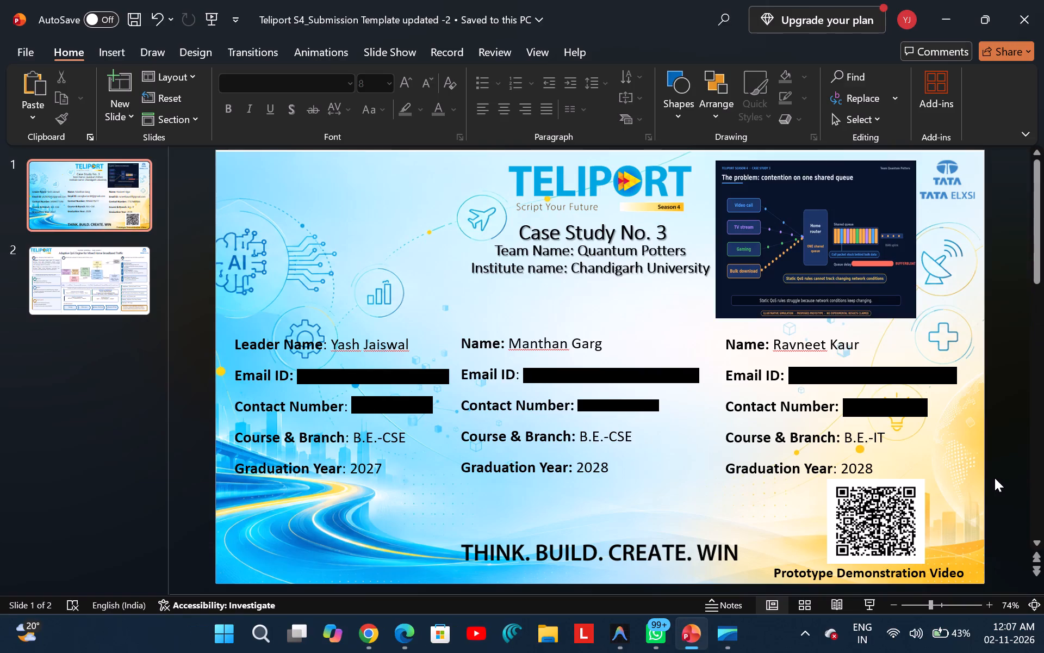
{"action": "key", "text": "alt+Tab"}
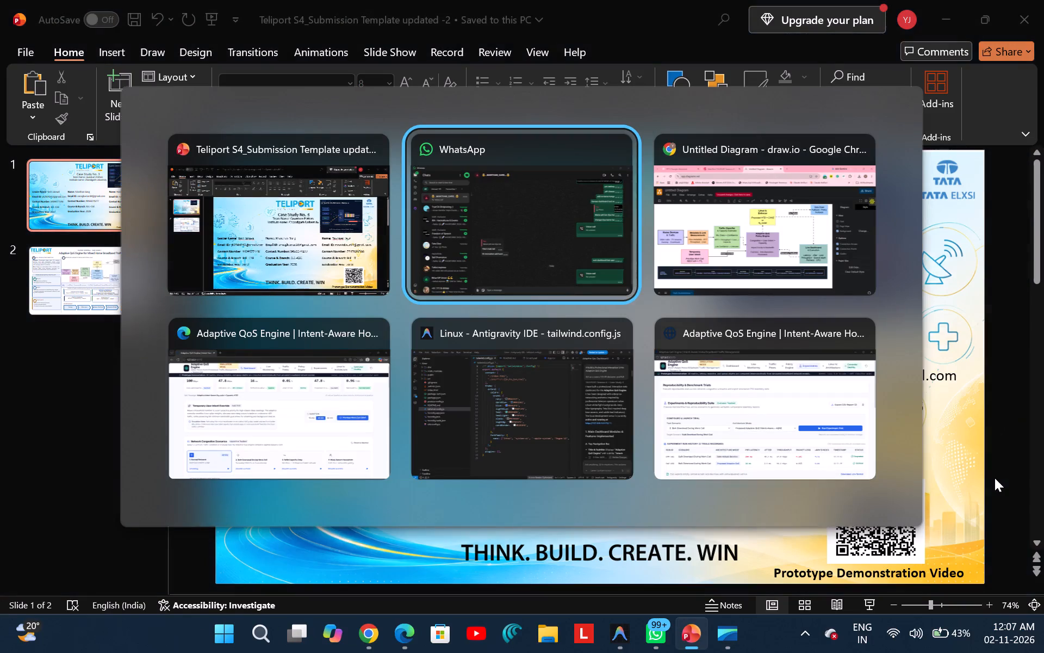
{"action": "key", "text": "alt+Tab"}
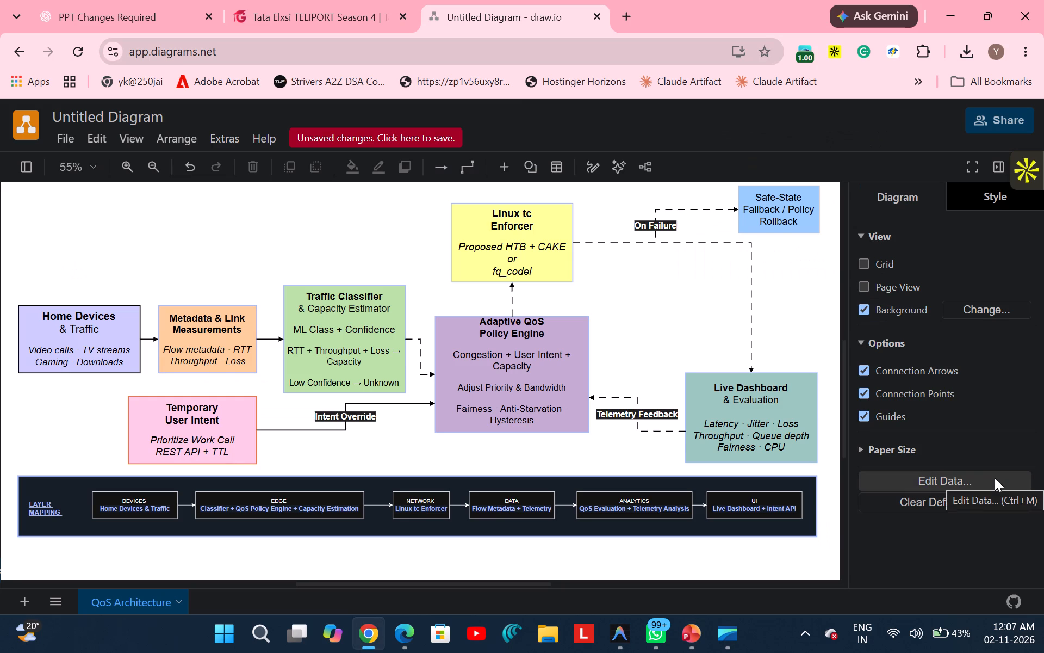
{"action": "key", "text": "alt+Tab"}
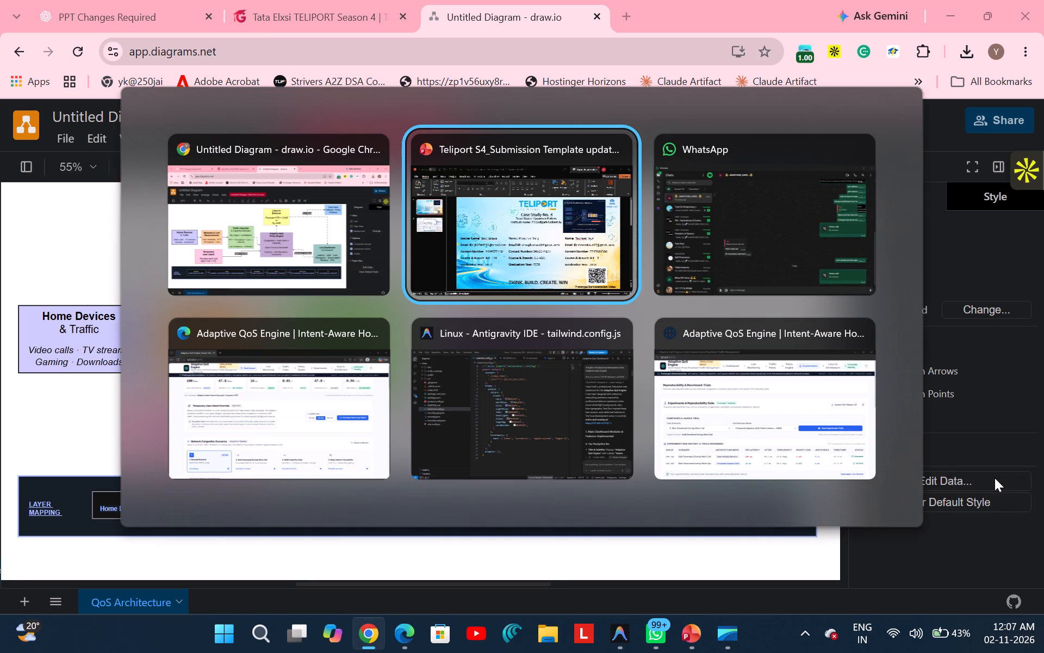